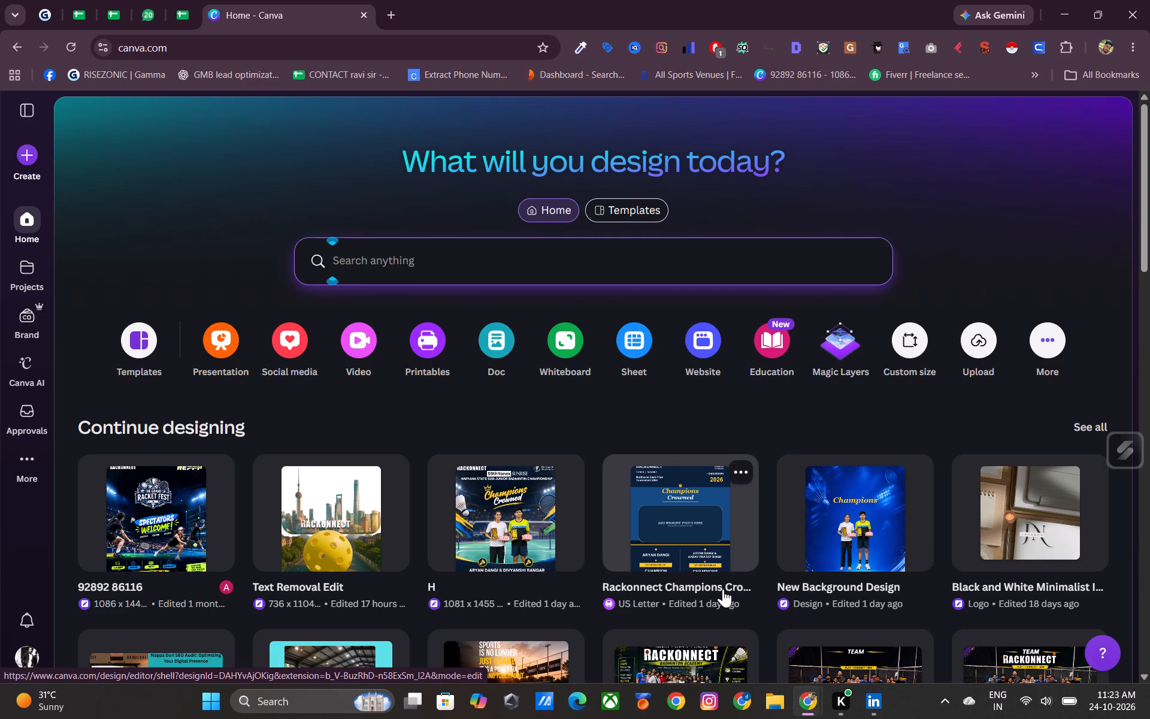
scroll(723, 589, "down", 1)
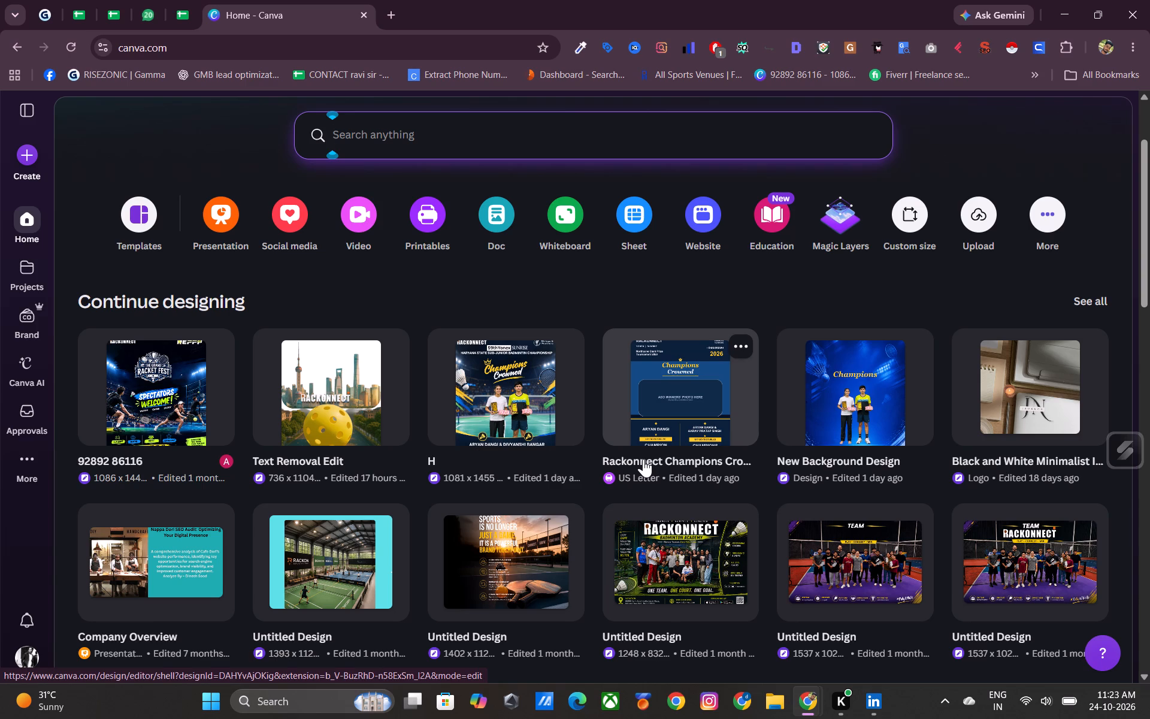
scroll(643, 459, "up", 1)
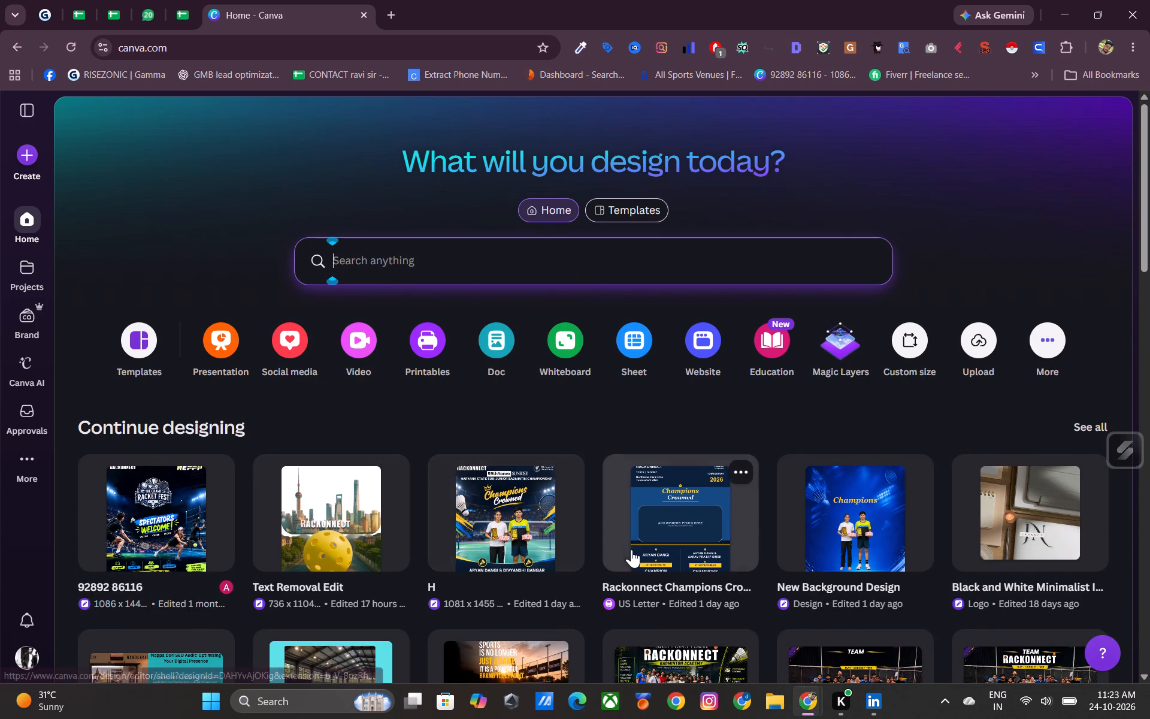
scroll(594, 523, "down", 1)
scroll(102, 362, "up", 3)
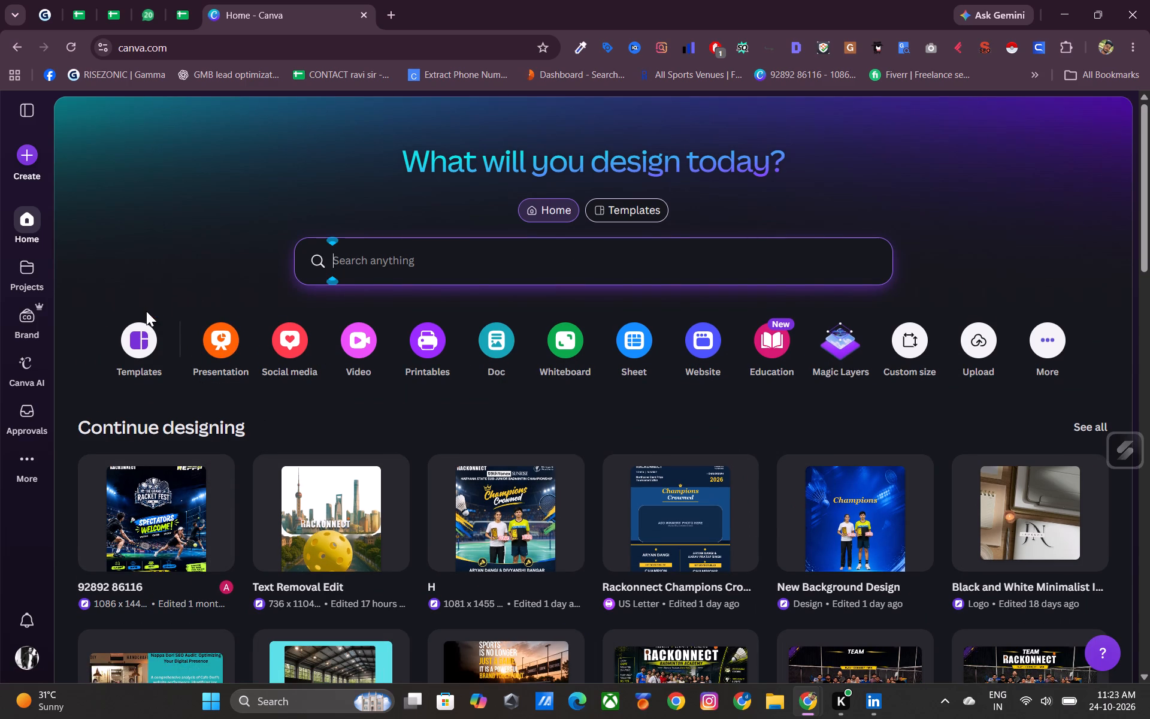
Create a new blank design in the Instagram Post (4:5, Portrait) format, 1080 × 1350 px.
left_click(32, 164)
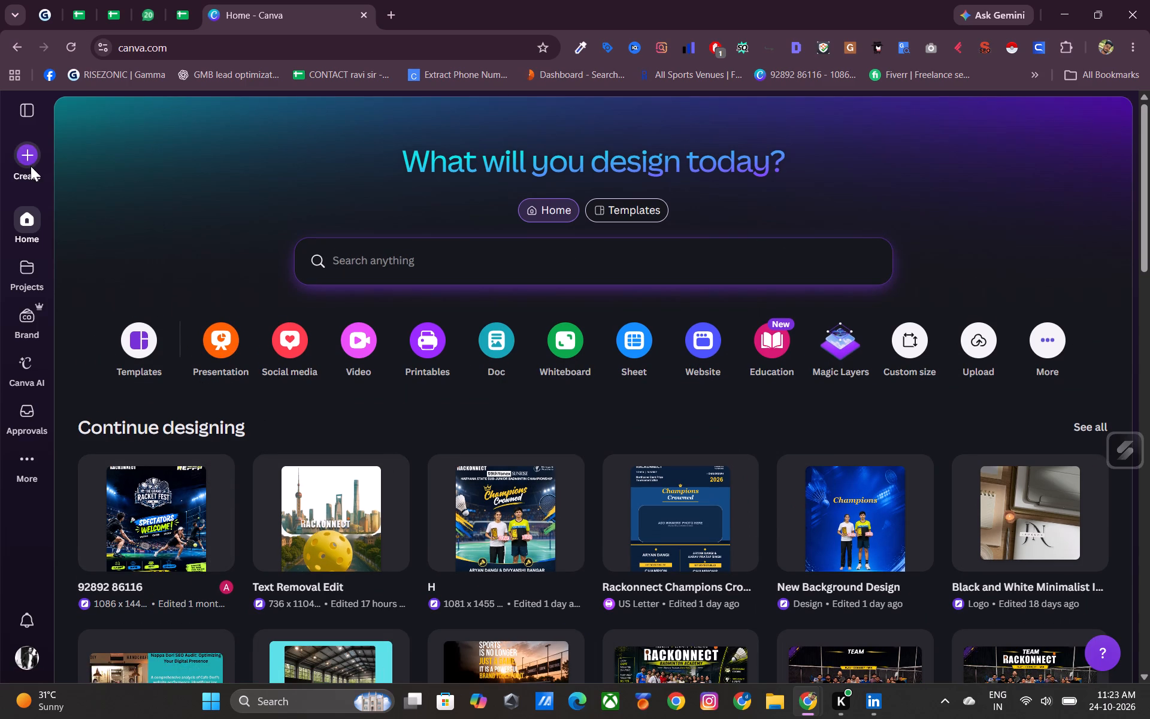
left_click(24, 161)
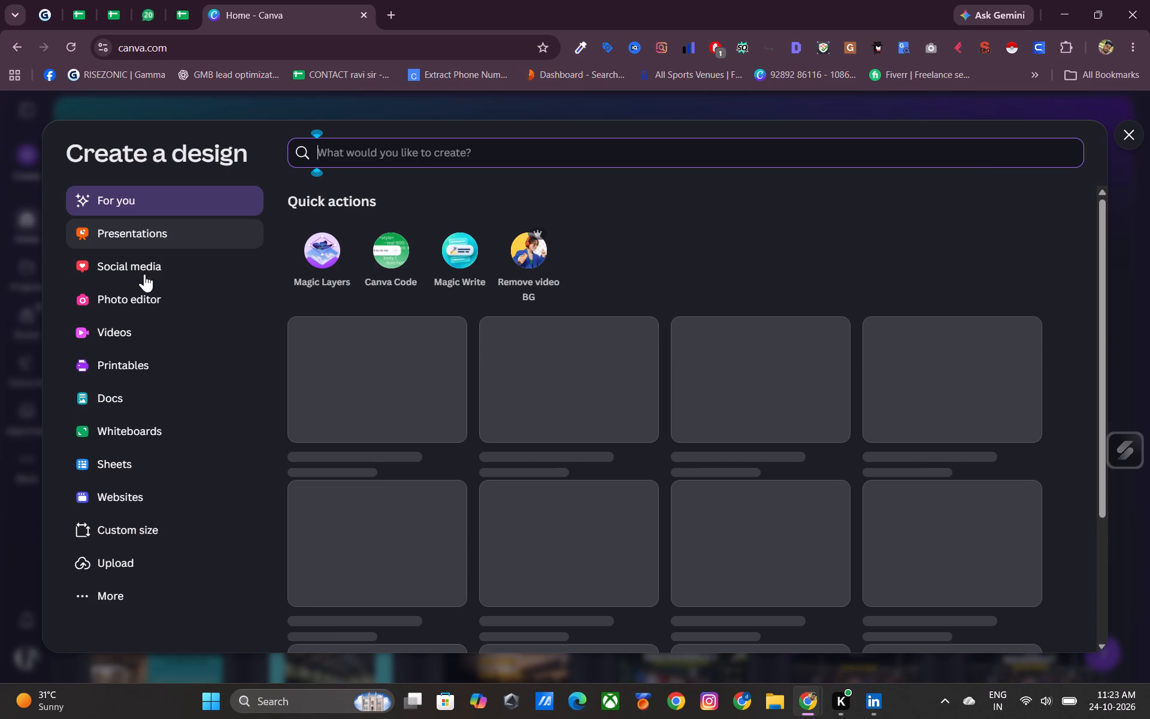
left_click(365, 447)
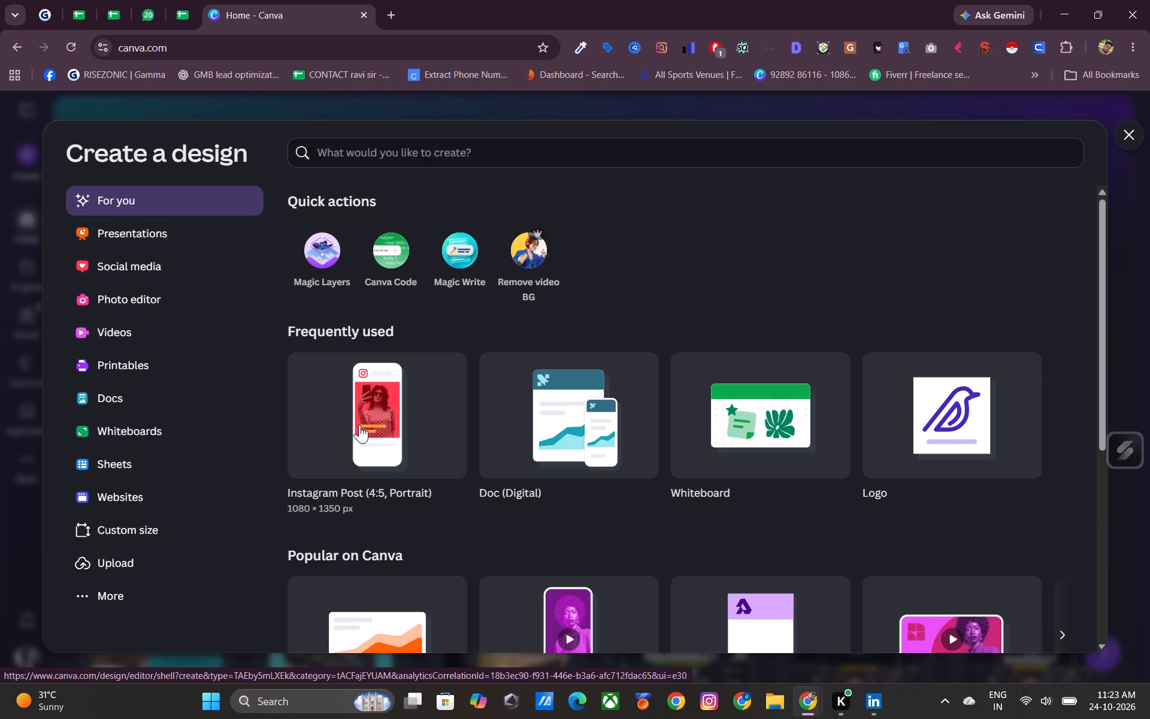
left_click(368, 425)
left_click(340, 446)
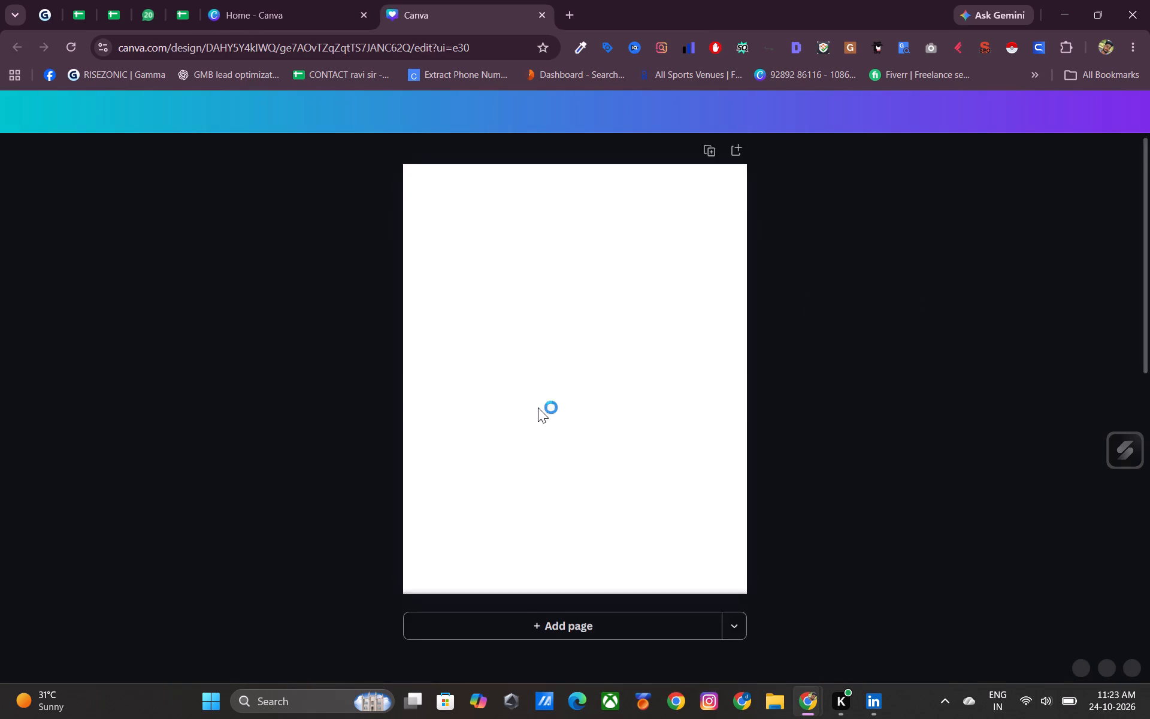
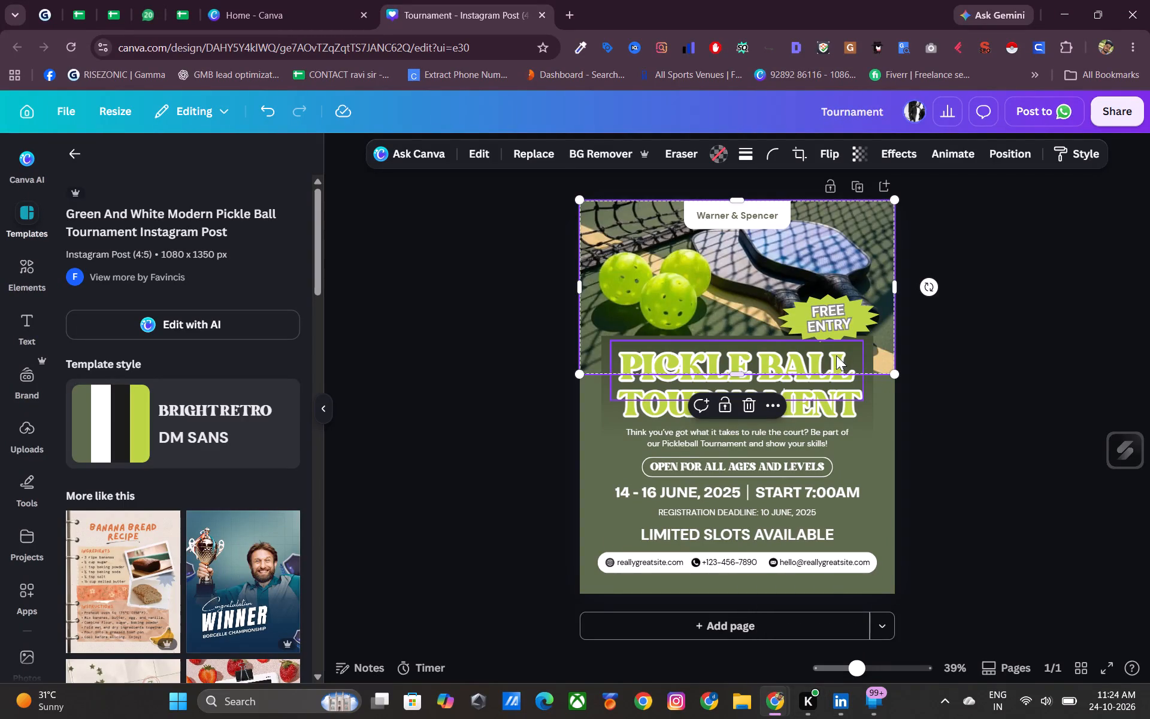
Reposition the pickleball photo on the tournament poster, keeping it horizontally centred and moving it slightly higher than its original place.
left_click(815, 353)
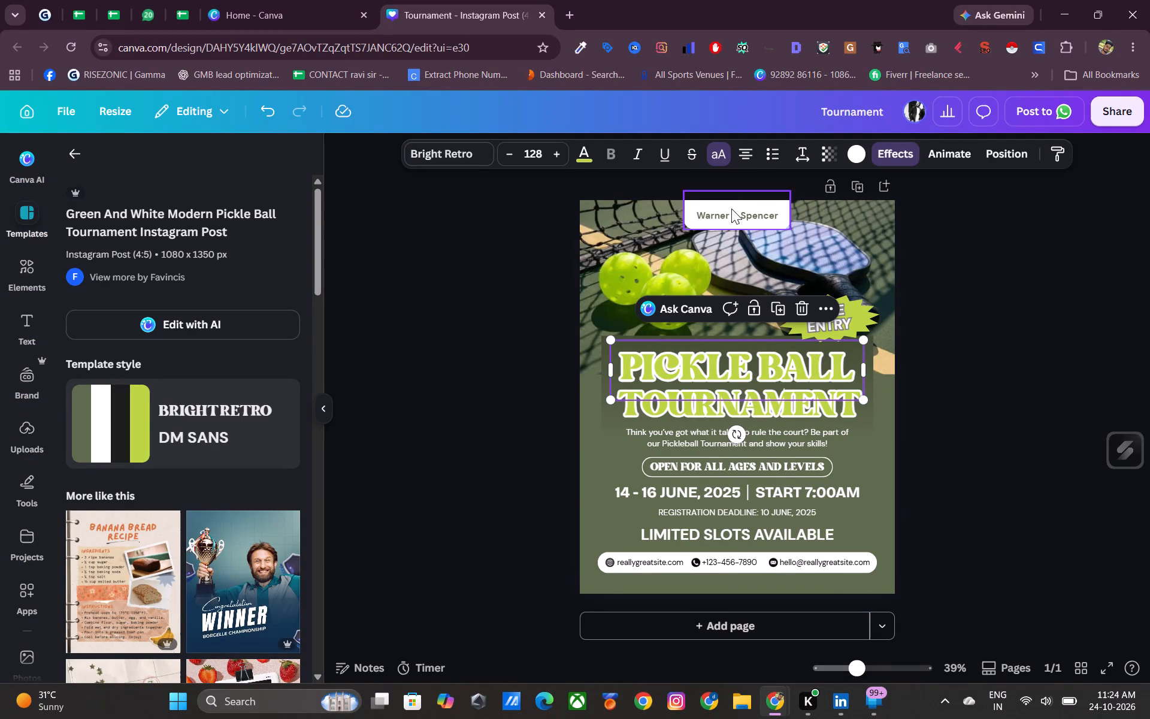
left_click(842, 259)
left_click_drag(843, 258, 861, 267)
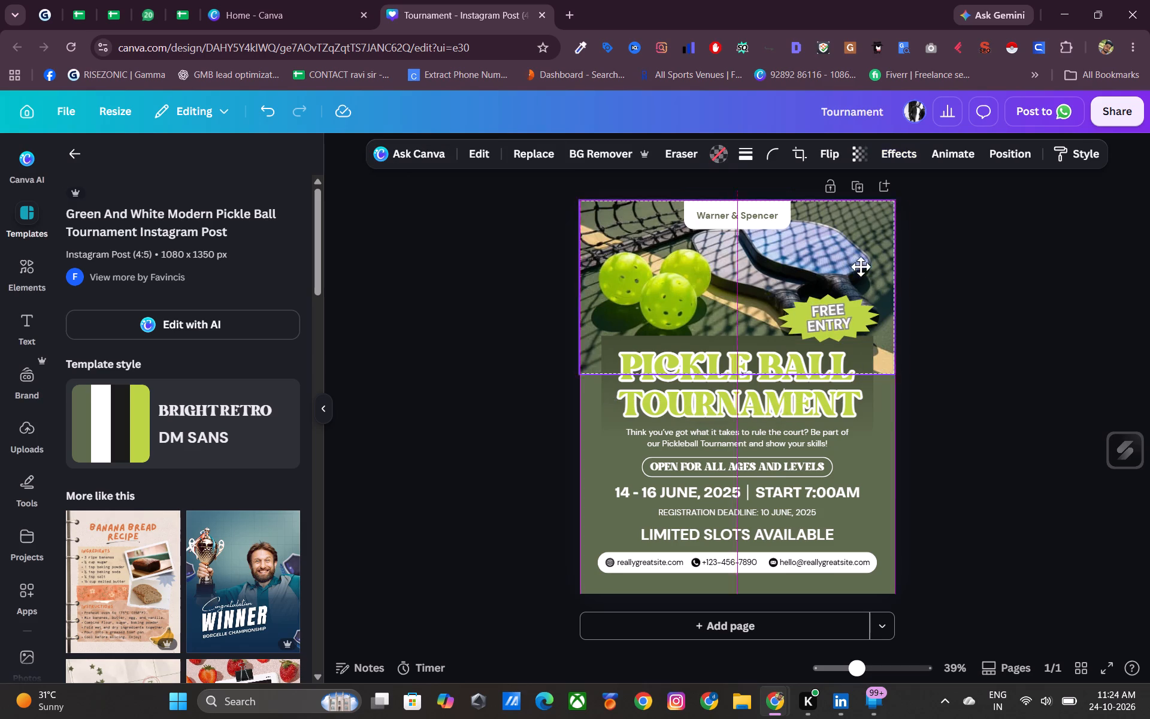
left_click_drag(861, 267, 872, 247)
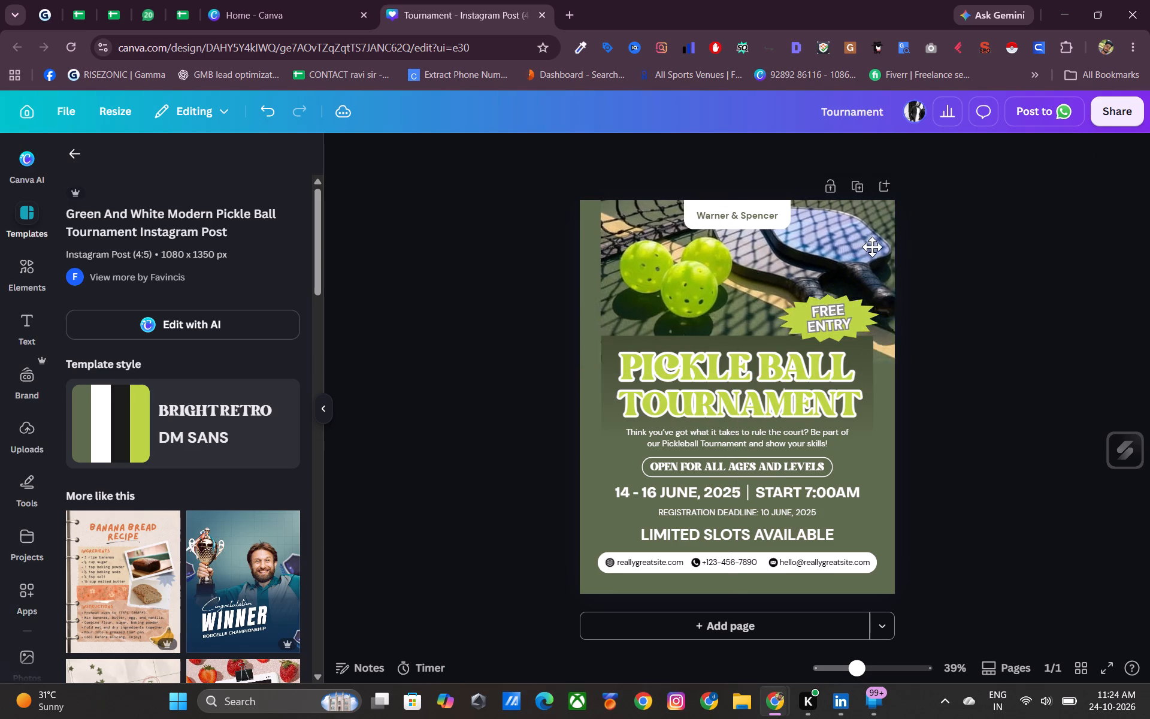
left_click_drag(872, 247, 768, 627)
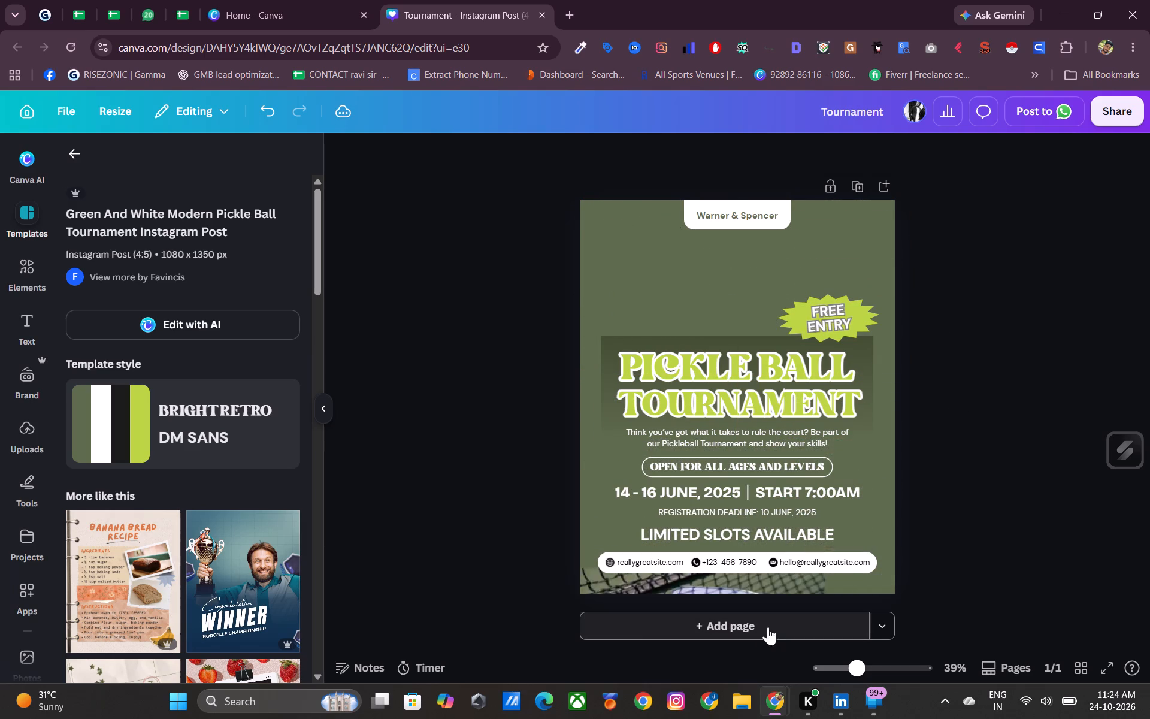
left_click_drag(768, 627, 583, 651)
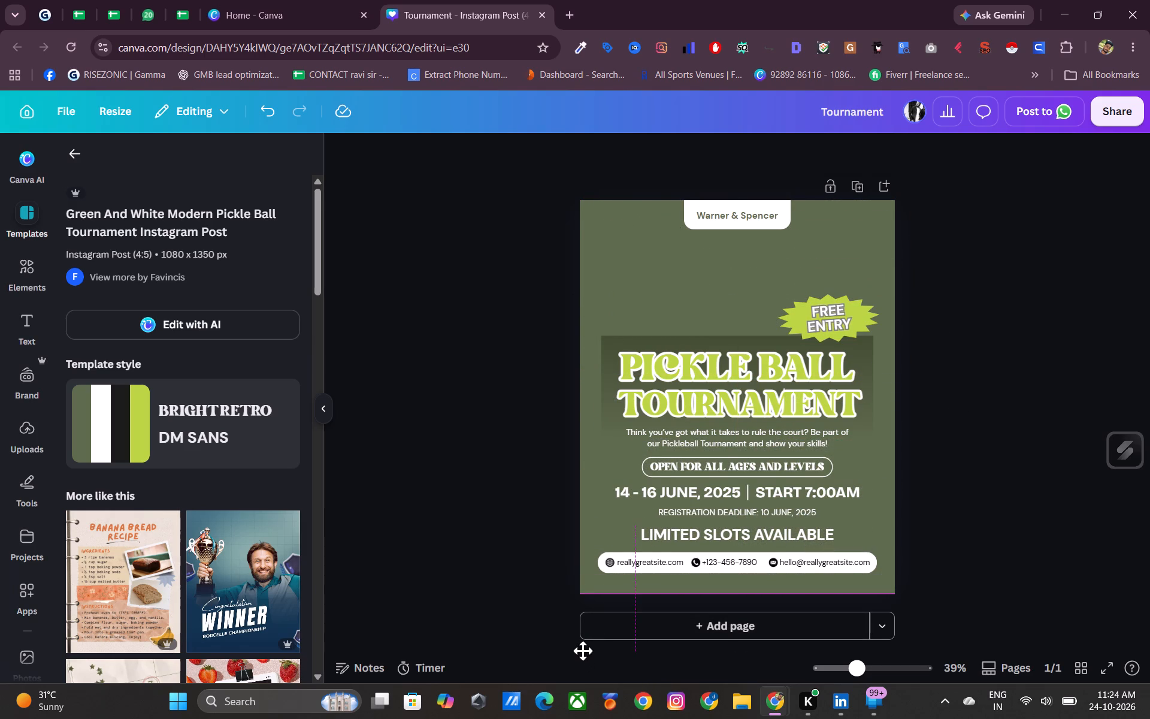
left_click_drag(583, 651, 844, 240)
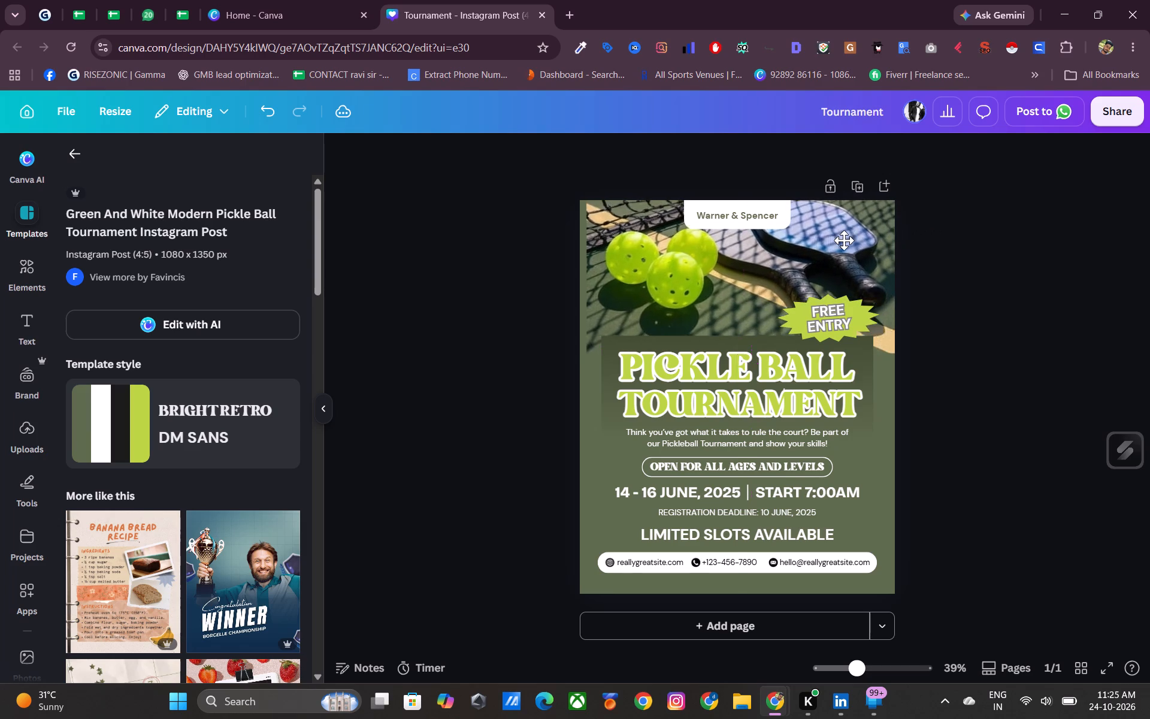
left_click_drag(844, 240, 841, 240)
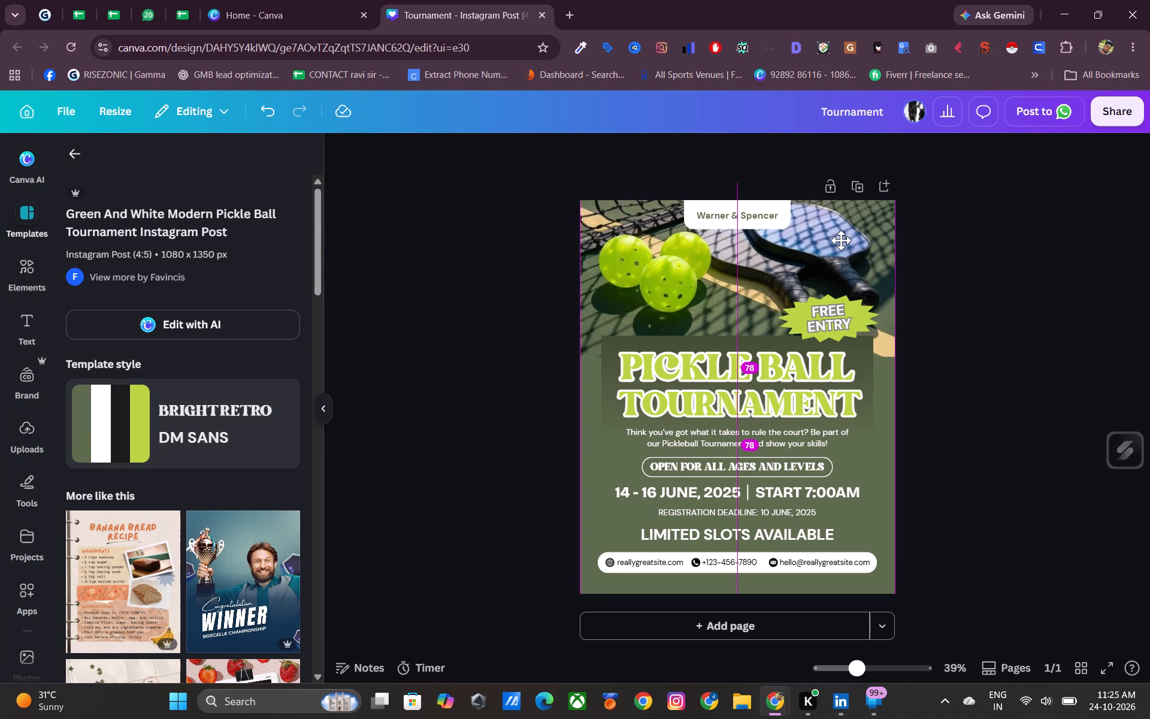
left_click_drag(841, 240, 846, 245)
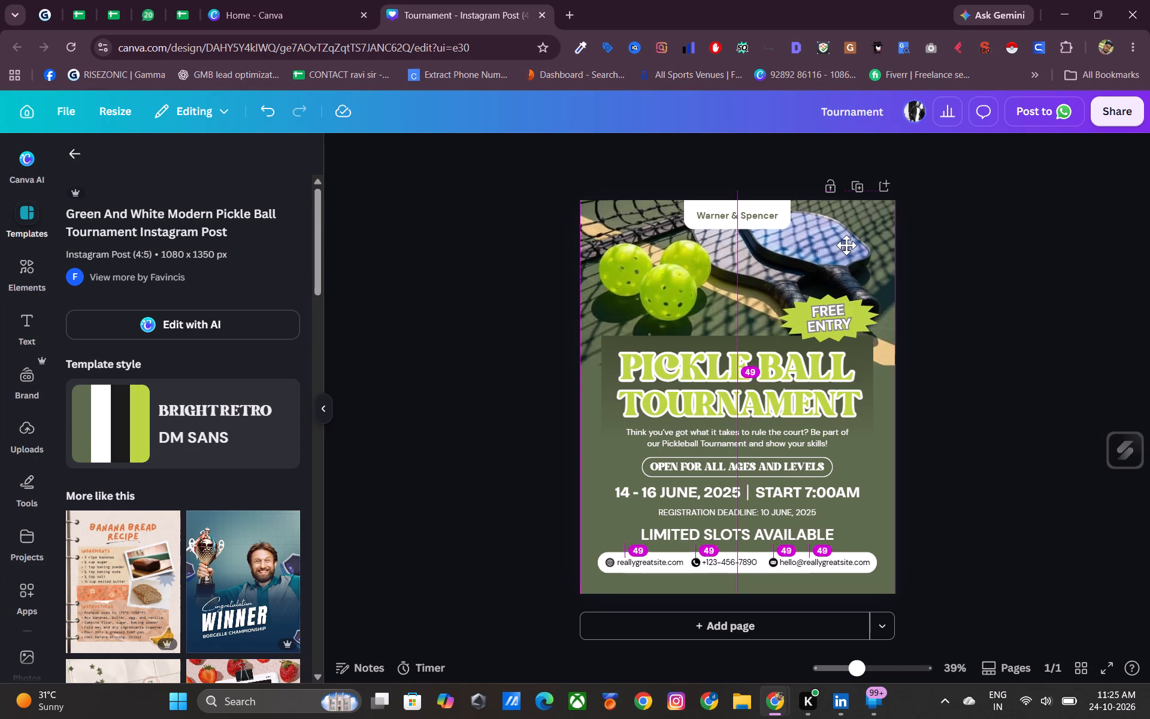
left_click_drag(846, 245, 843, 228)
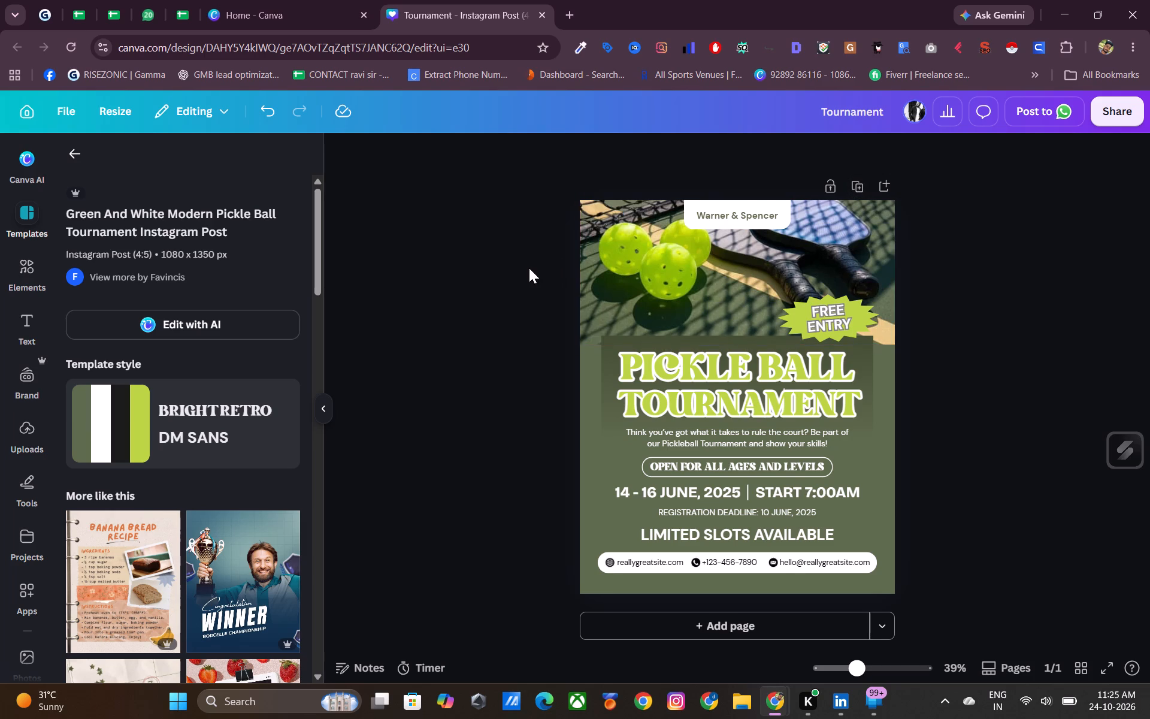
Delete all elements from the current pickleball template page, leaving only its plain green background.
left_click(674, 286)
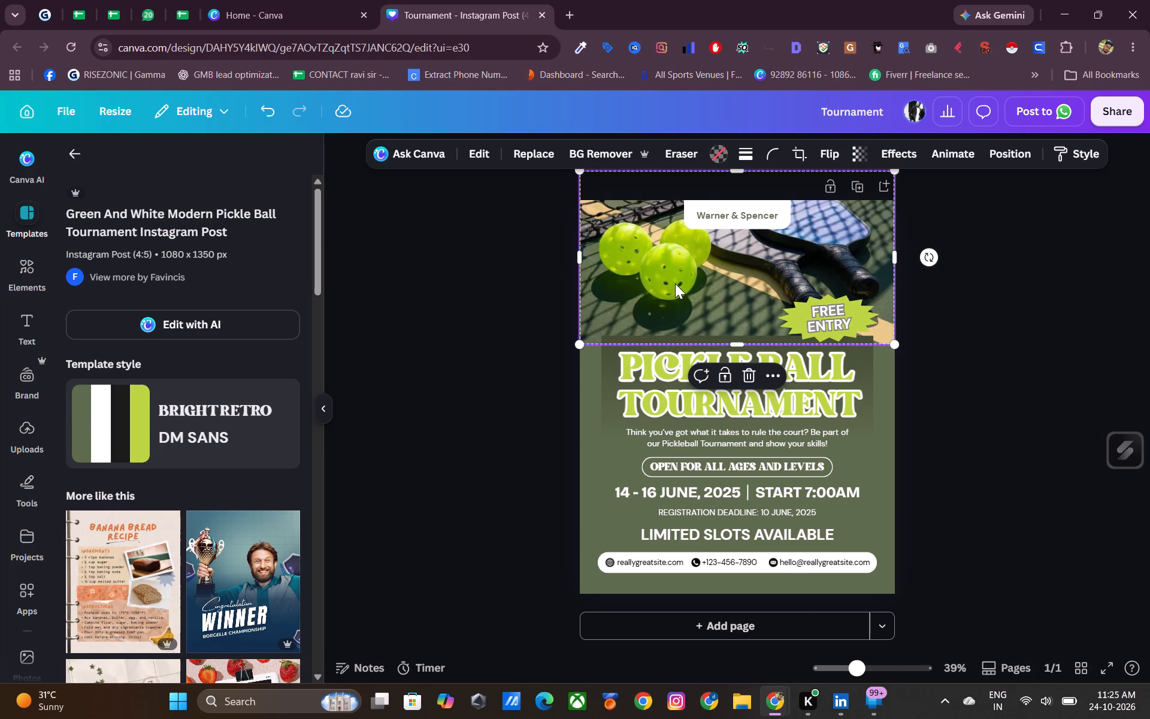
key("ctrl+a")
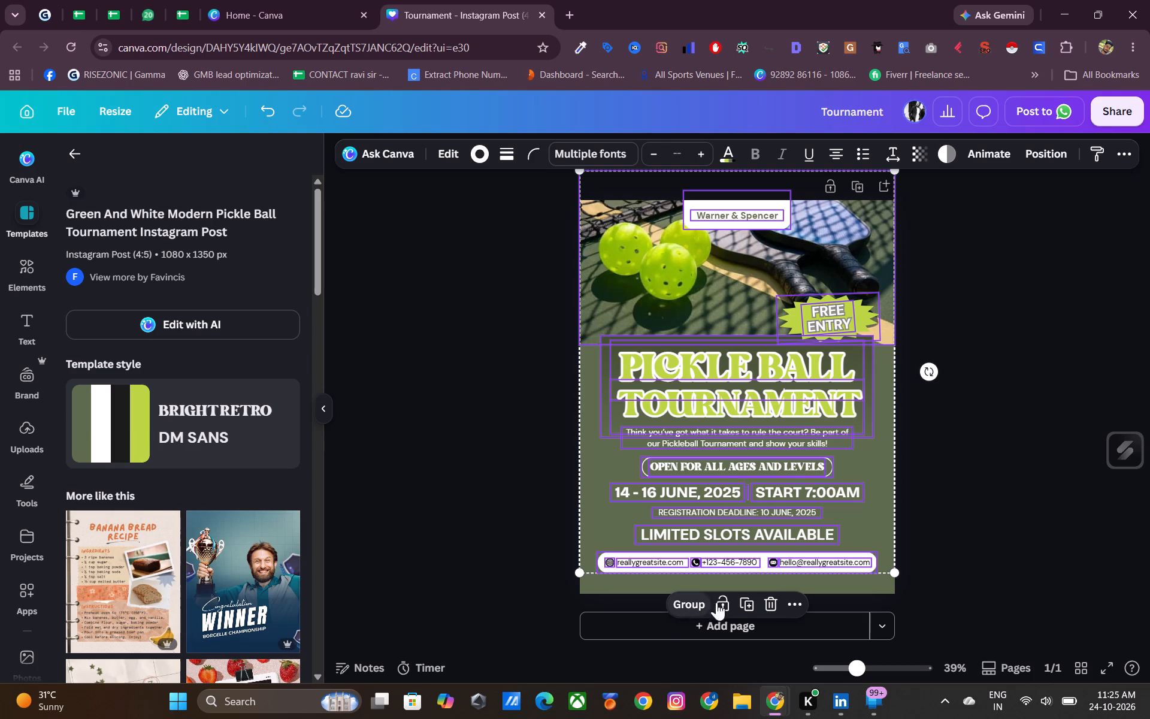
left_click(767, 603)
left_click(731, 380)
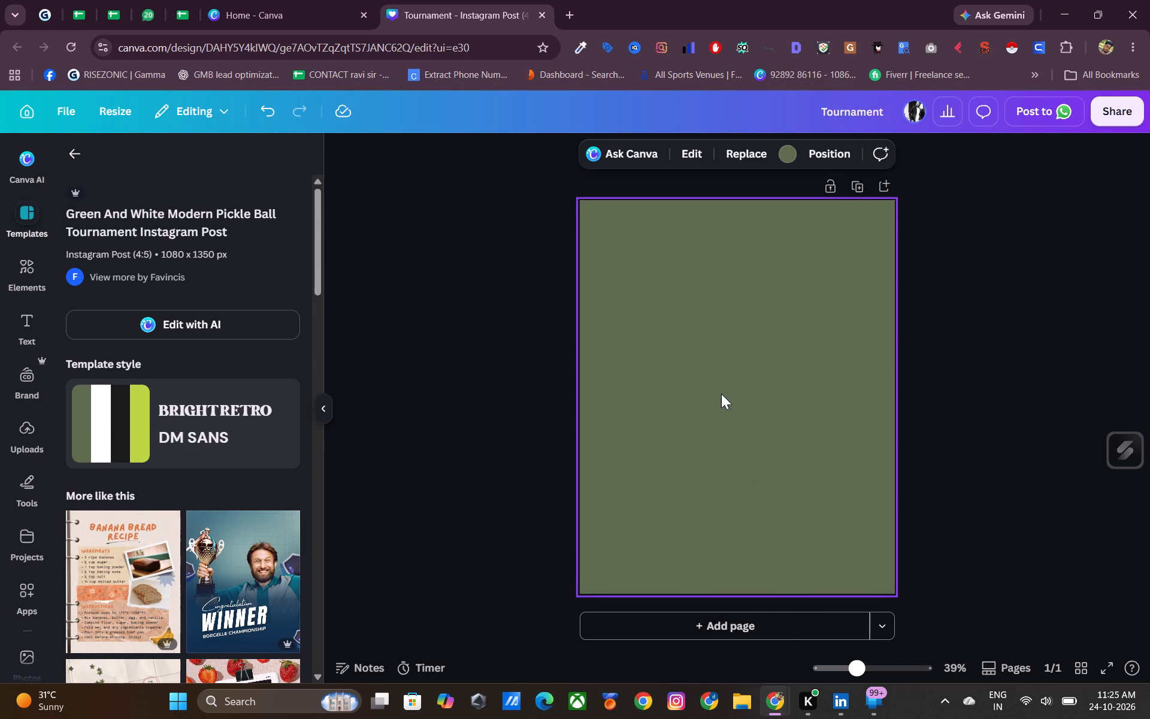
Browse the templates and apply the Green Illustration Pickleball Tournament Instagram Post to the page.
scroll(210, 500, "down", 1)
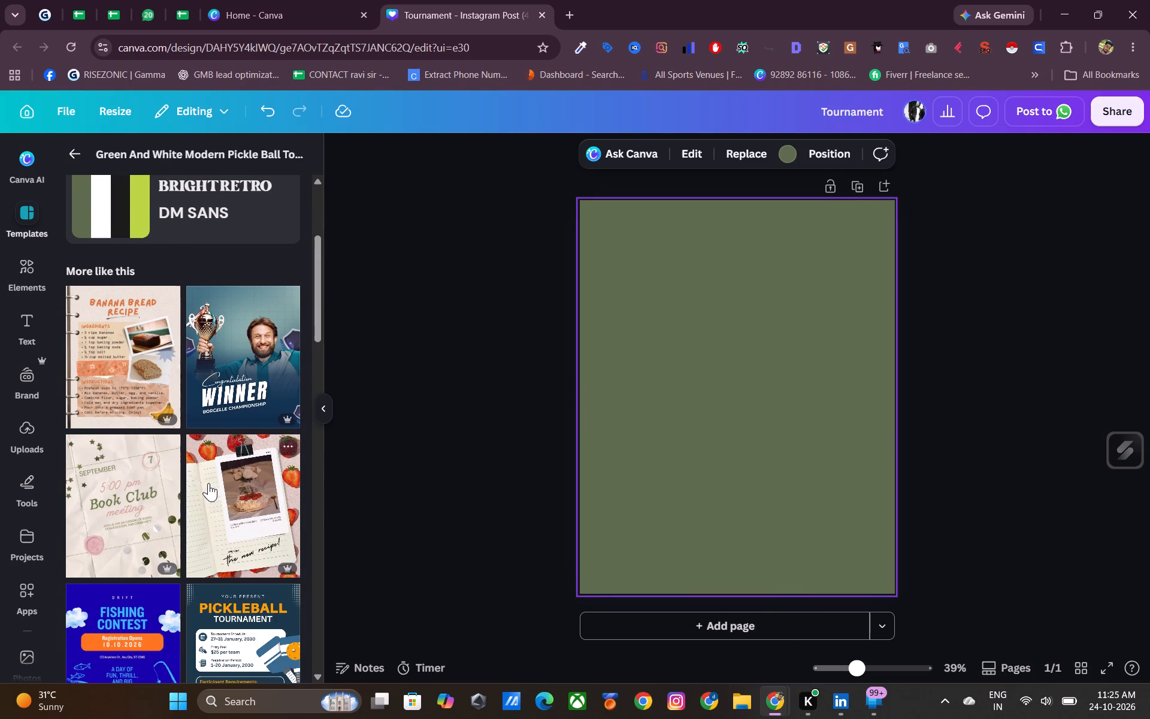
Browse the similar templates and apply the Green Illustration Pickleball Tournament Instagram Post to the page.
scroll(192, 555, "down", 2)
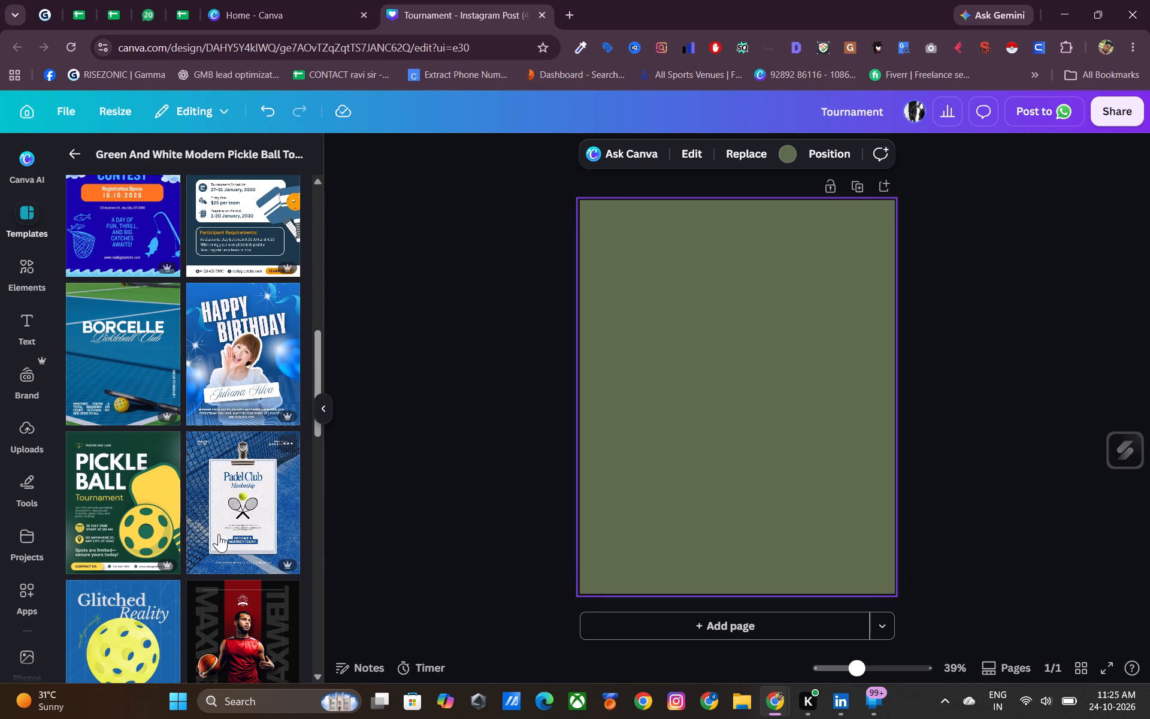
scroll(196, 524, "down", 1)
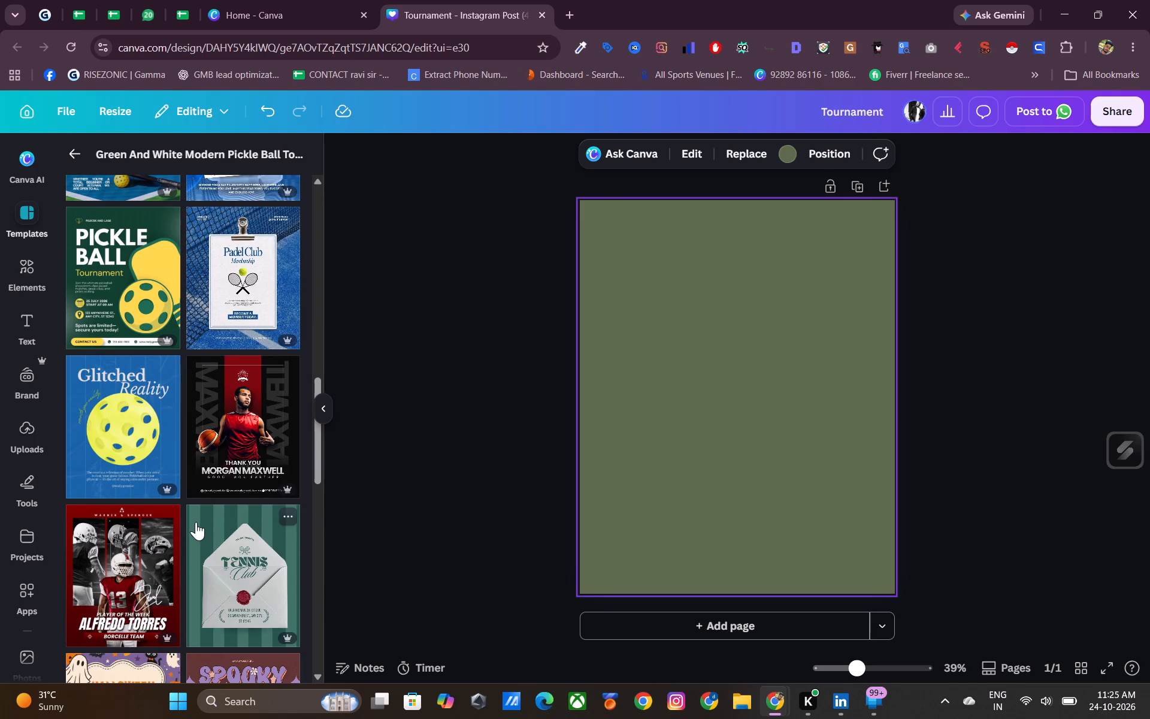
scroll(196, 522, "down", 1)
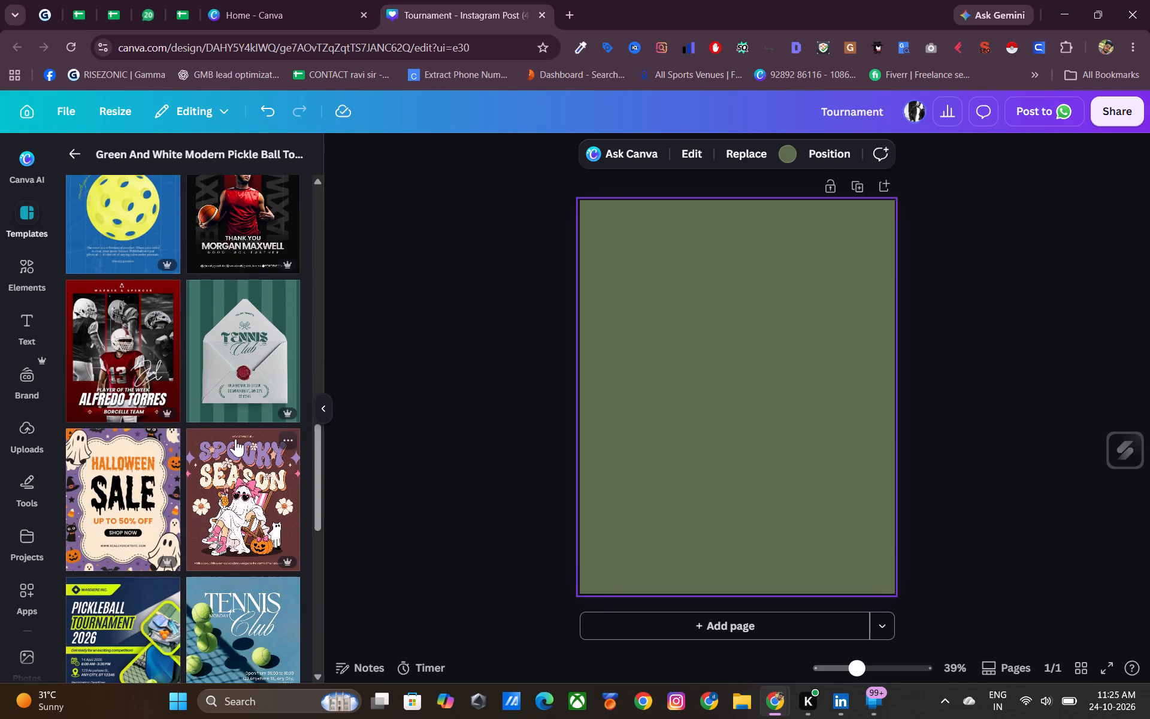
scroll(221, 434, "down", 1)
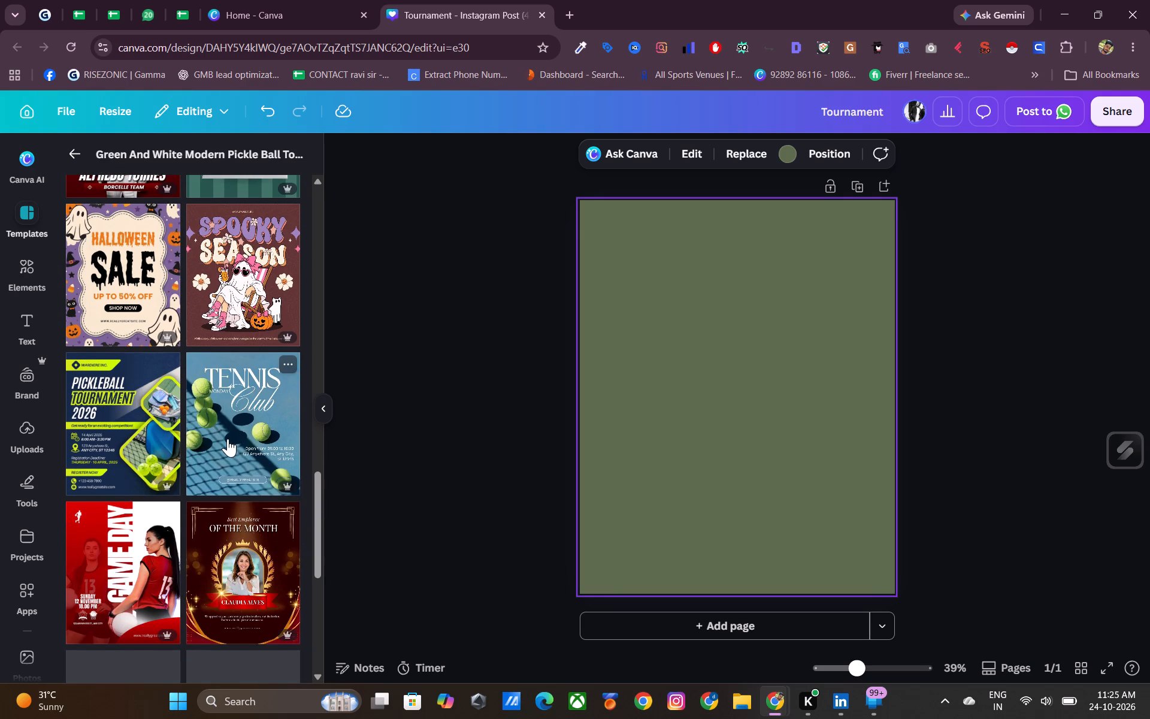
scroll(228, 439, "down", 1)
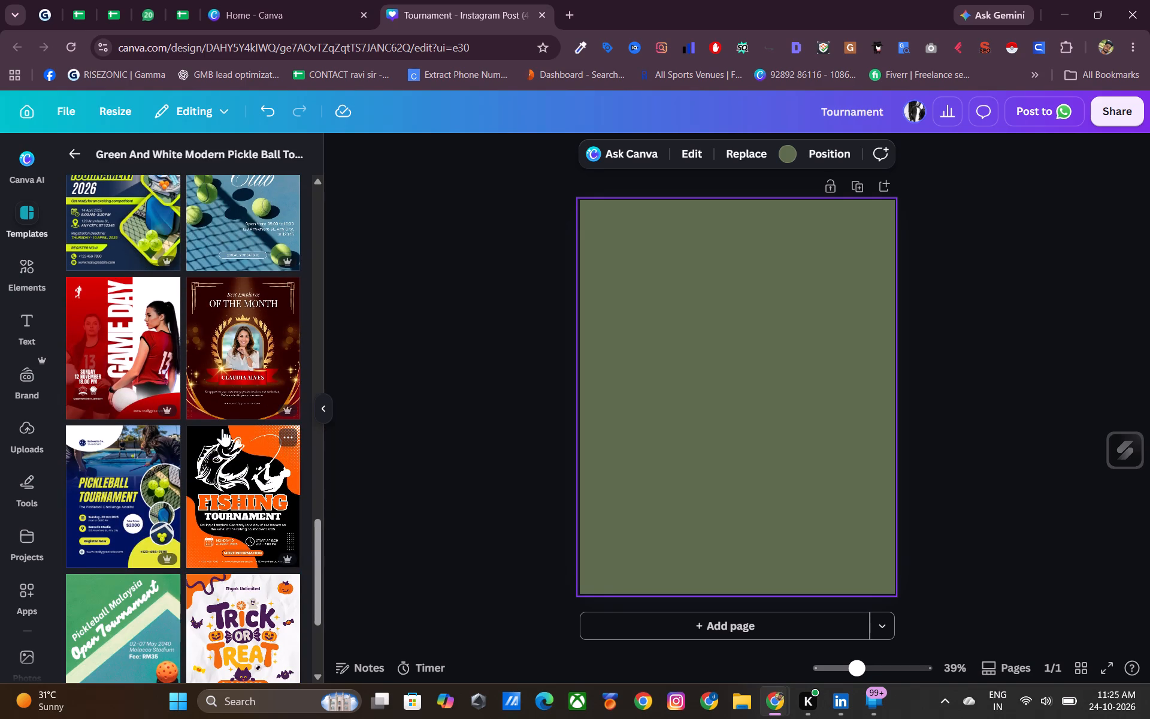
scroll(222, 433, "down", 1)
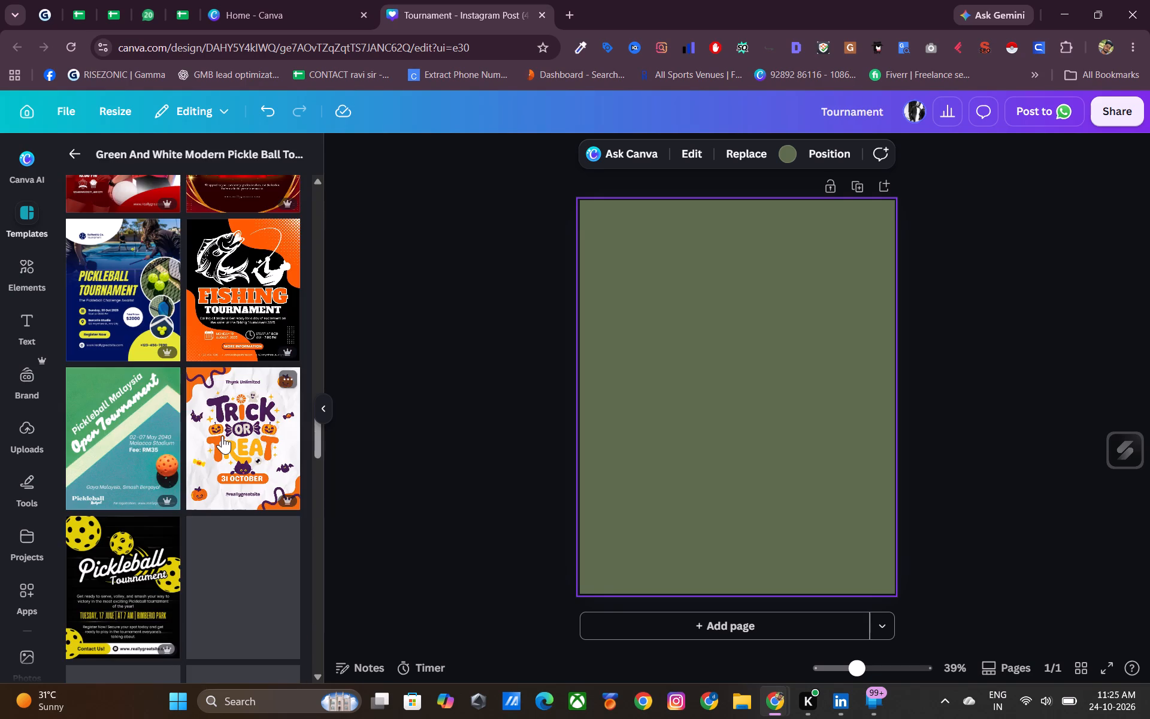
scroll(222, 436, "down", 1)
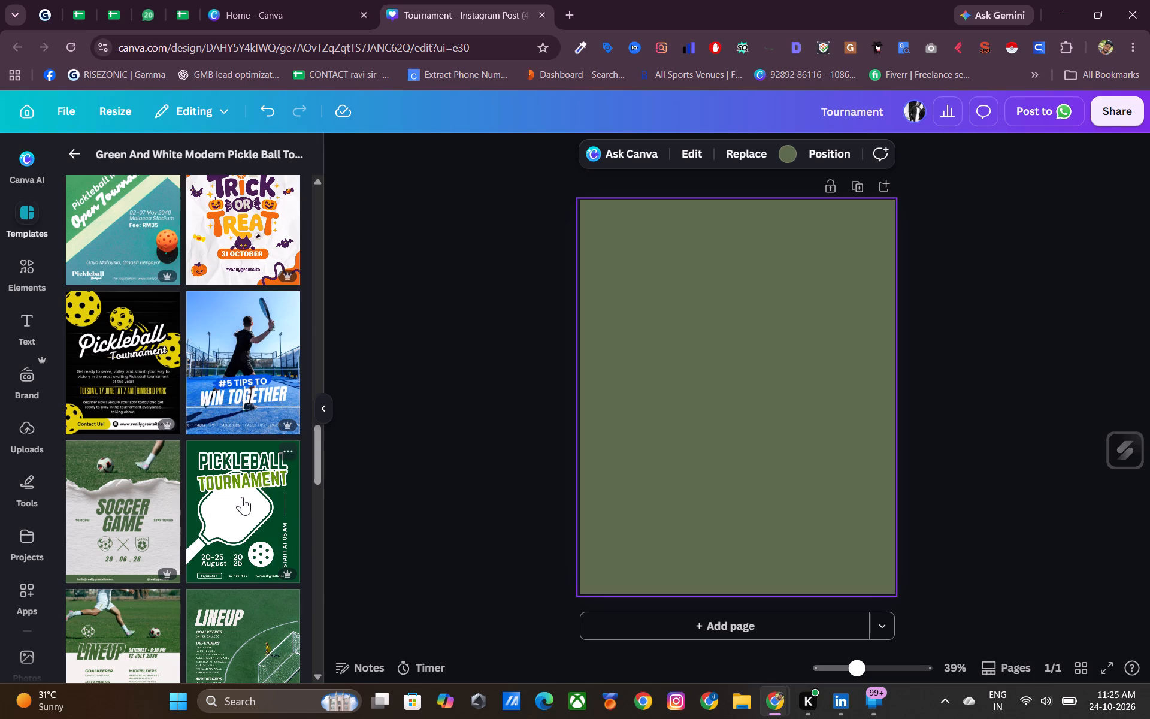
left_click(236, 502)
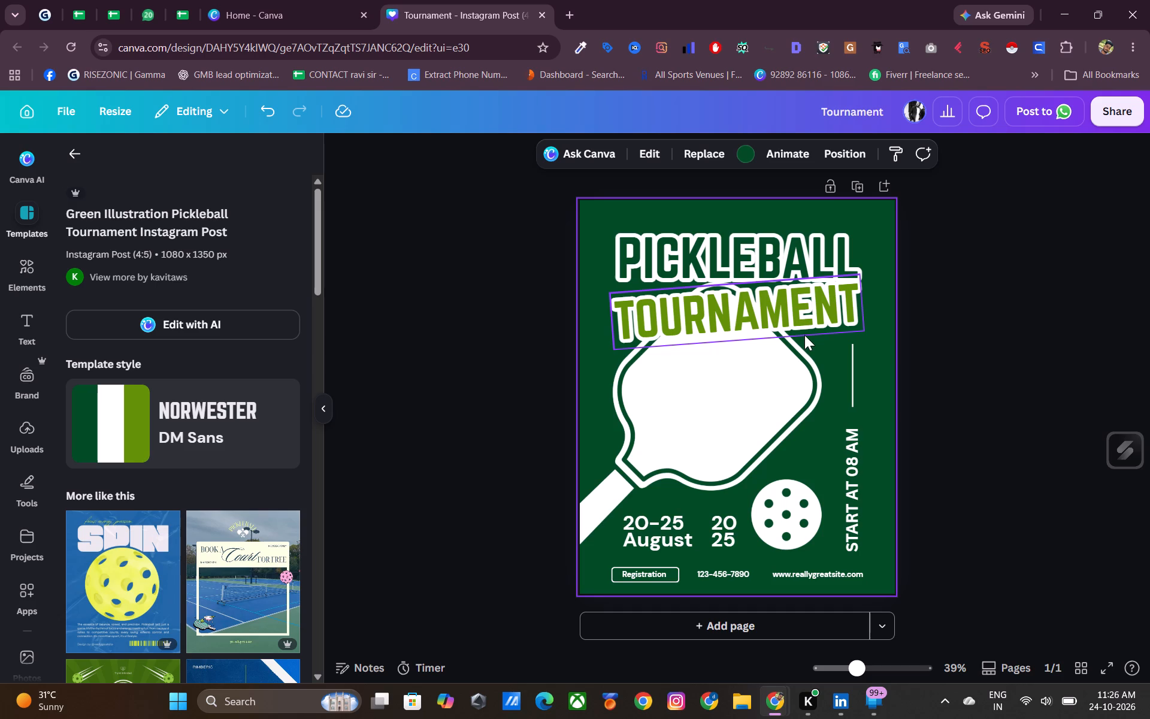
Move the PICKLEBALL title to the page's upper-left corner and shrink it to a font size of about 86.
left_click(746, 264)
left_click_drag(746, 264, 724, 239)
left_click_drag(838, 262, 770, 248)
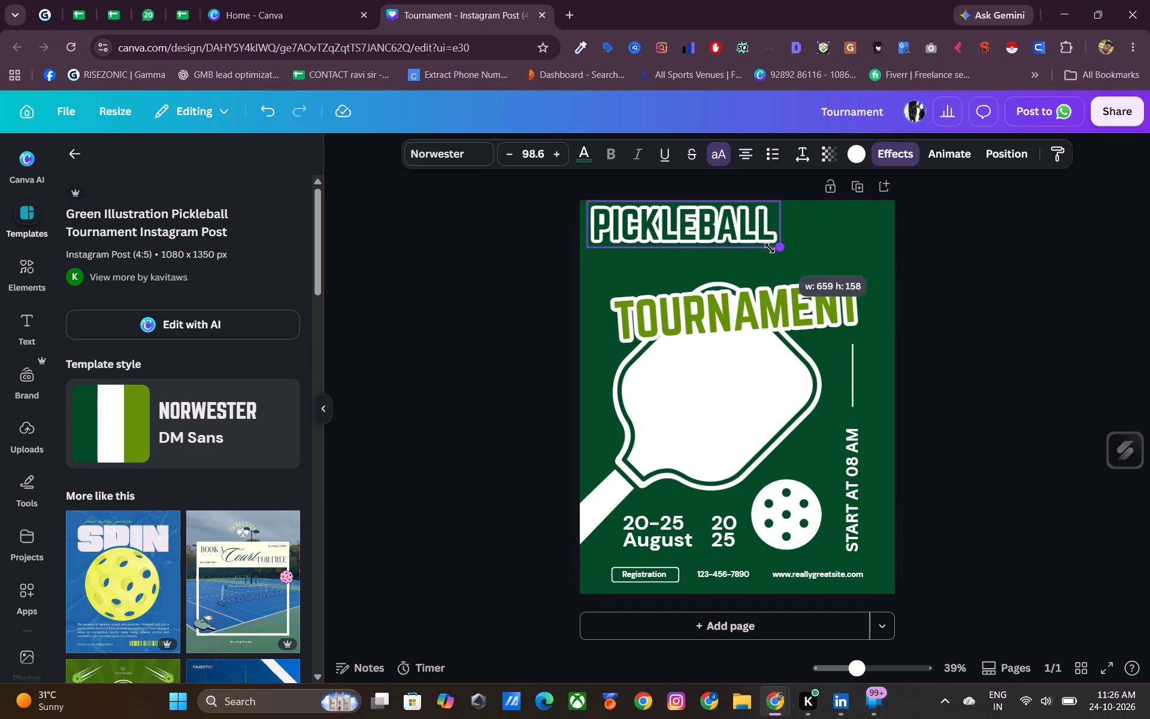
left_click_drag(770, 248, 745, 266)
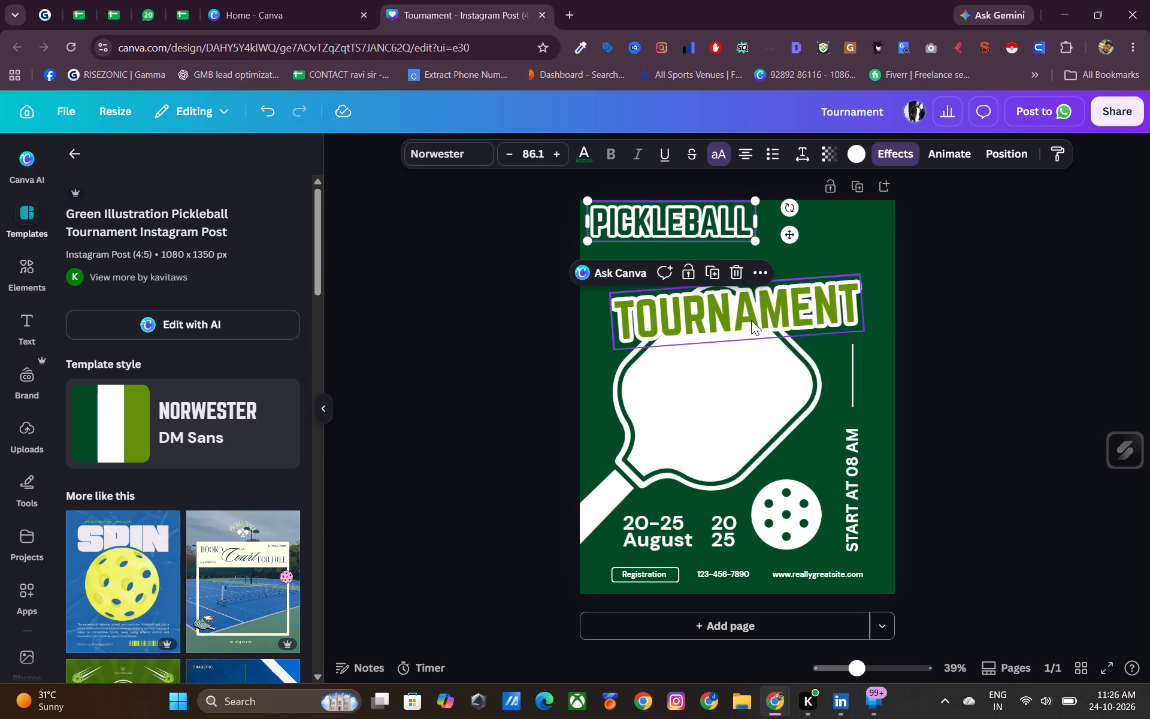
Straighten the tilted TOURNAMENT title to a rotation of 0°.
left_click(751, 320)
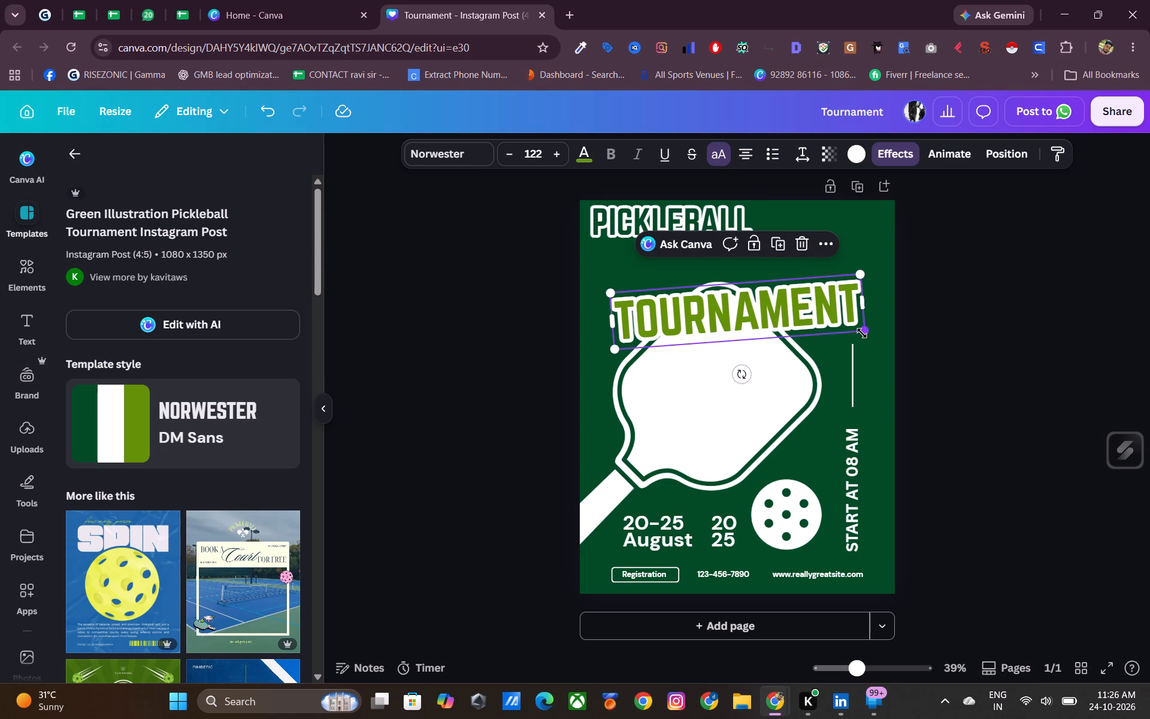
left_click_drag(747, 378, 734, 376)
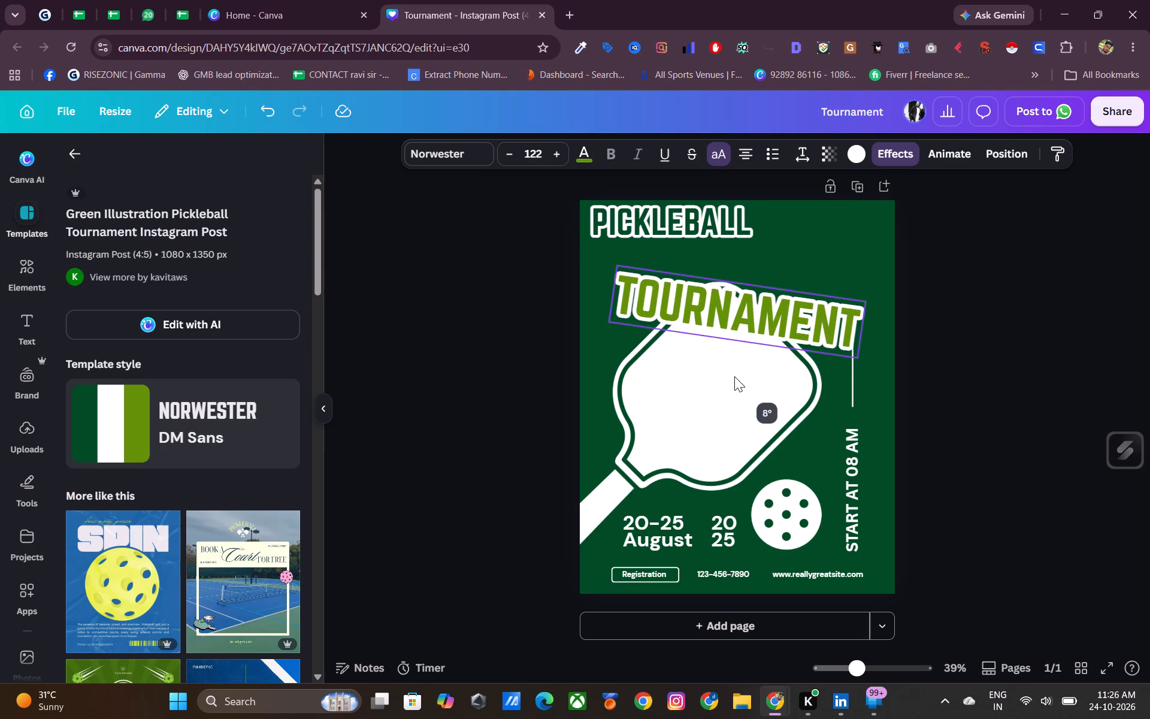
left_click_drag(734, 376, 742, 373)
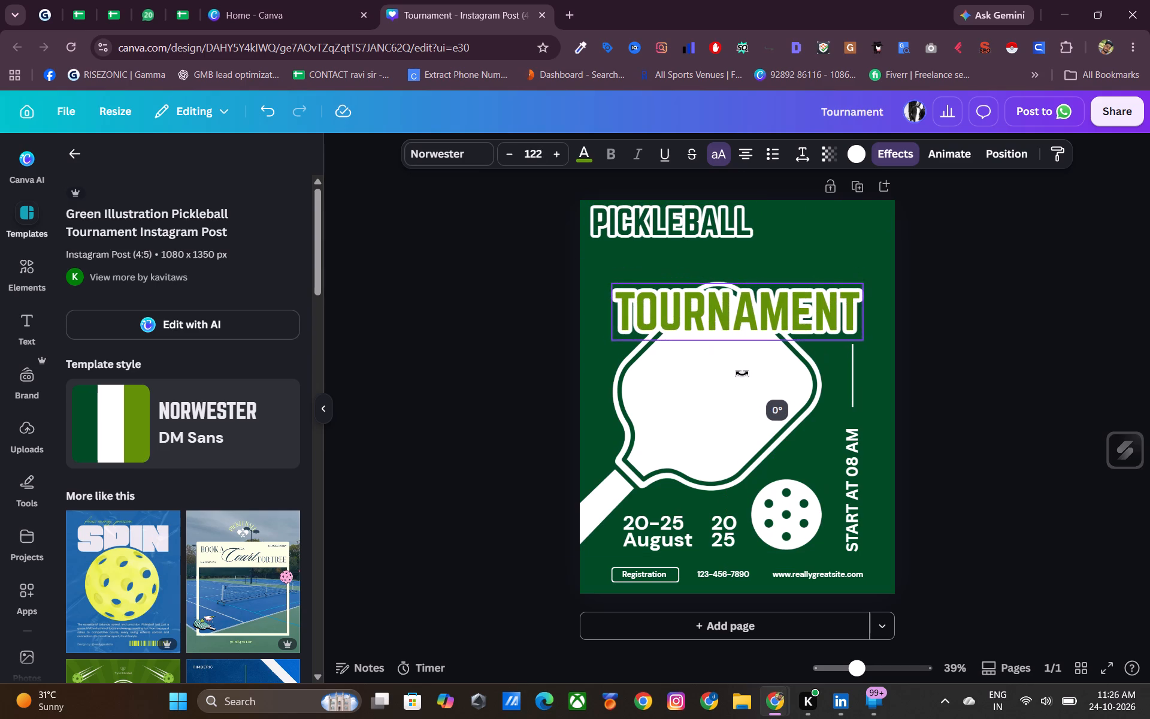
left_click_drag(742, 373, 742, 373)
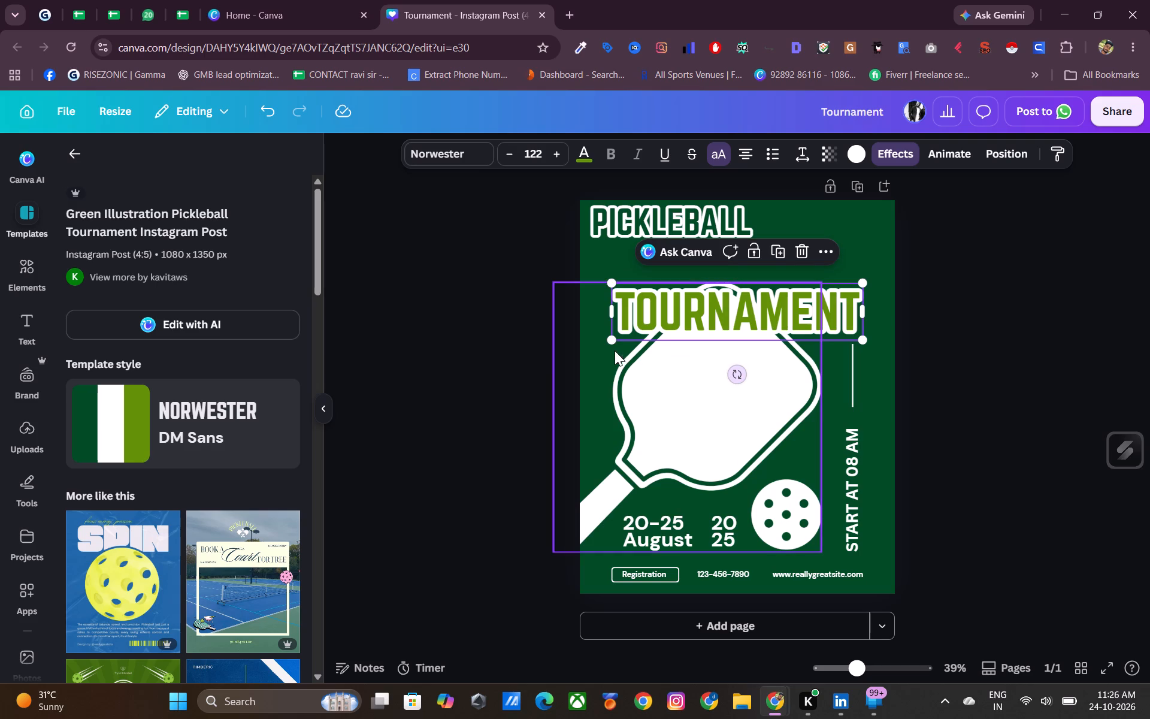
Shrink the TOURNAMENT title to a font size of about 93 and place it below PICKLEBALL against the page's right edge.
left_click_drag(610, 342, 667, 322)
left_click_drag(780, 358, 808, 318)
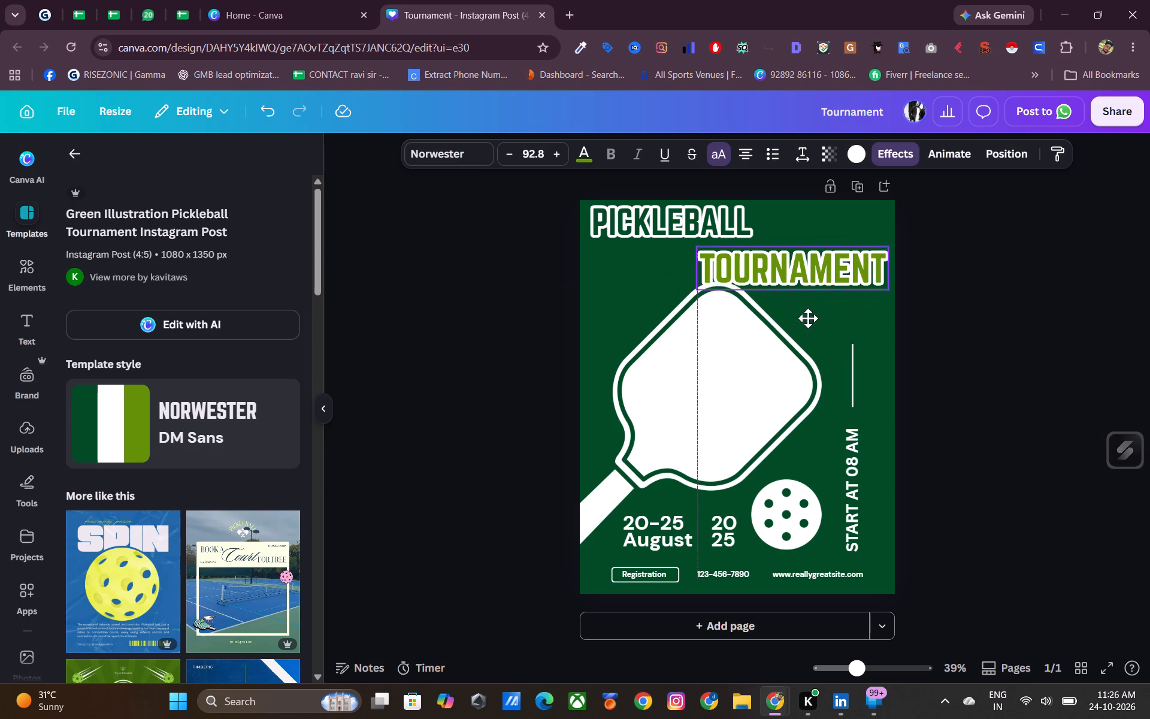
left_click_drag(808, 318, 810, 317)
Shrink the paddle and ball graphic and place it at the page's left edge, below the titles and above the date.
left_click_drag(714, 406, 729, 404)
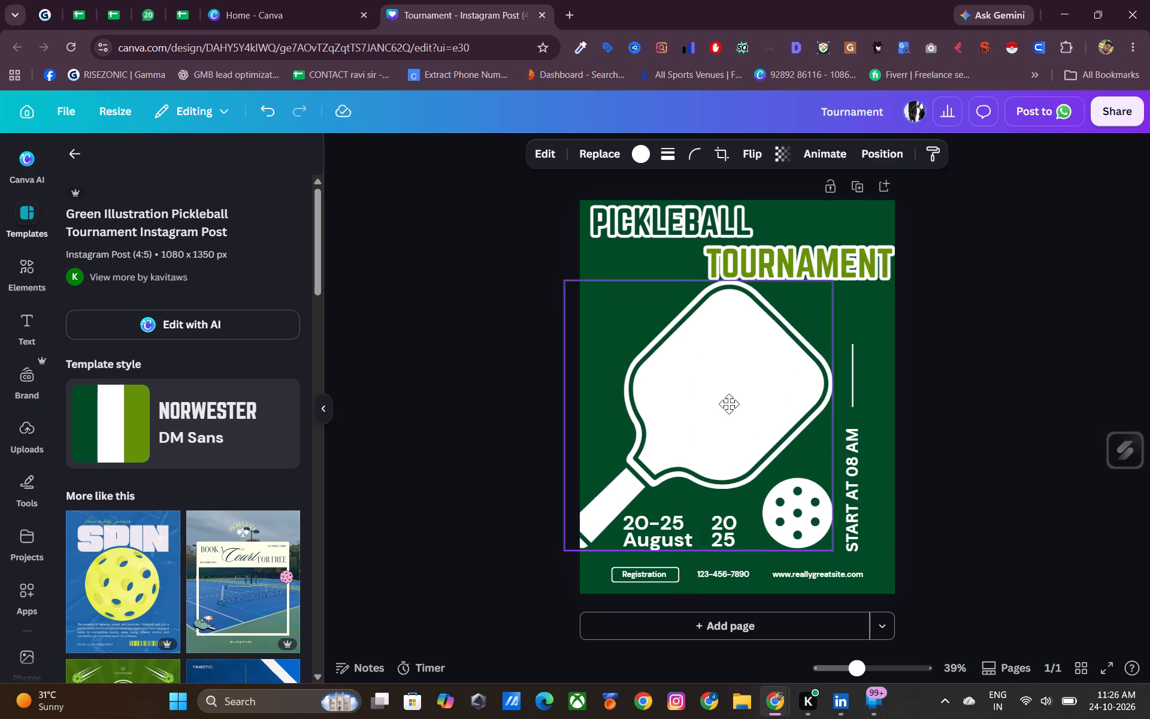
left_click_drag(729, 404, 720, 400)
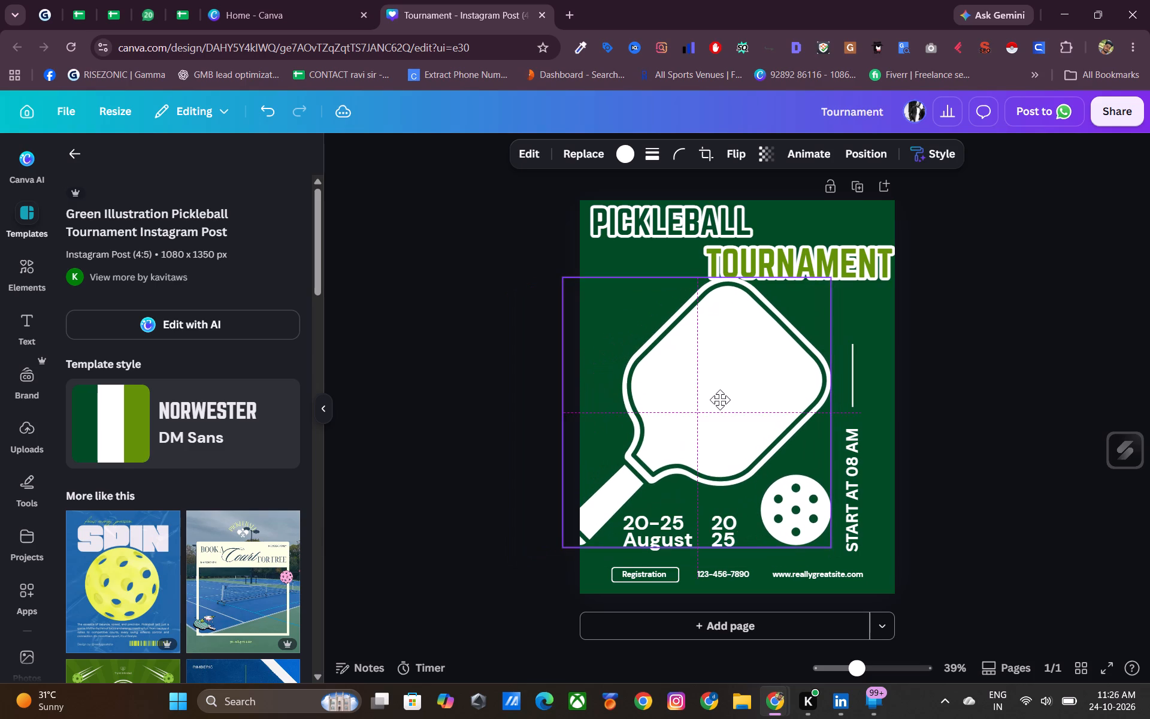
left_click_drag(720, 400, 719, 400)
left_click_drag(831, 548, 704, 463)
left_click_drag(628, 371, 655, 385)
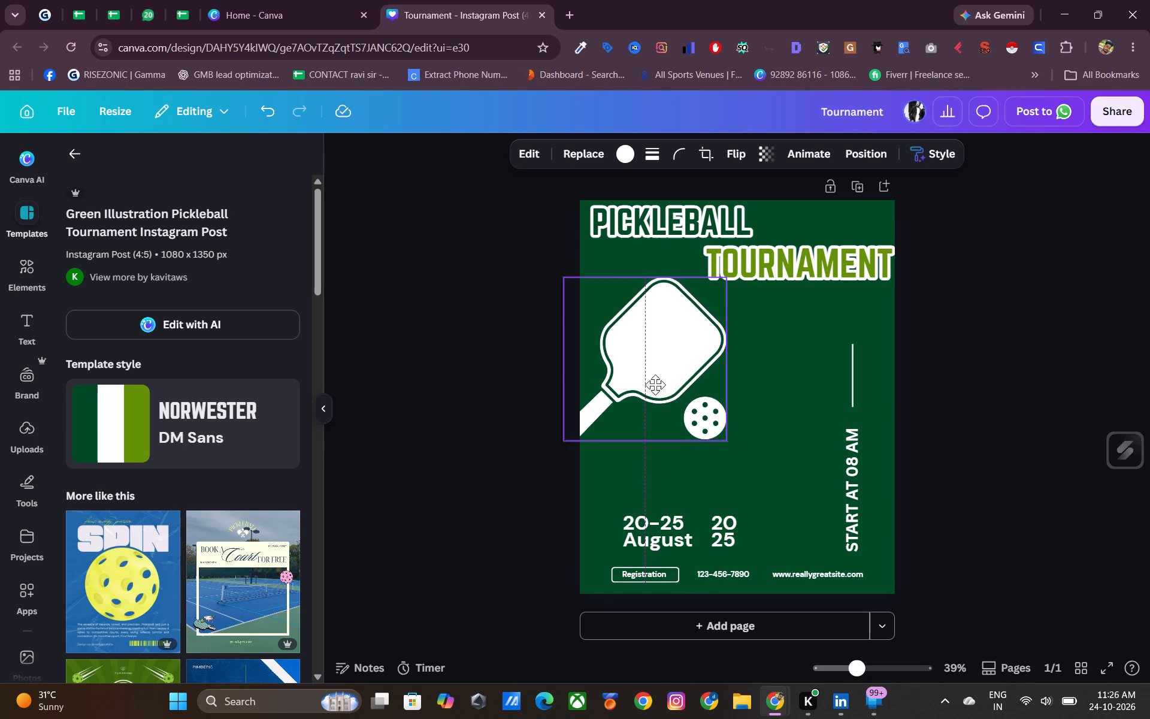
left_click_drag(655, 385, 657, 412)
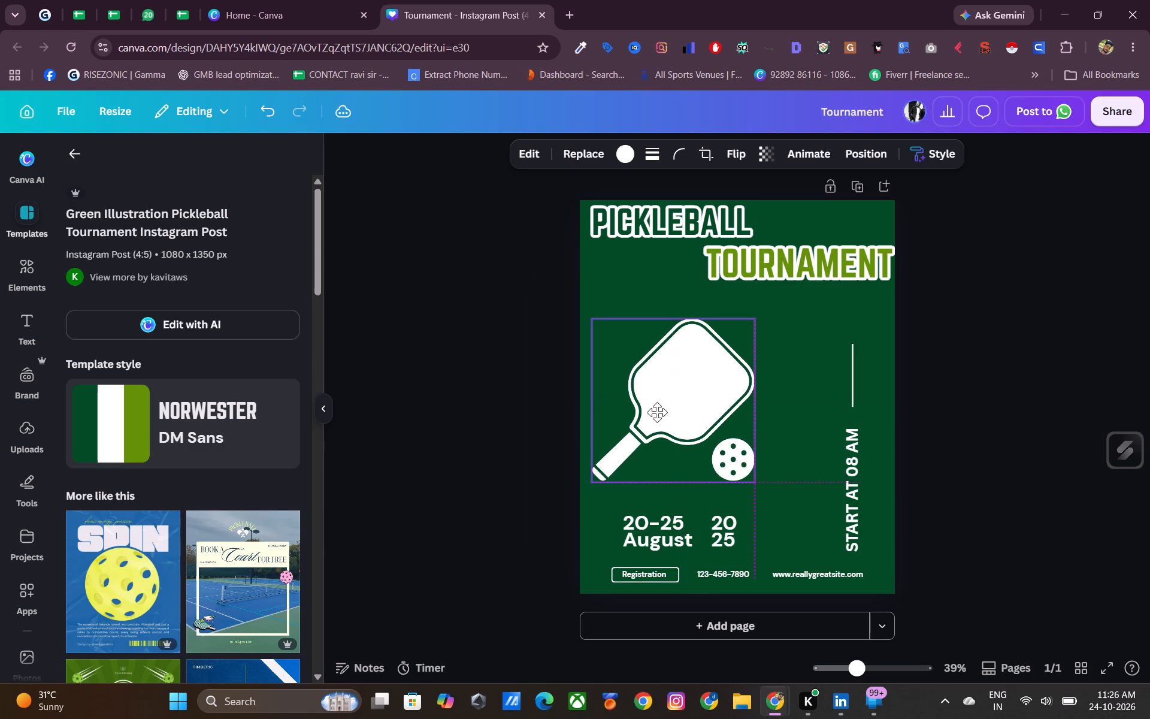
left_click_drag(657, 412, 646, 394)
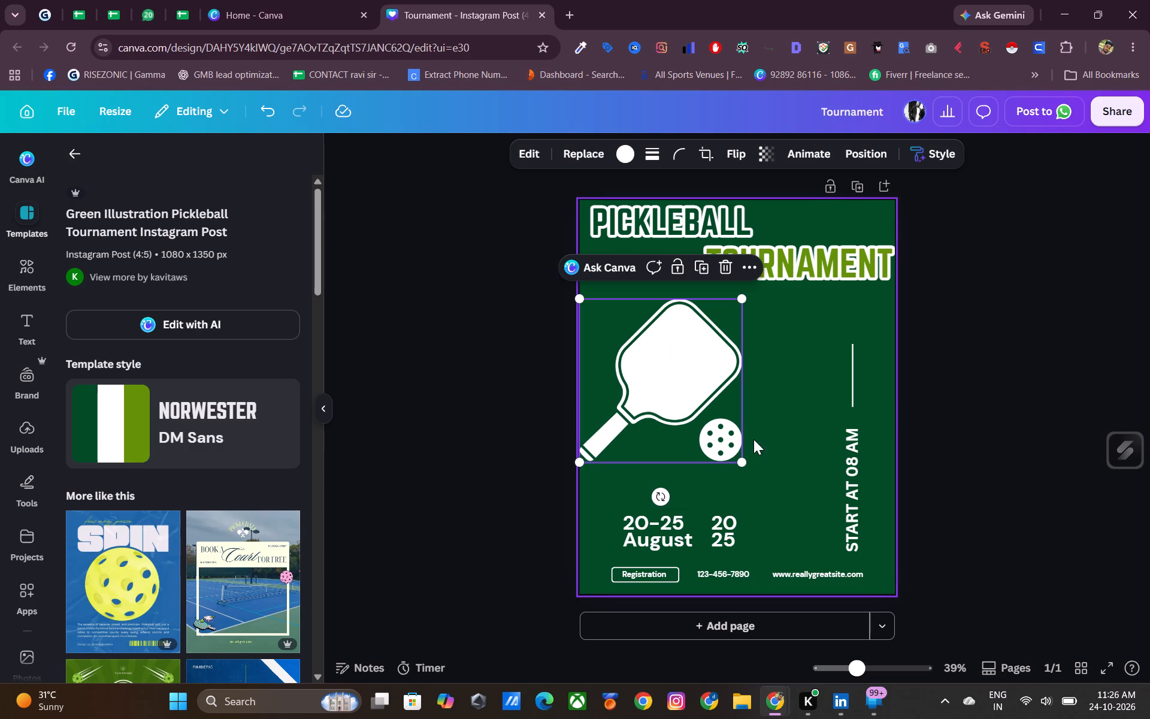
Group the vertical START AT 08 AM text with its line and rotate the group to horizontal.
left_click(852, 498)
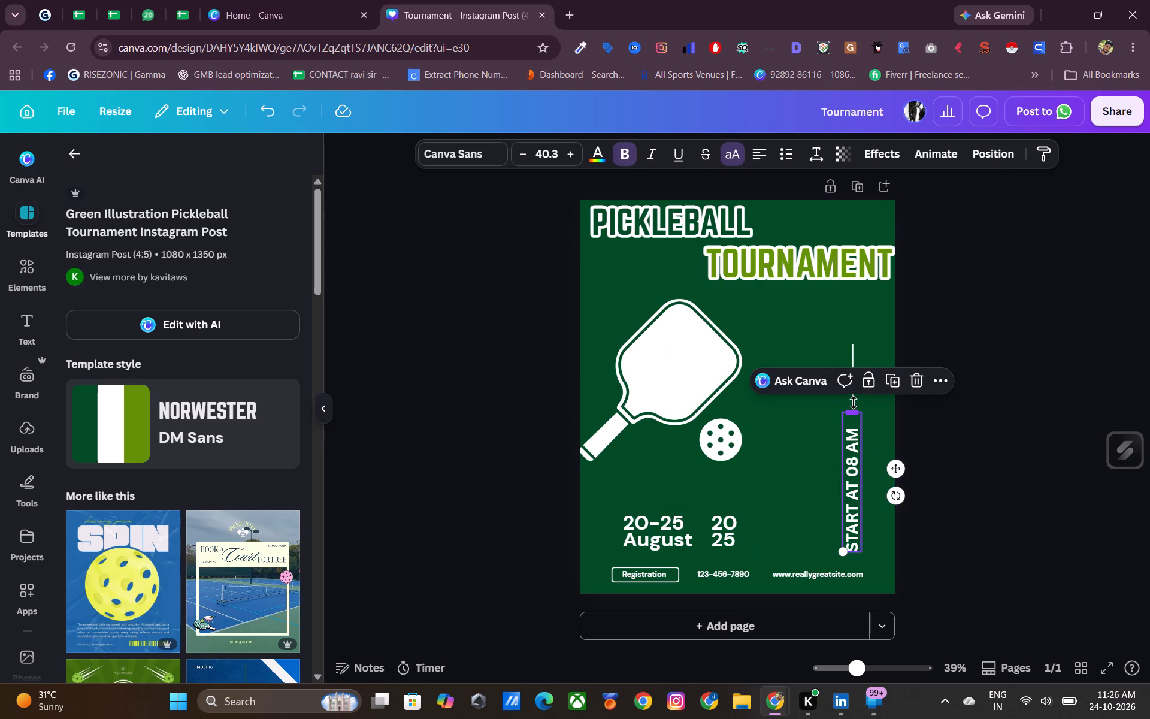
left_click(853, 352, "shift")
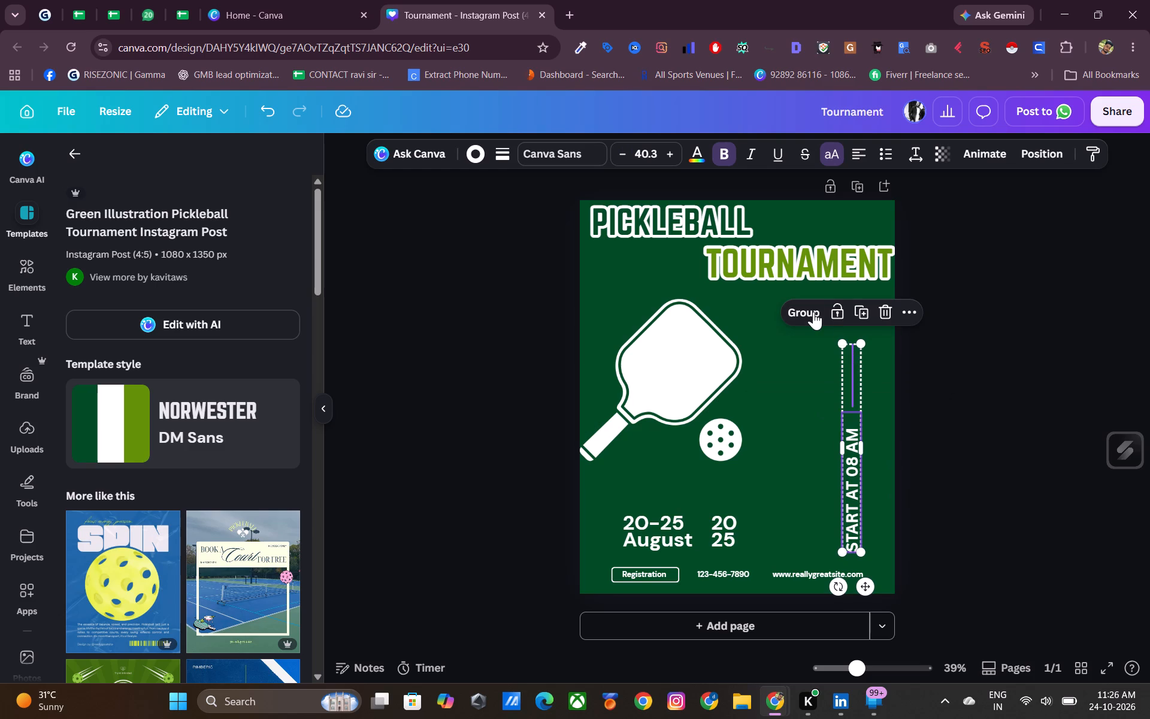
left_click(813, 312, "shift")
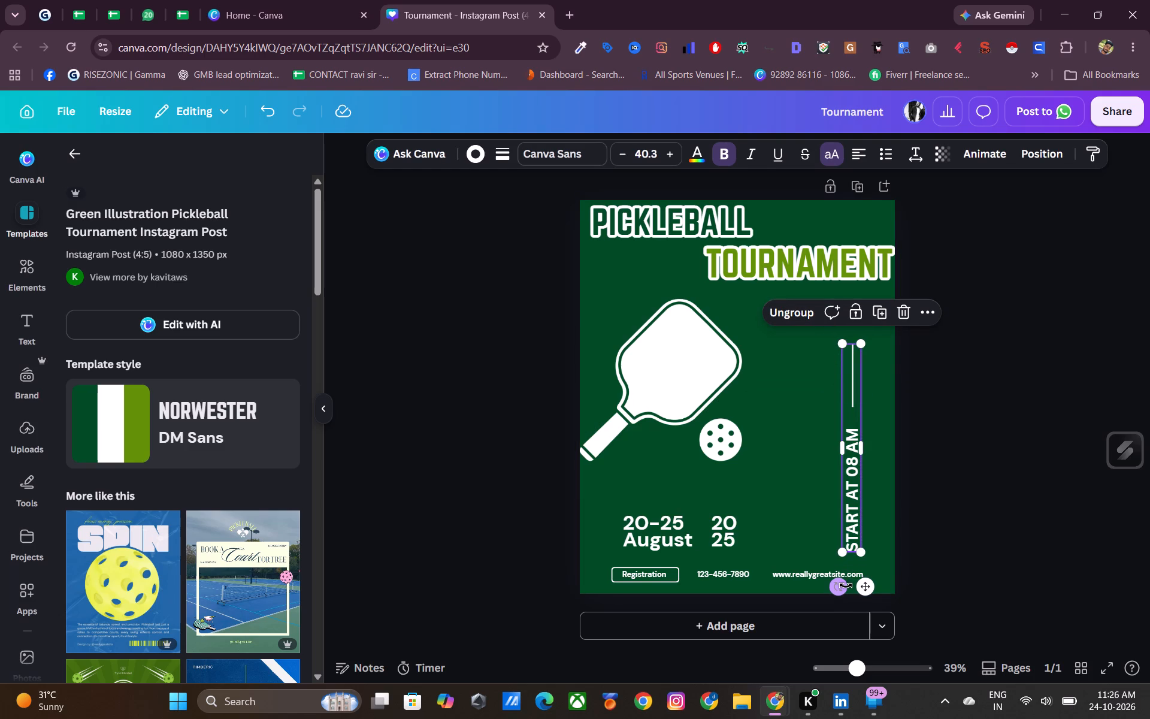
left_click_drag(843, 585, 655, 427)
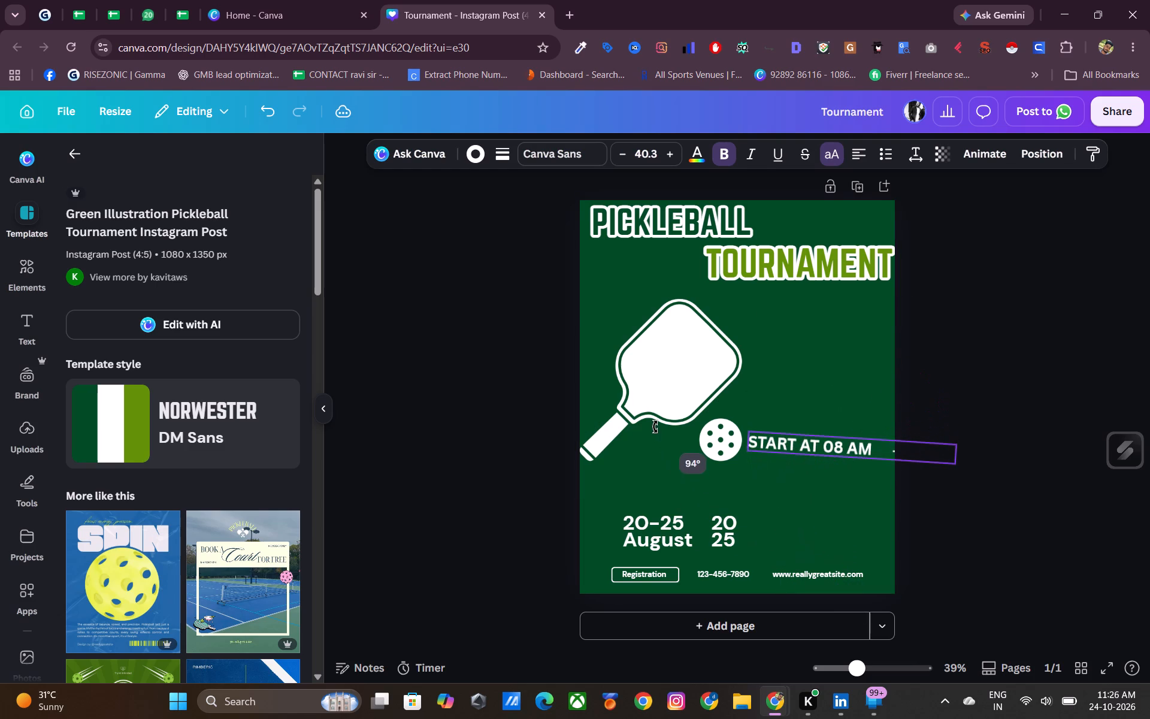
left_click_drag(655, 427, 683, 439)
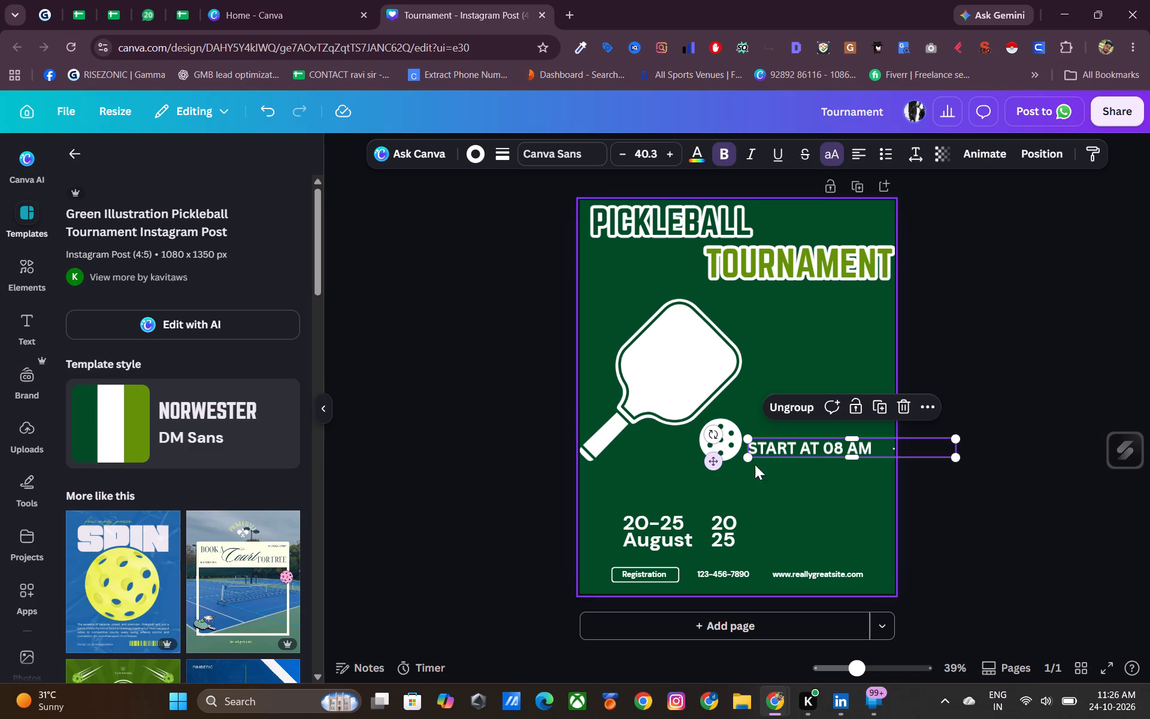
Move the START AT 08 AM group to the left side of the page, just above the 20-25 August date.
left_click(966, 481)
left_click(868, 454)
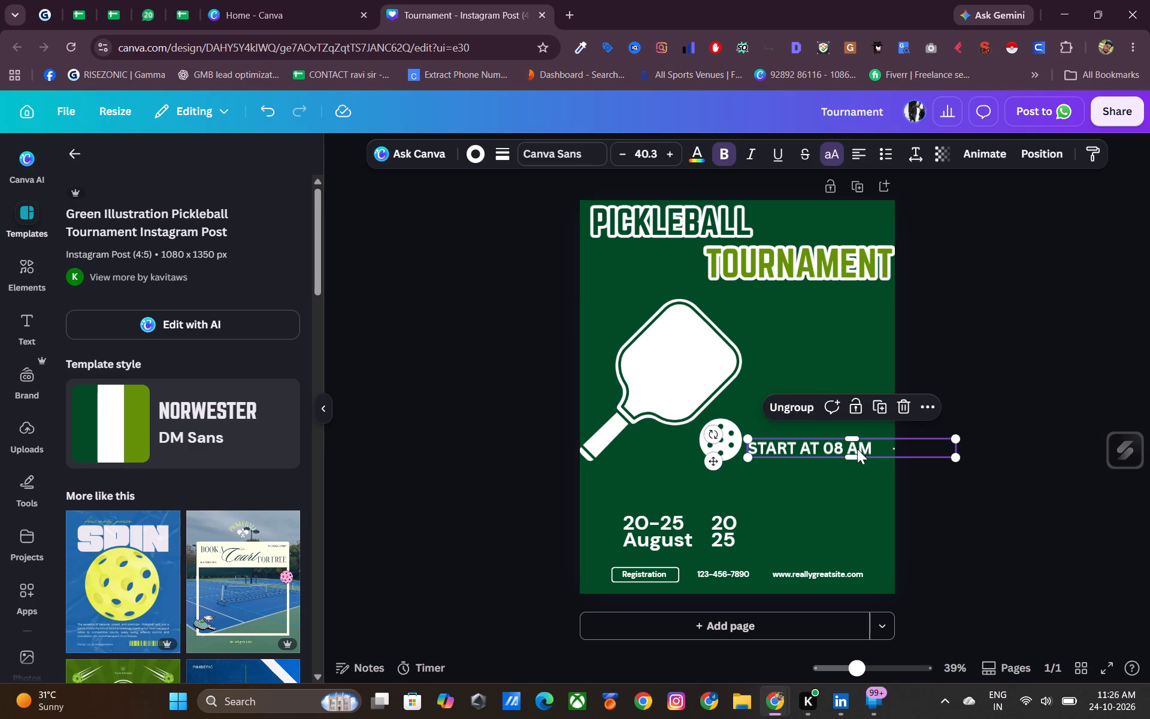
left_click_drag(719, 461, 692, 486)
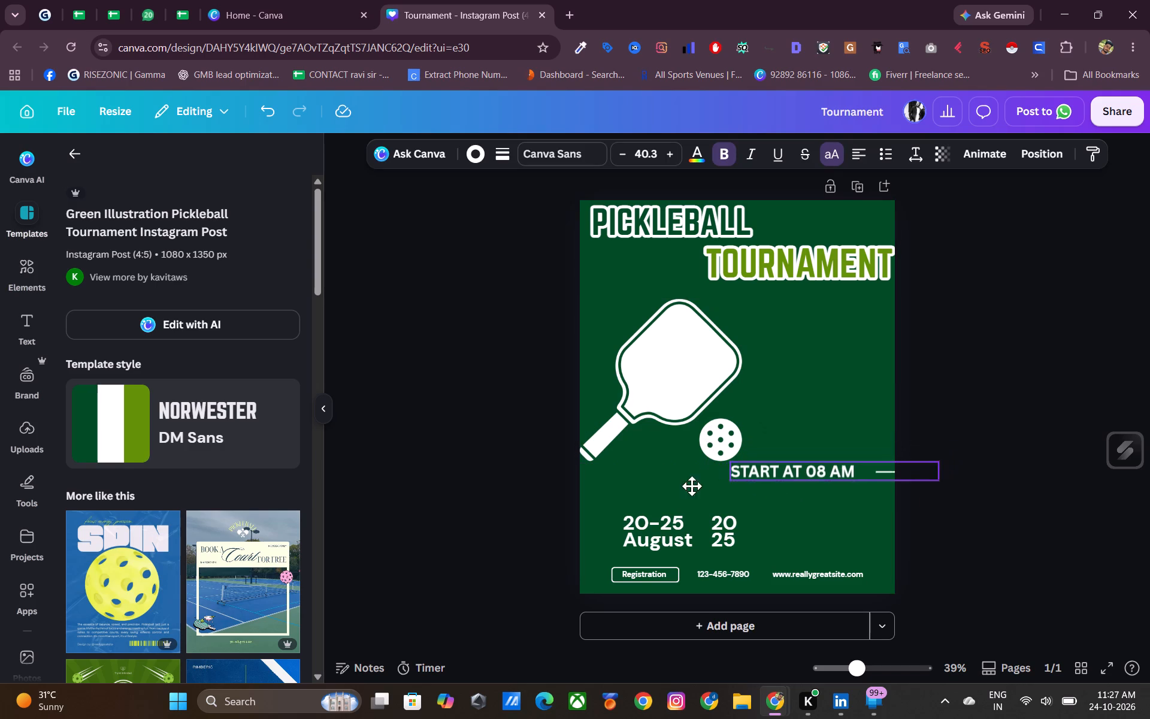
left_click_drag(692, 486, 564, 498)
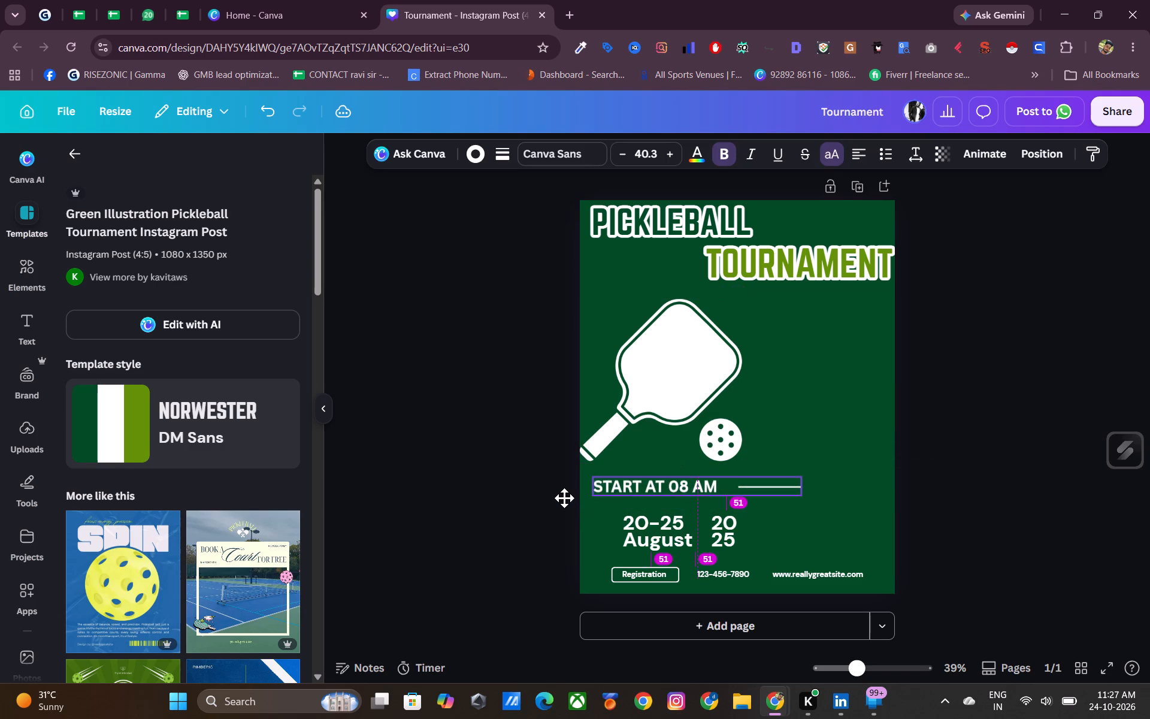
left_click_drag(564, 498, 559, 506)
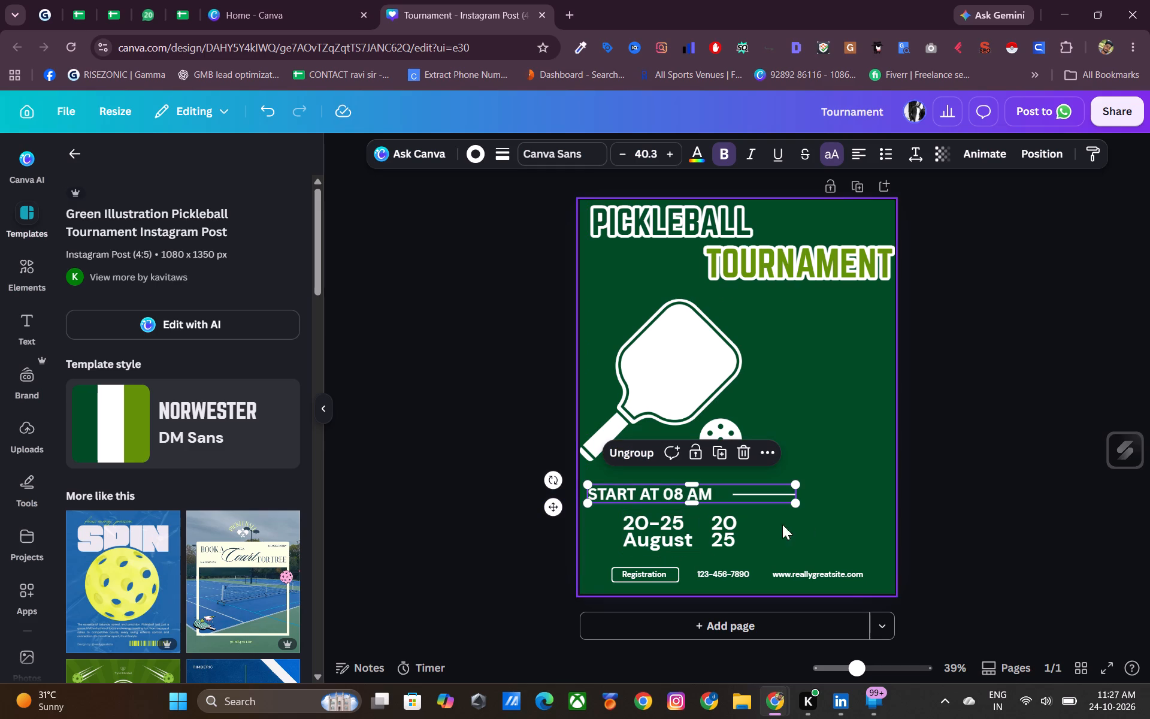
left_click(843, 574)
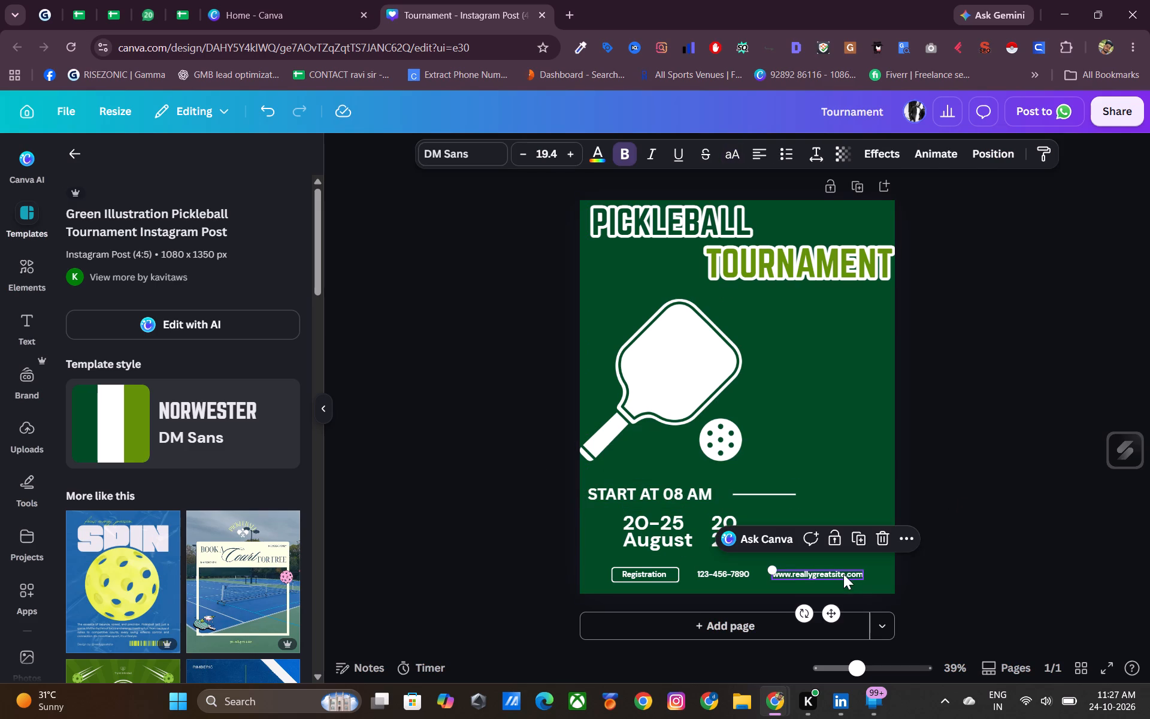
double_click(843, 574)
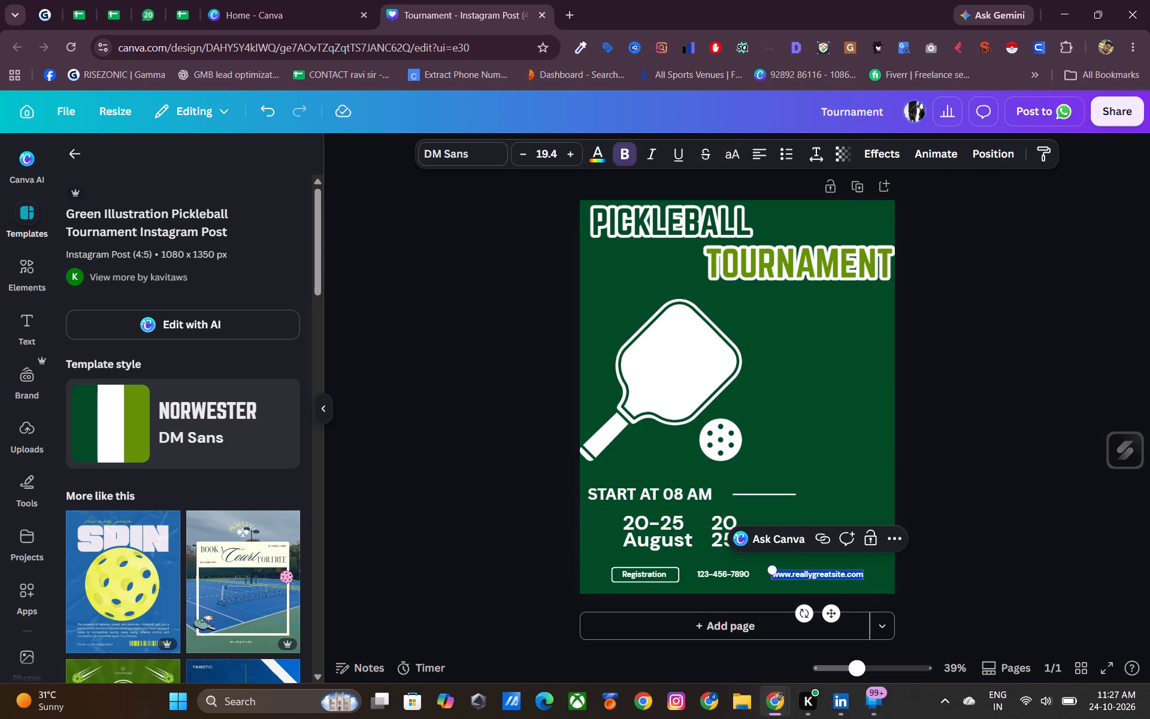
left_click(576, 13)
left_click(664, 84)
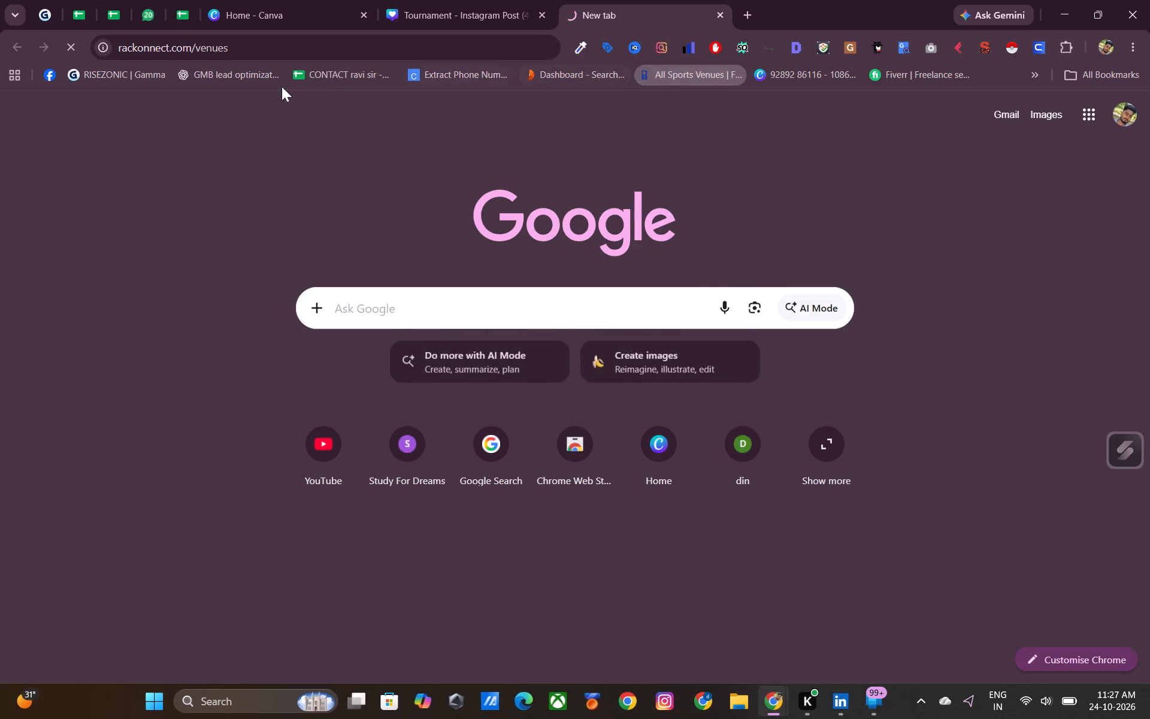
left_click(252, 53)
left_click(293, 44)
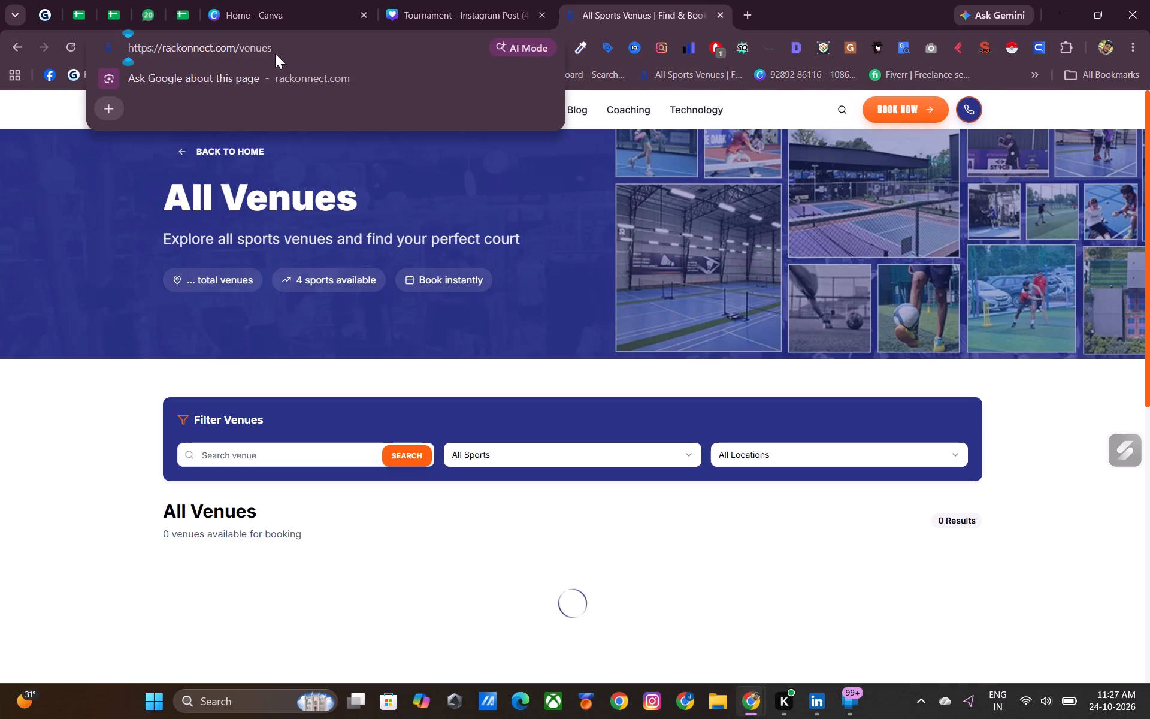
left_click(236, 45)
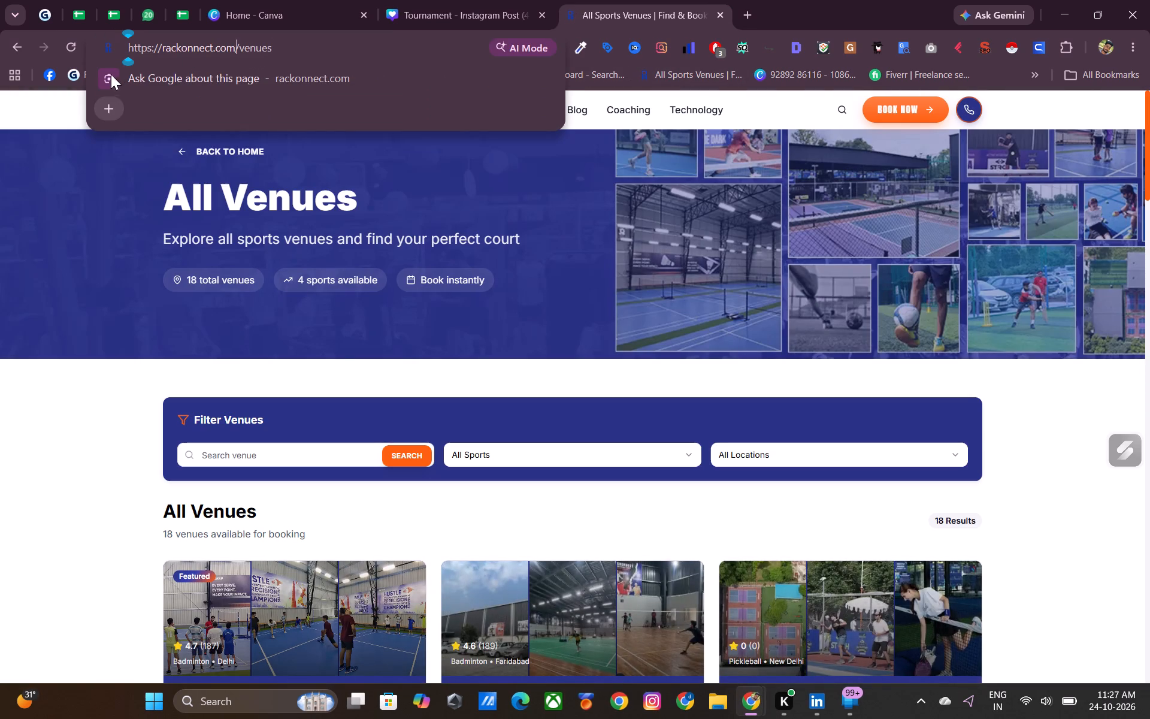
left_click_drag(105, 76, 123, 38)
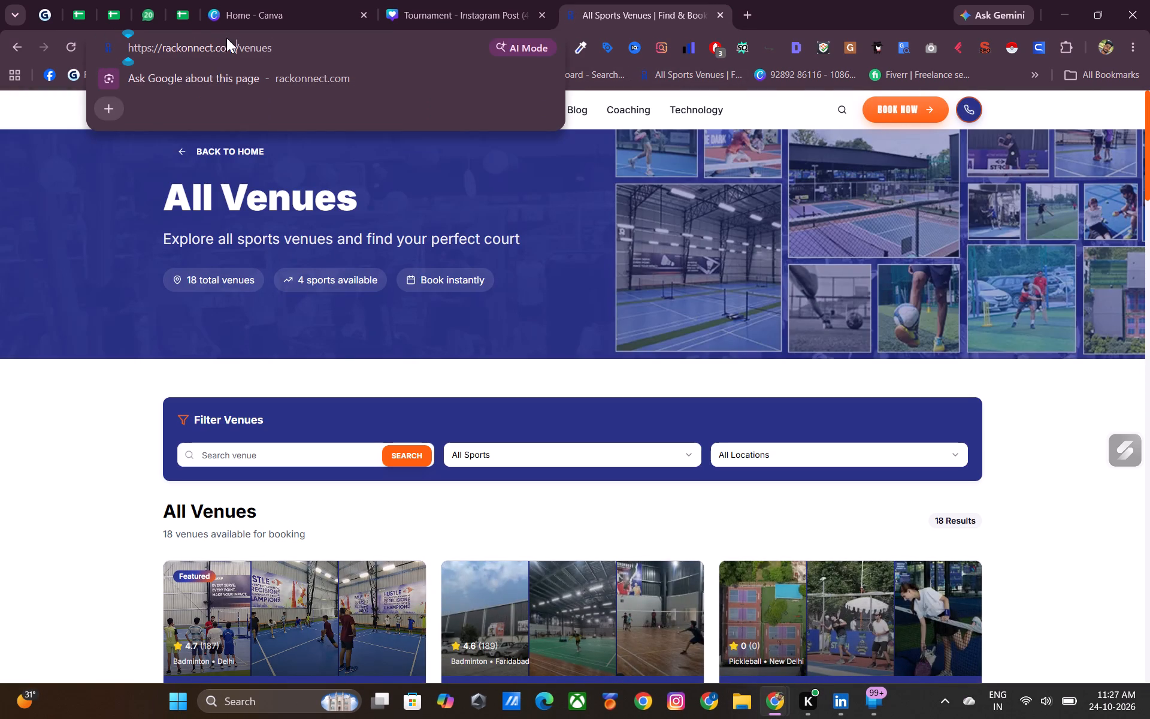
left_click_drag(240, 47, 153, 43)
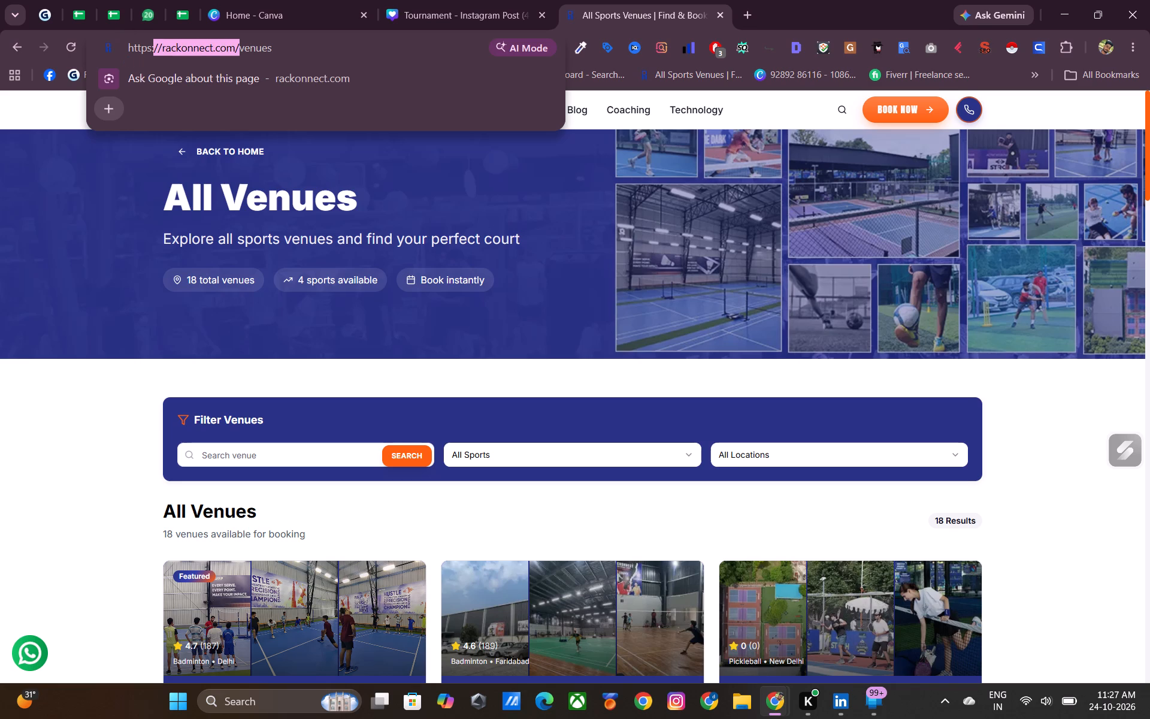
left_click_drag(153, 43, 127, 43)
key("ctrl+c")
left_click(441, 8)
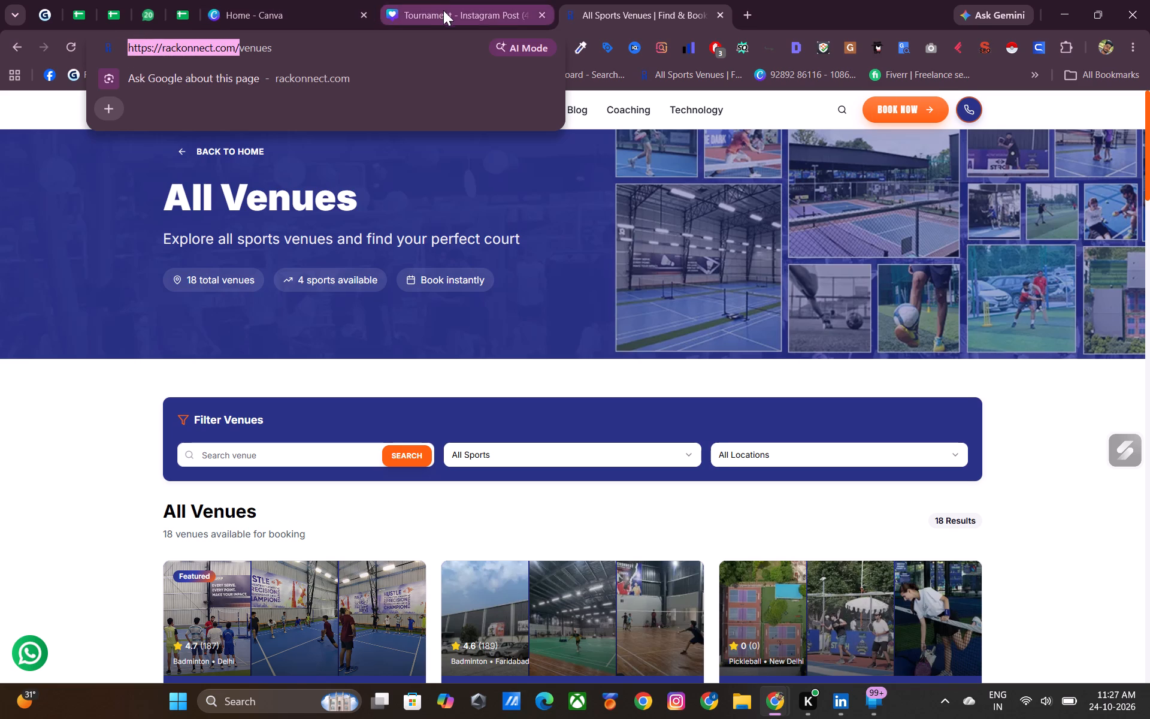
key("ctrl+v")
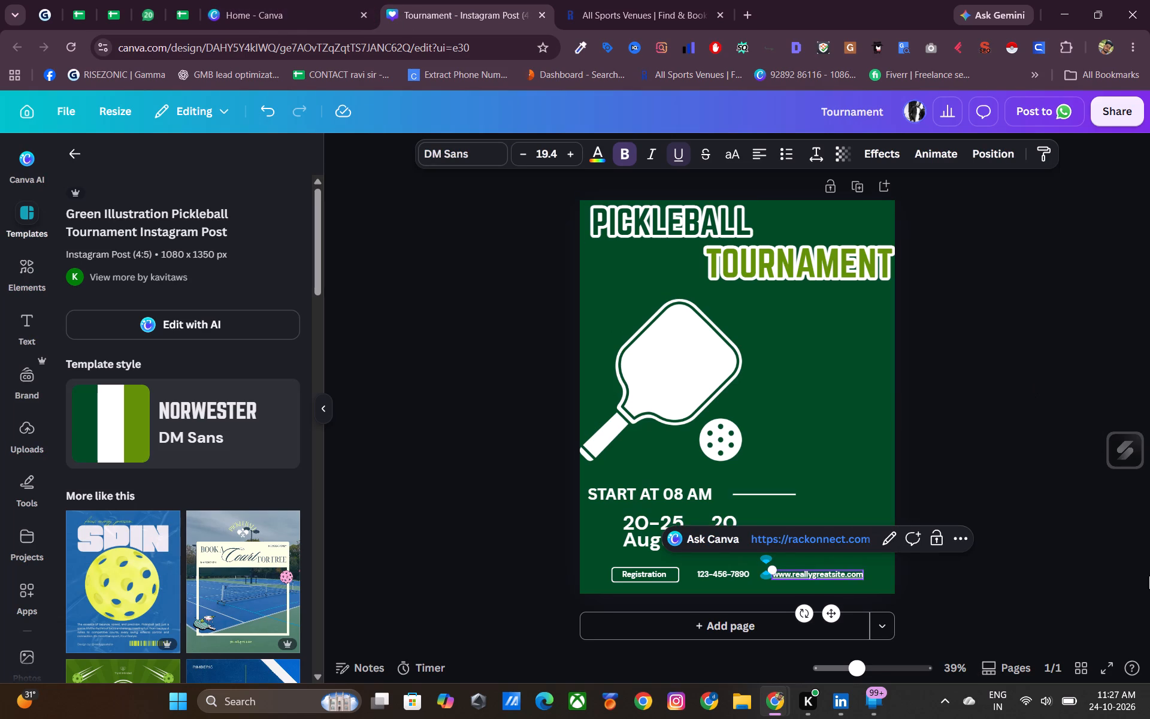
left_click(955, 579)
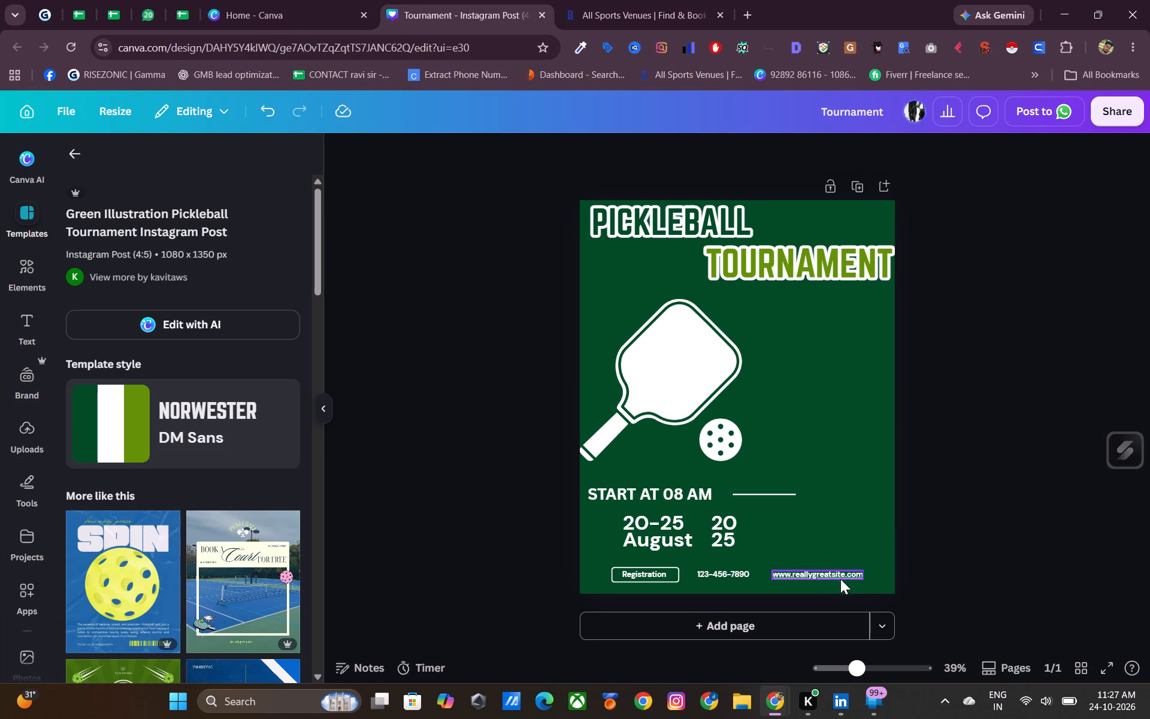
double_click(834, 574)
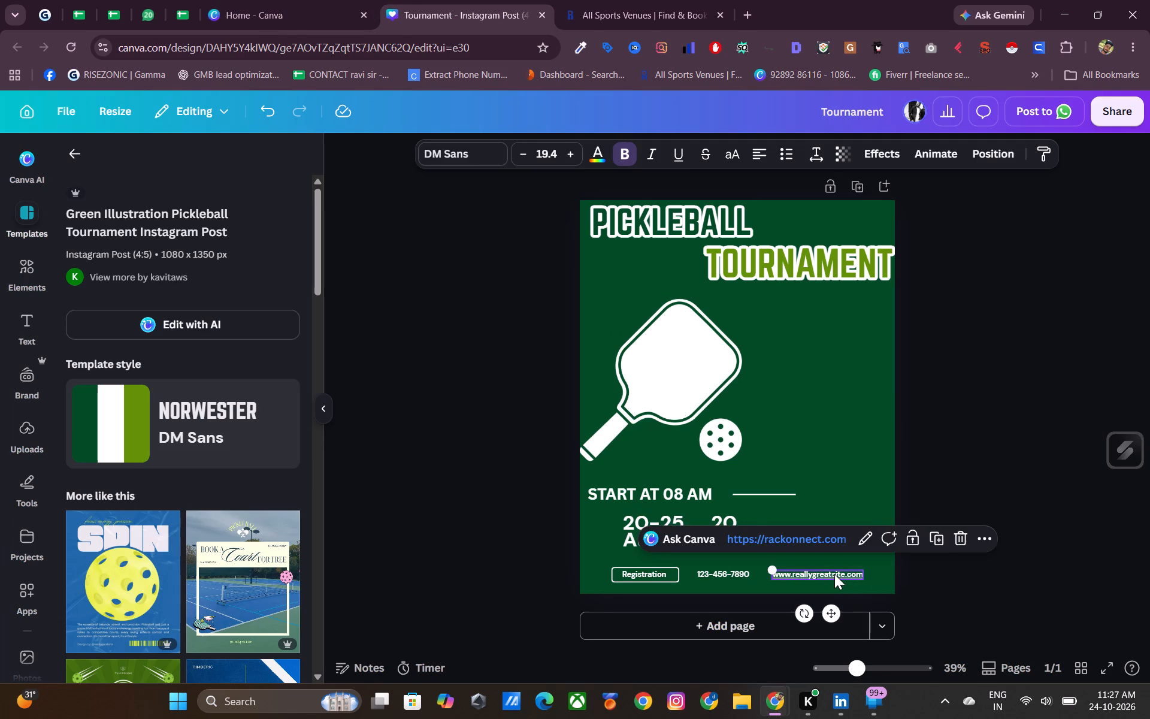
double_click(834, 574)
key("ctrl+v")
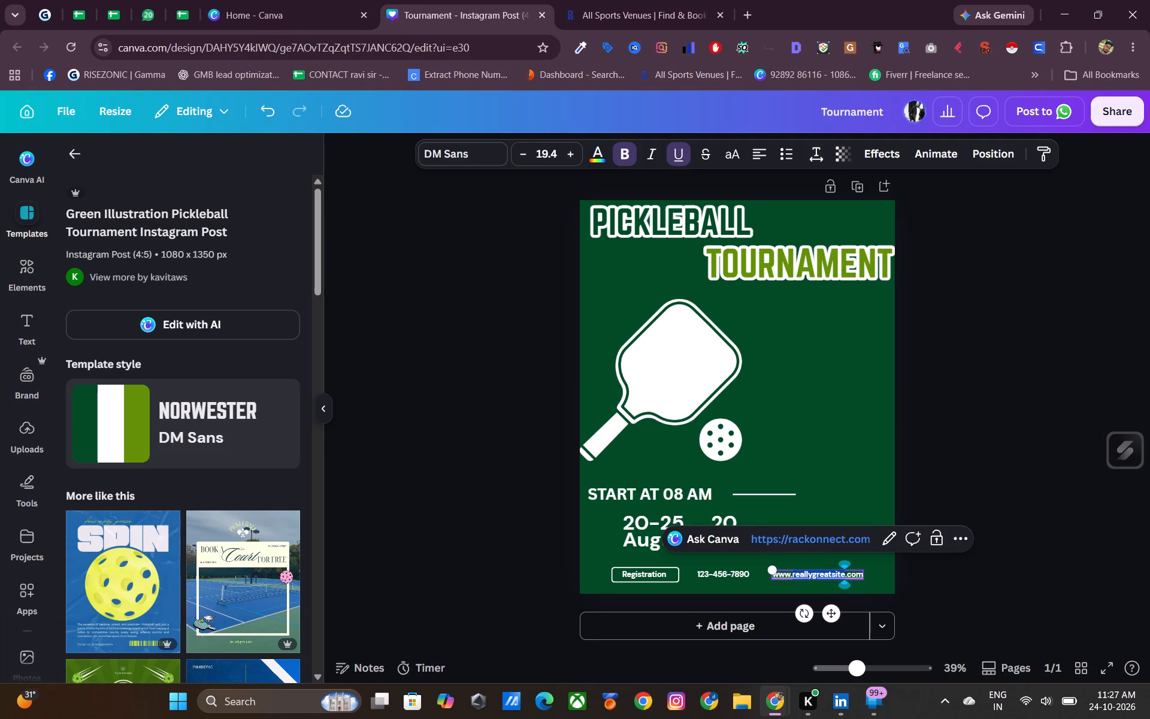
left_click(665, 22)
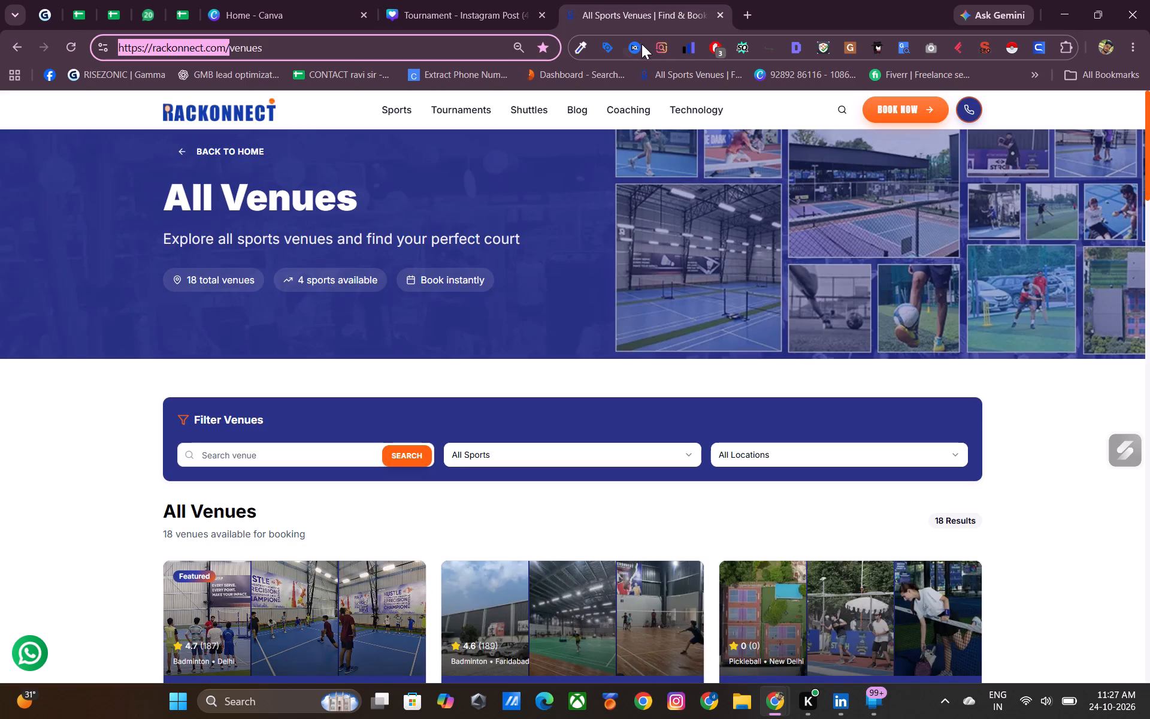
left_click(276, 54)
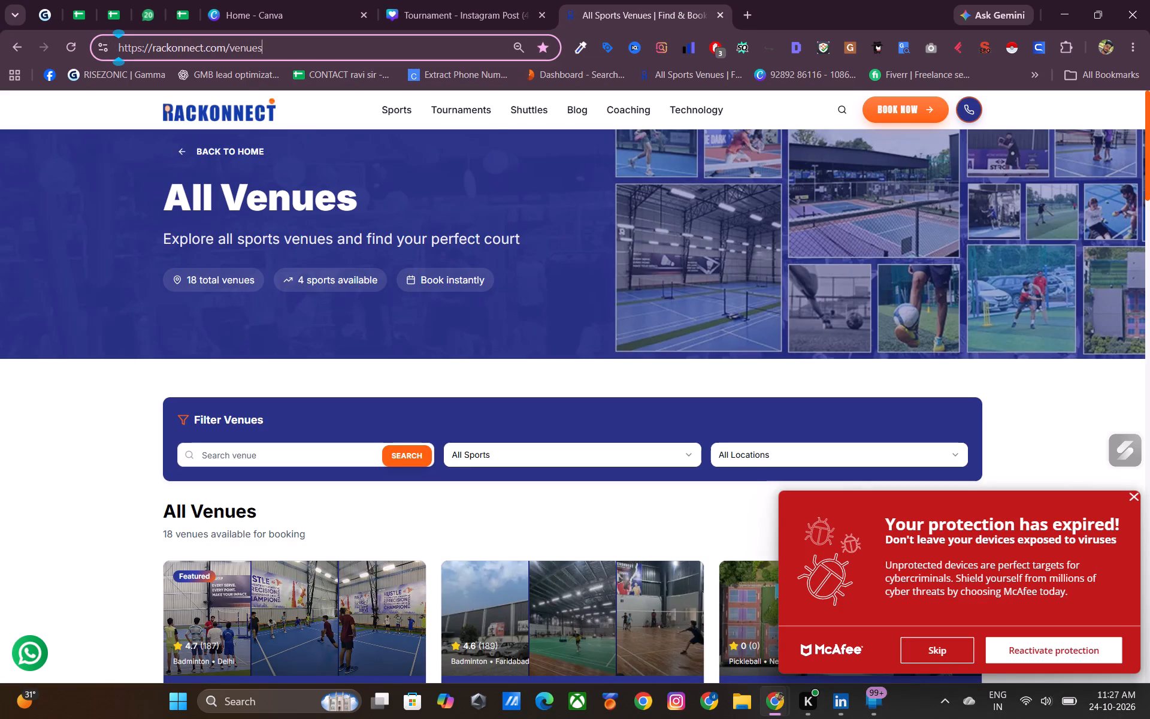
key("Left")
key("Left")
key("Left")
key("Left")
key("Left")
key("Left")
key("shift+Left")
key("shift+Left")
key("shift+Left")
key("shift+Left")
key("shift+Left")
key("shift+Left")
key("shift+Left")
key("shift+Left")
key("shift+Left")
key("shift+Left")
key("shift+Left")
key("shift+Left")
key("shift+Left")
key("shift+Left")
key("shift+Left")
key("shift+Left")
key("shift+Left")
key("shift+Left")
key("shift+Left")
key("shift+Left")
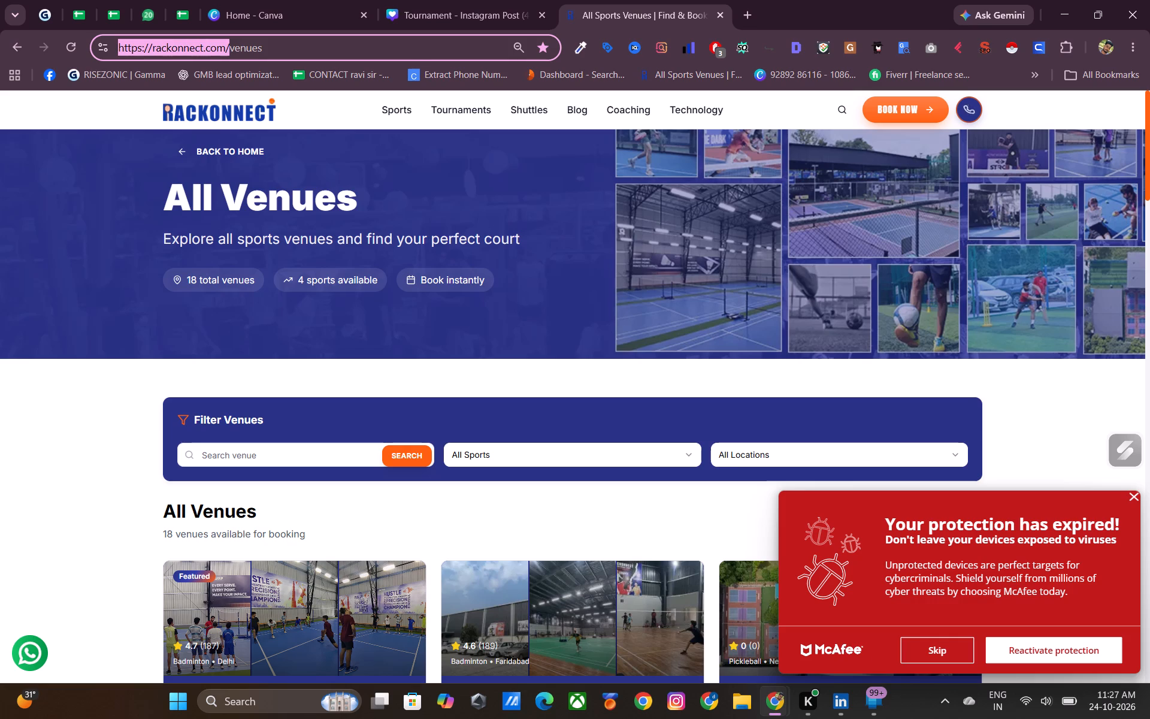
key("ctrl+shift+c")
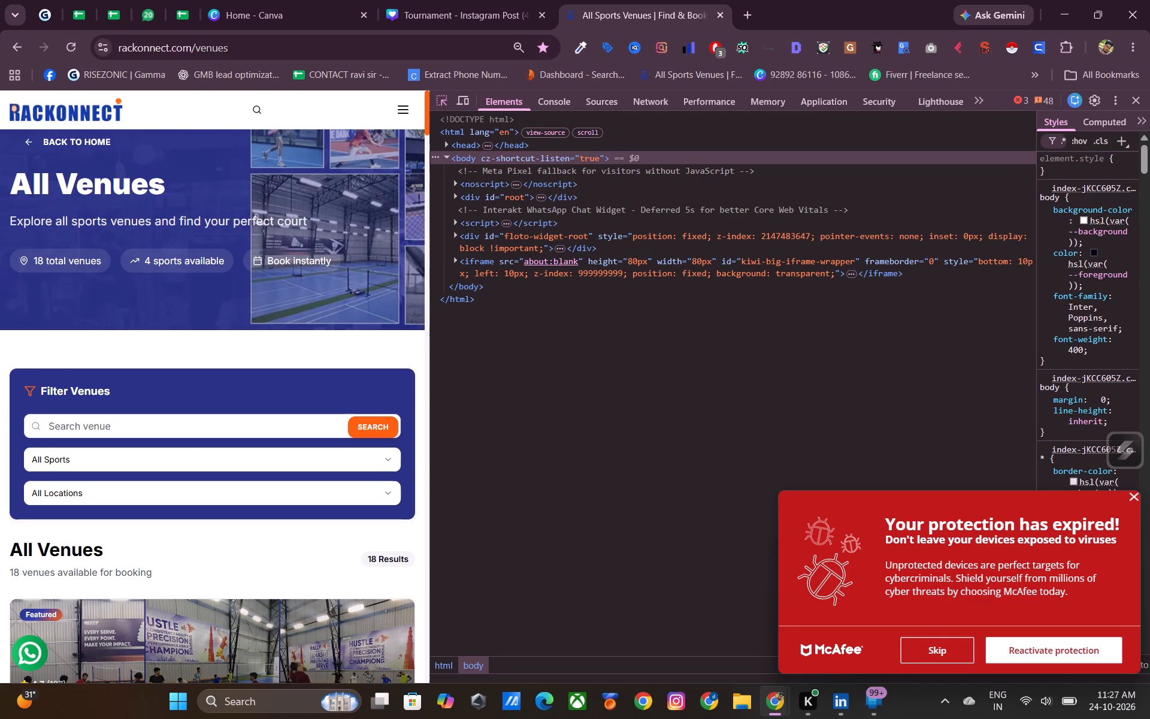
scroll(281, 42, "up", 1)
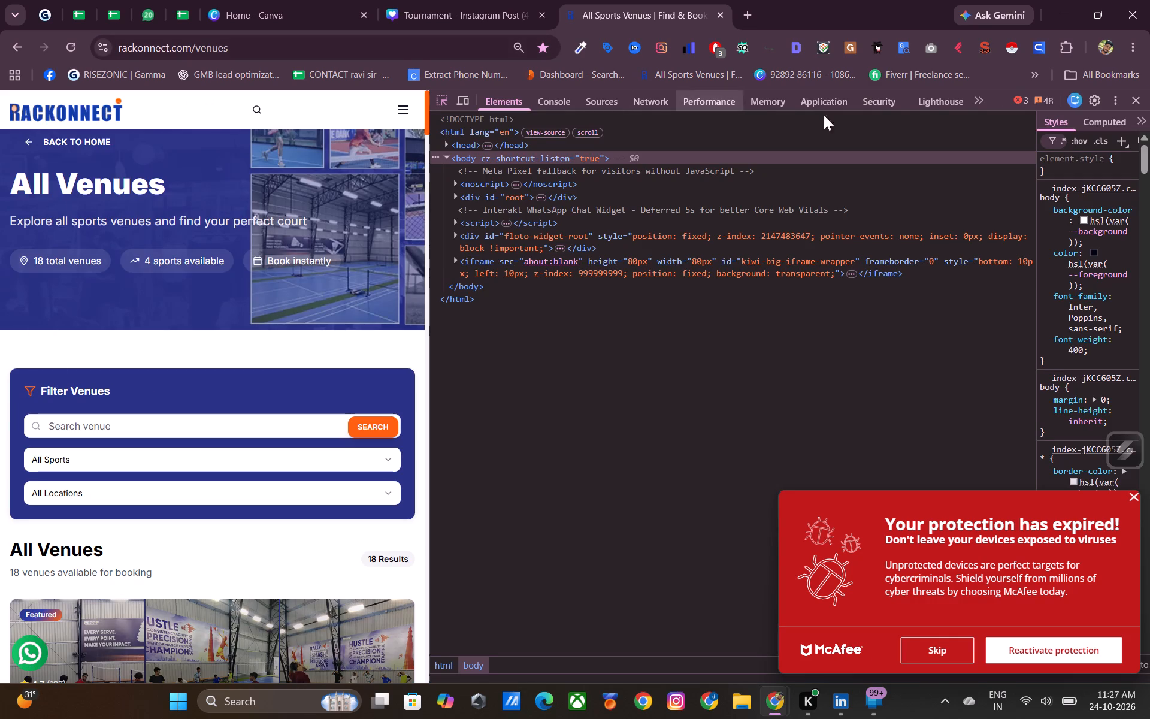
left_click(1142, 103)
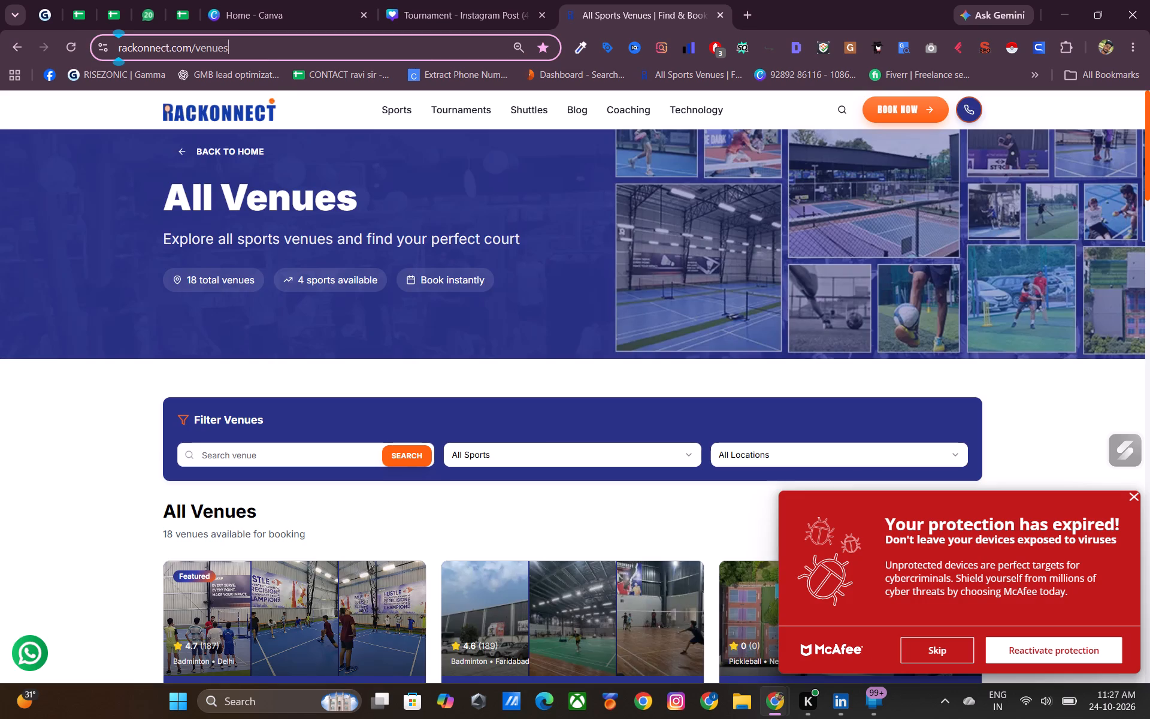
key("ctrl+shift+Left")
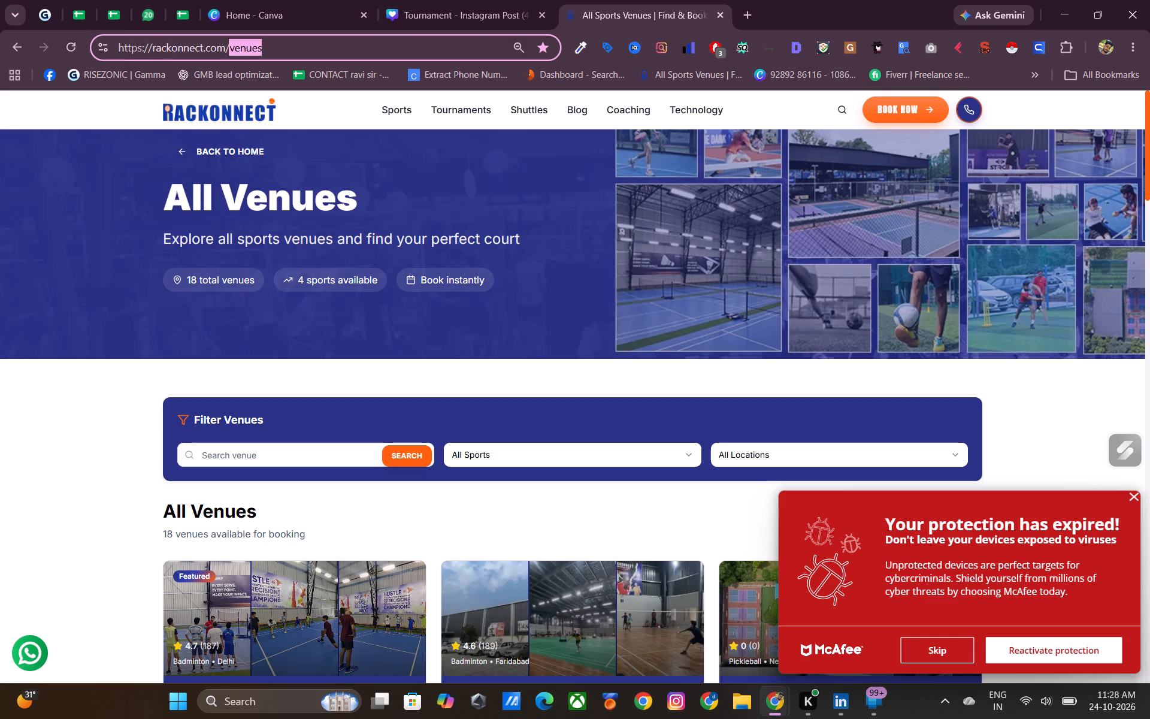
key("ctrl+shift+Left")
key("ctrl+shift+Left")
key("ctrl+shift+Left")
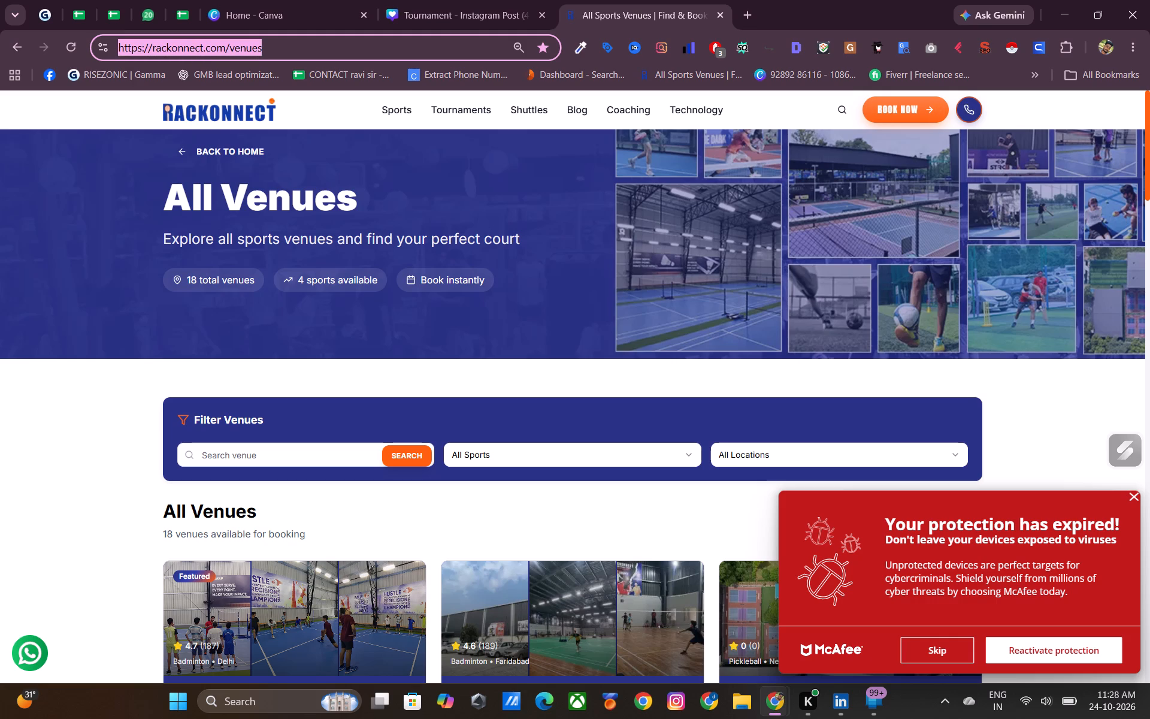
key("ctrl+c")
key("ctrl+c")
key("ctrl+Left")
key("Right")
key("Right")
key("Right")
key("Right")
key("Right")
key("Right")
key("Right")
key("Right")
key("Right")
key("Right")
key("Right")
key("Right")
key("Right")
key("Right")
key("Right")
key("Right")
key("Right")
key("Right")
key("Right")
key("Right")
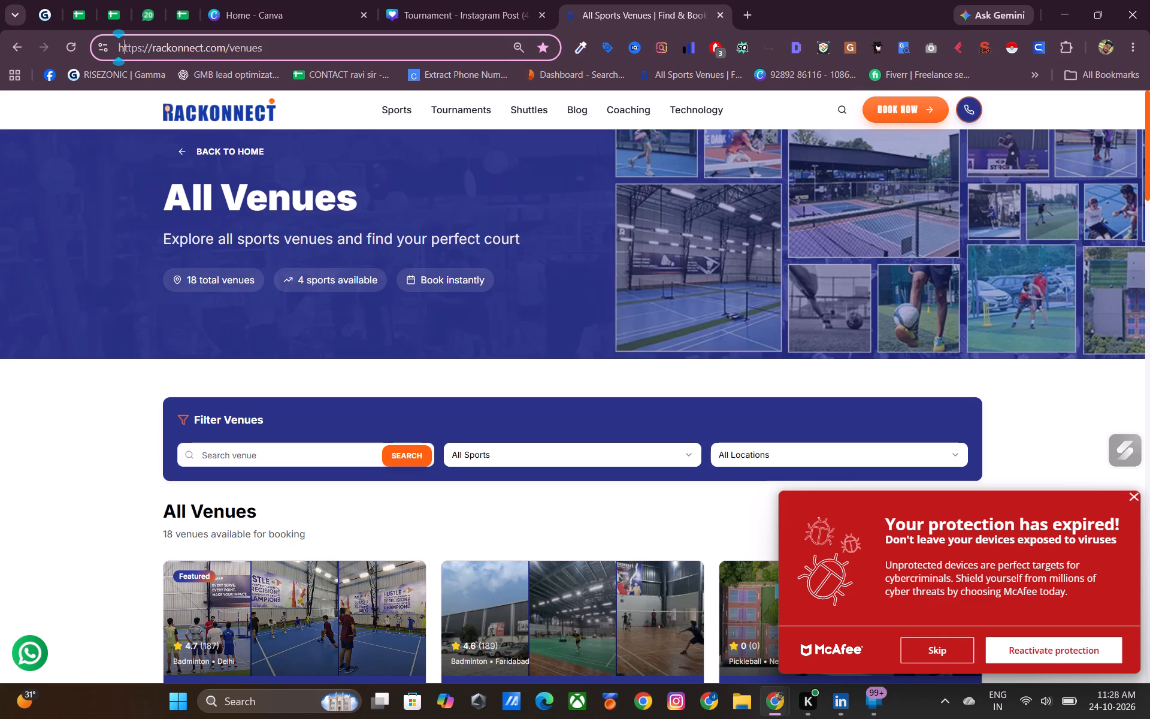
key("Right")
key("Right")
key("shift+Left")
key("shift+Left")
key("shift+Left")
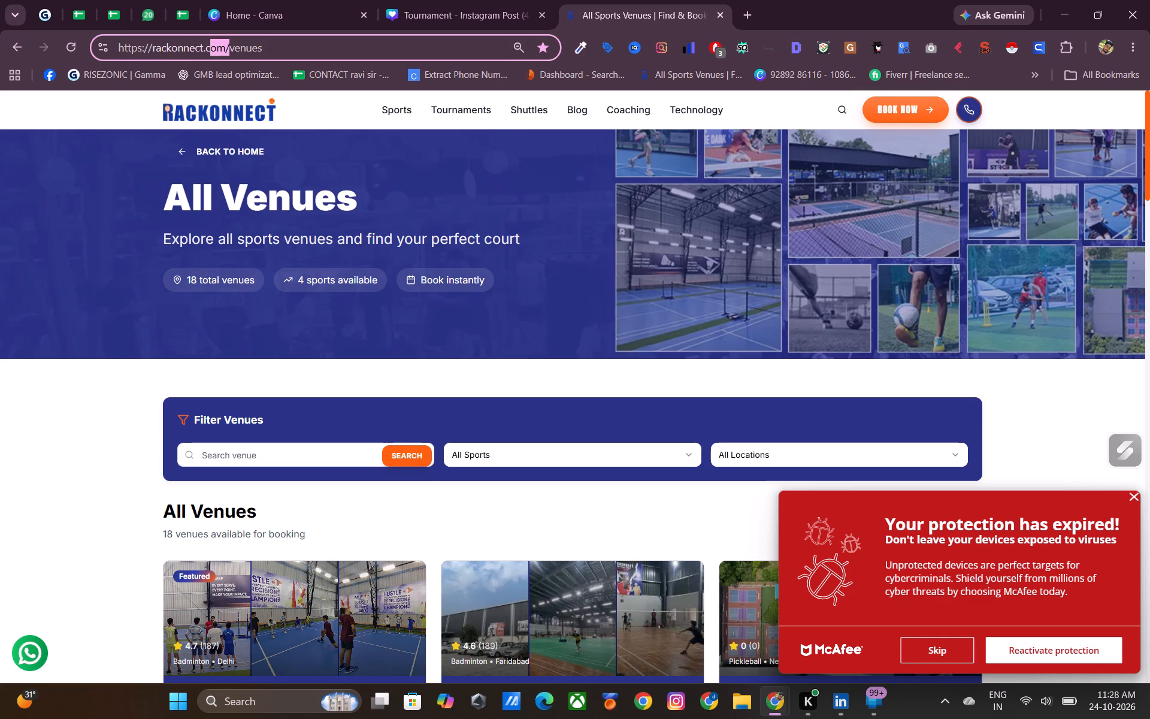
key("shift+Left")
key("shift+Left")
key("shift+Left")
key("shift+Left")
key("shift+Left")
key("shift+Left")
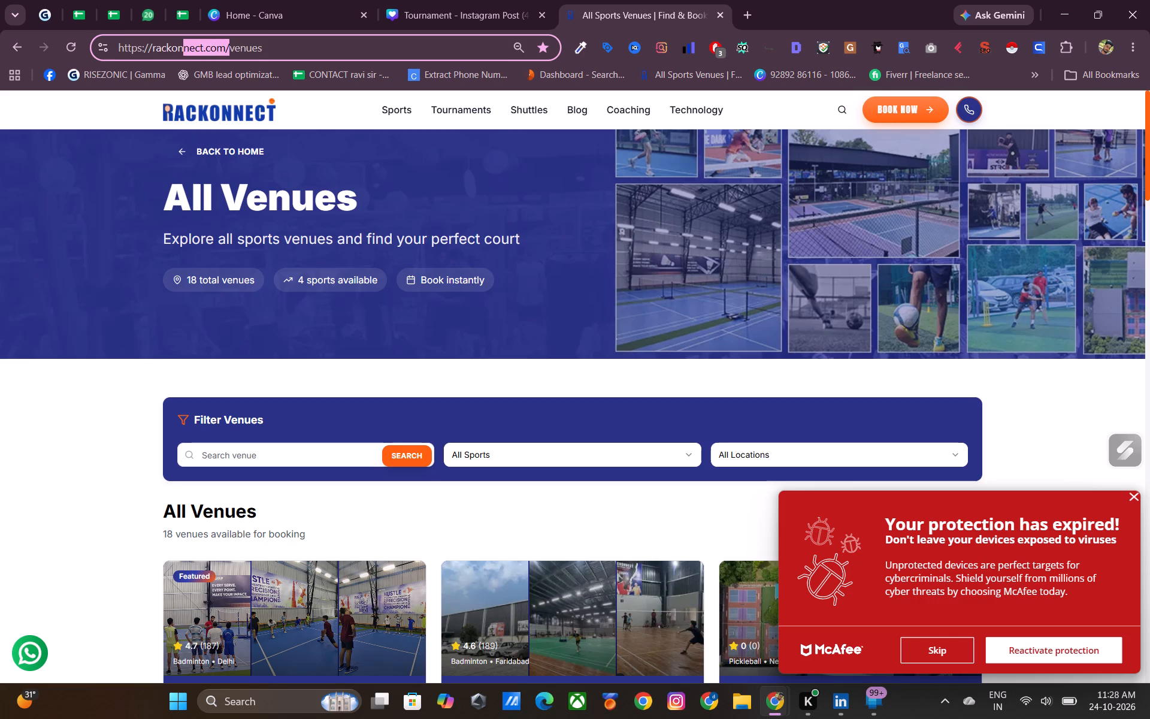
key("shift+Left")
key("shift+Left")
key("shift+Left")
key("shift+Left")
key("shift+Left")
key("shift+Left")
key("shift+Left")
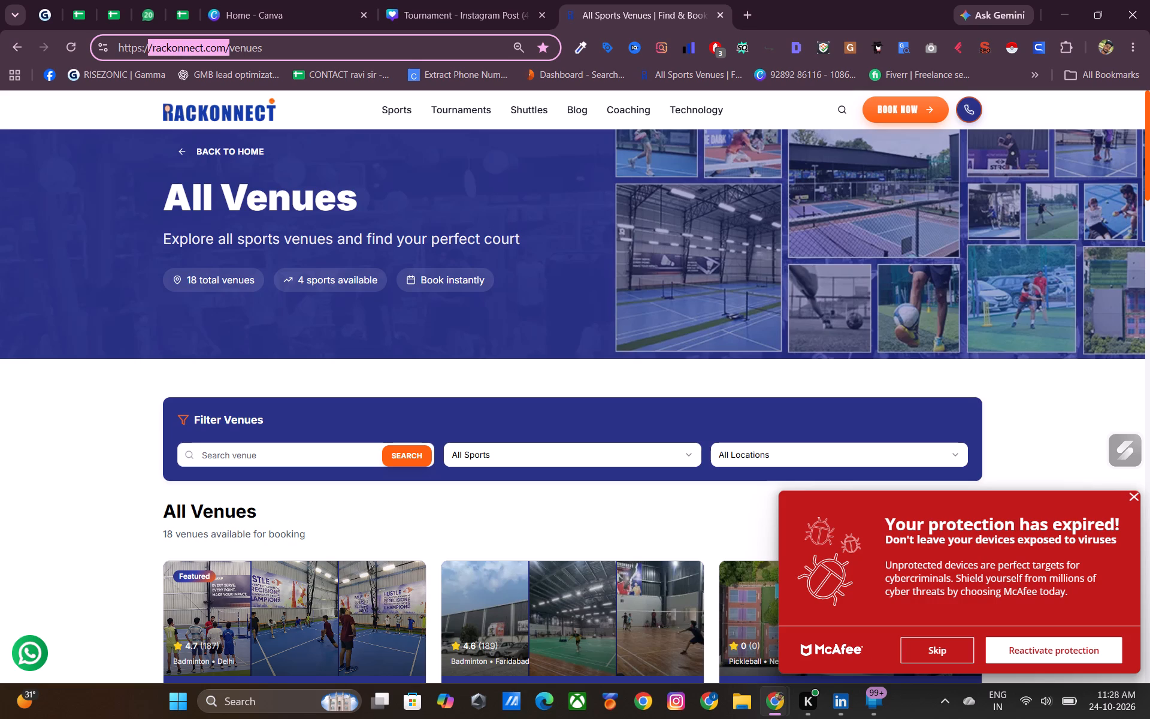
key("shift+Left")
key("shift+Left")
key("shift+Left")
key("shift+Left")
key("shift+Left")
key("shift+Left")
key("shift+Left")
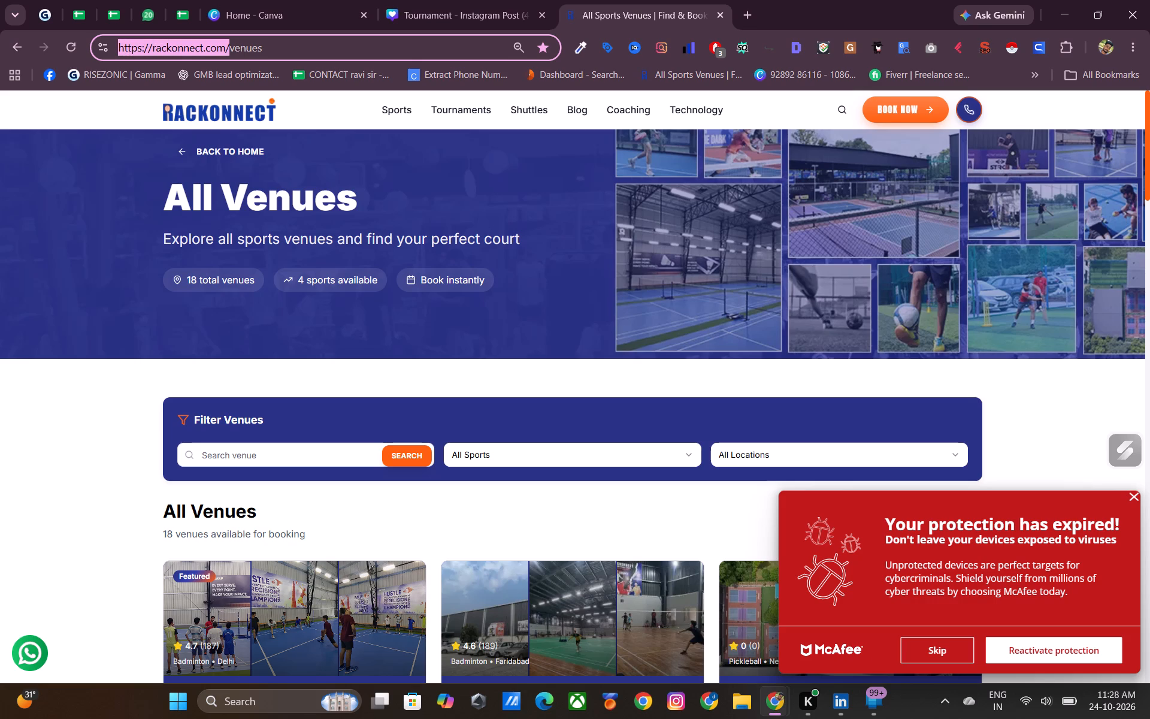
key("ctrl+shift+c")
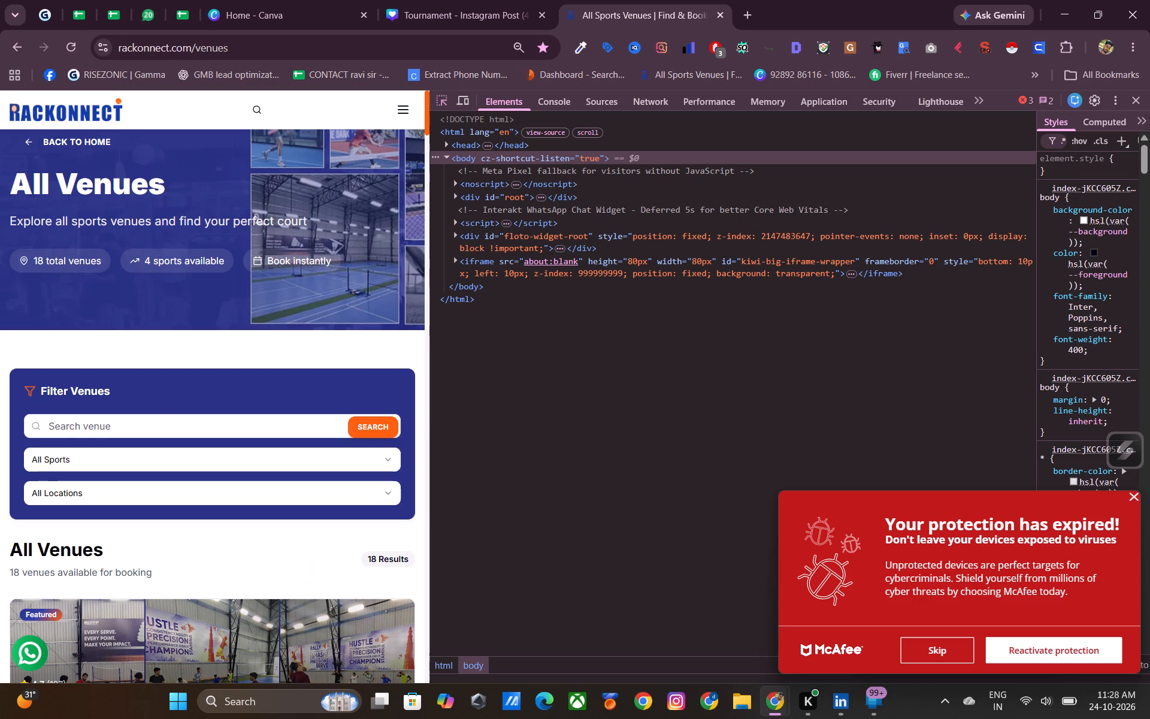
Dismiss the McAfee protection pop-up.
left_click(1137, 498)
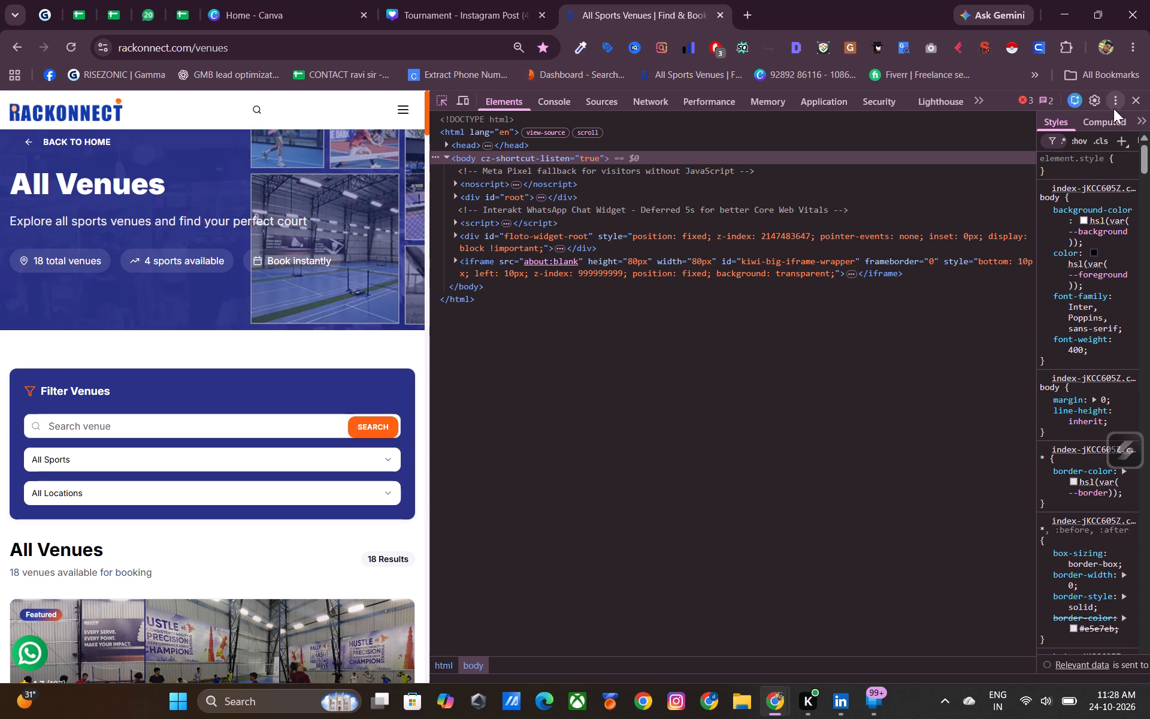
left_click(277, 13)
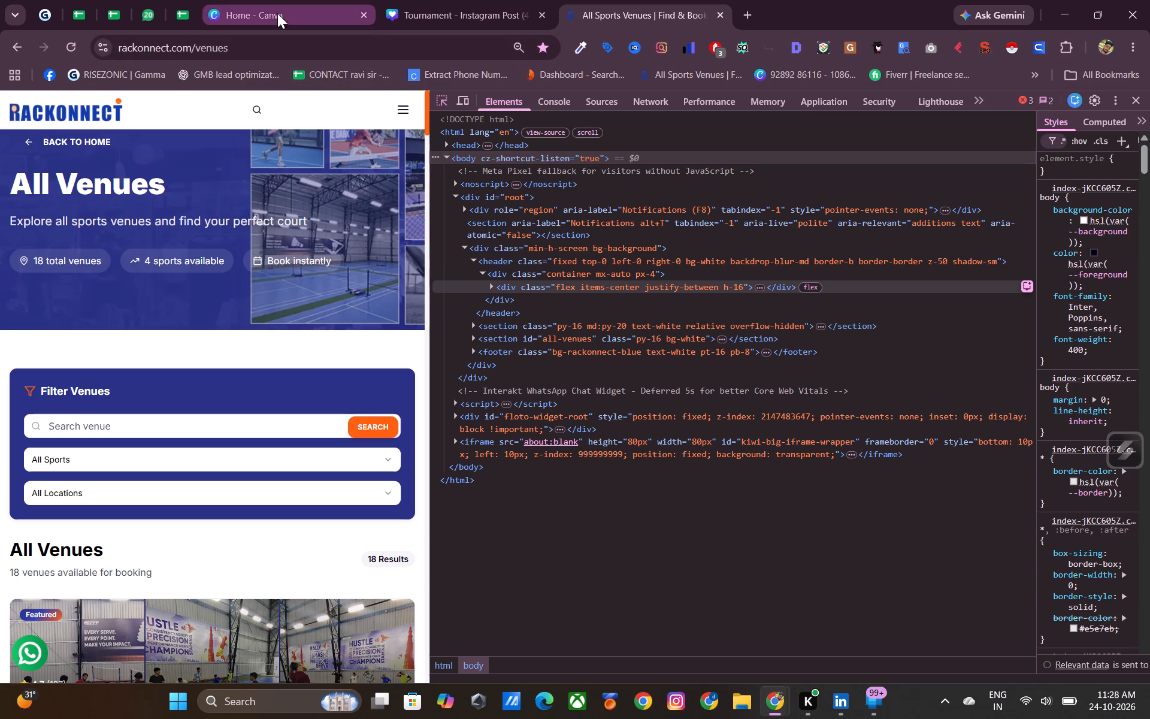
left_click(444, 9)
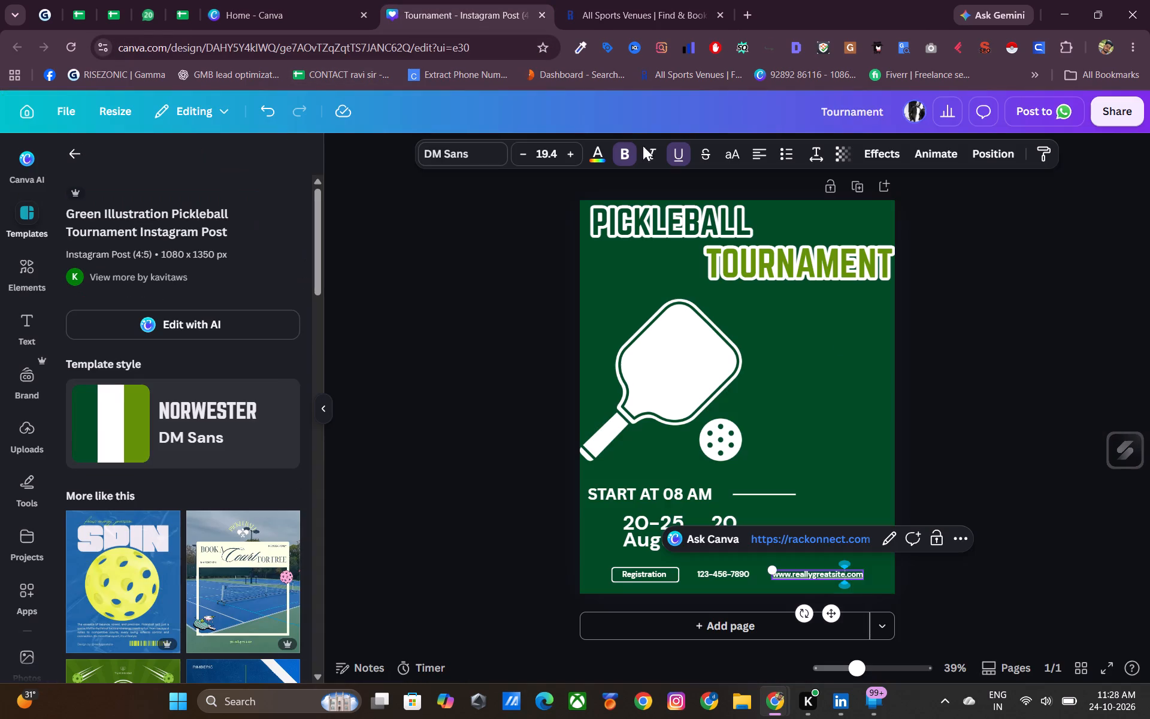
double_click(811, 572)
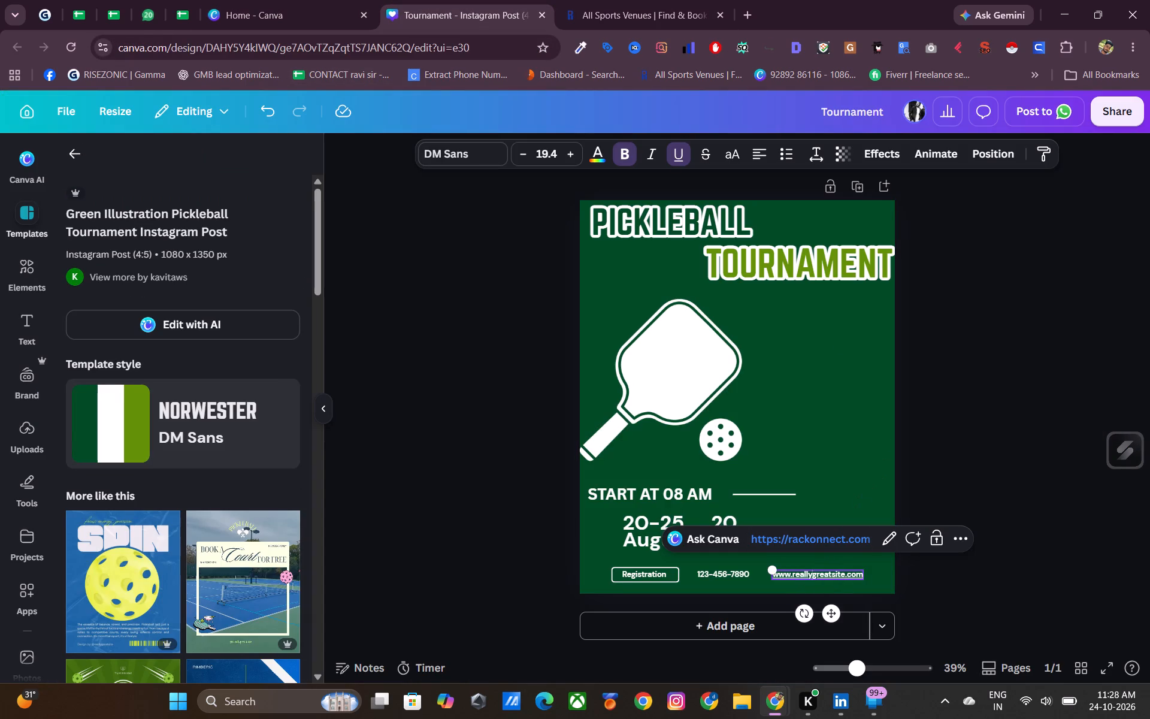
left_click(811, 572)
key("ctrl+a")
key("ctrl+v")
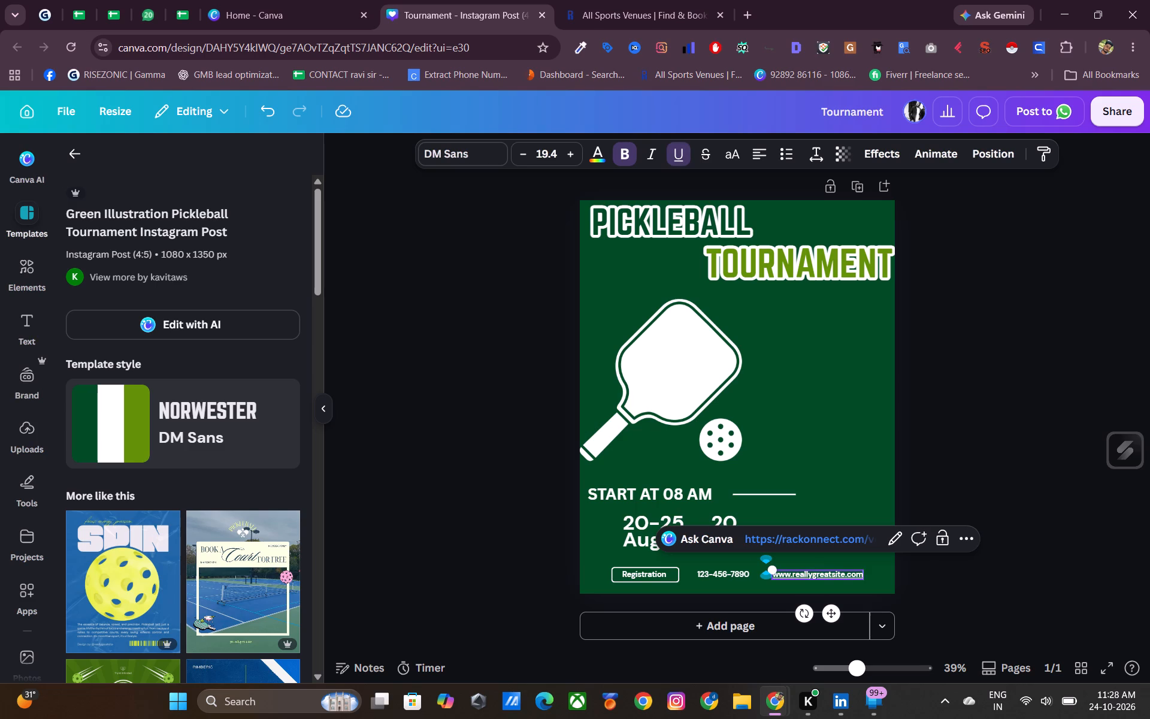
left_click(961, 585)
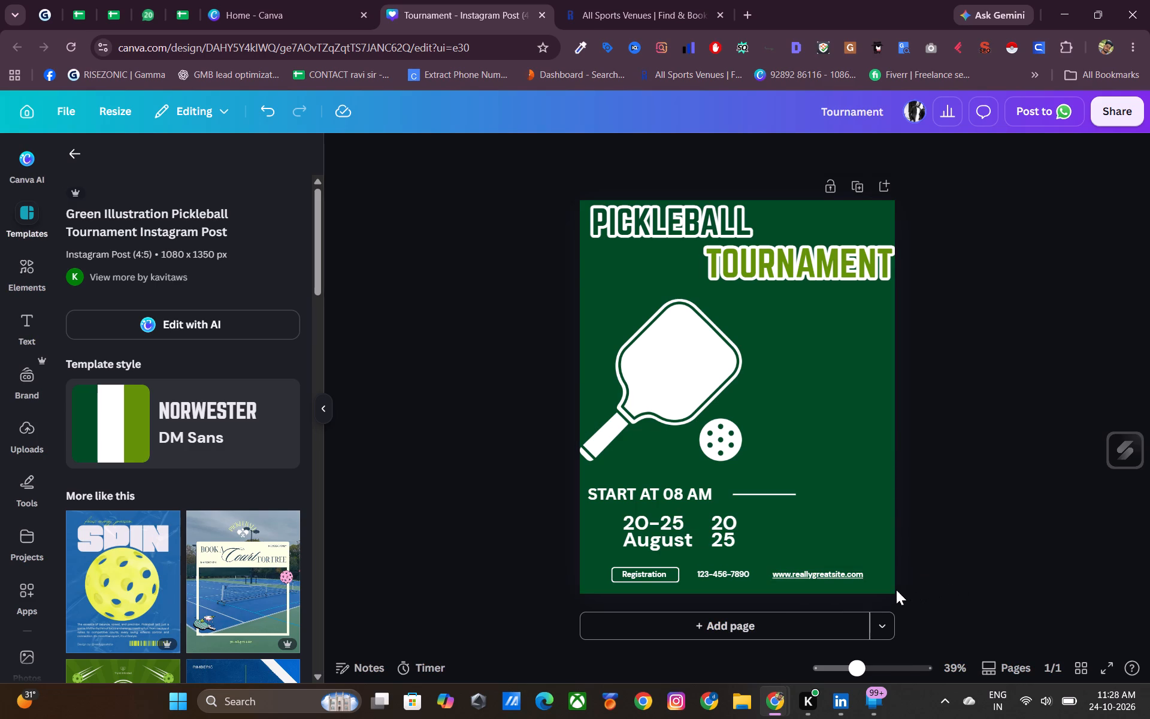
Enlarge the website text to about size 41.5 and move it up beside the 20–25 August date.
left_click(830, 574)
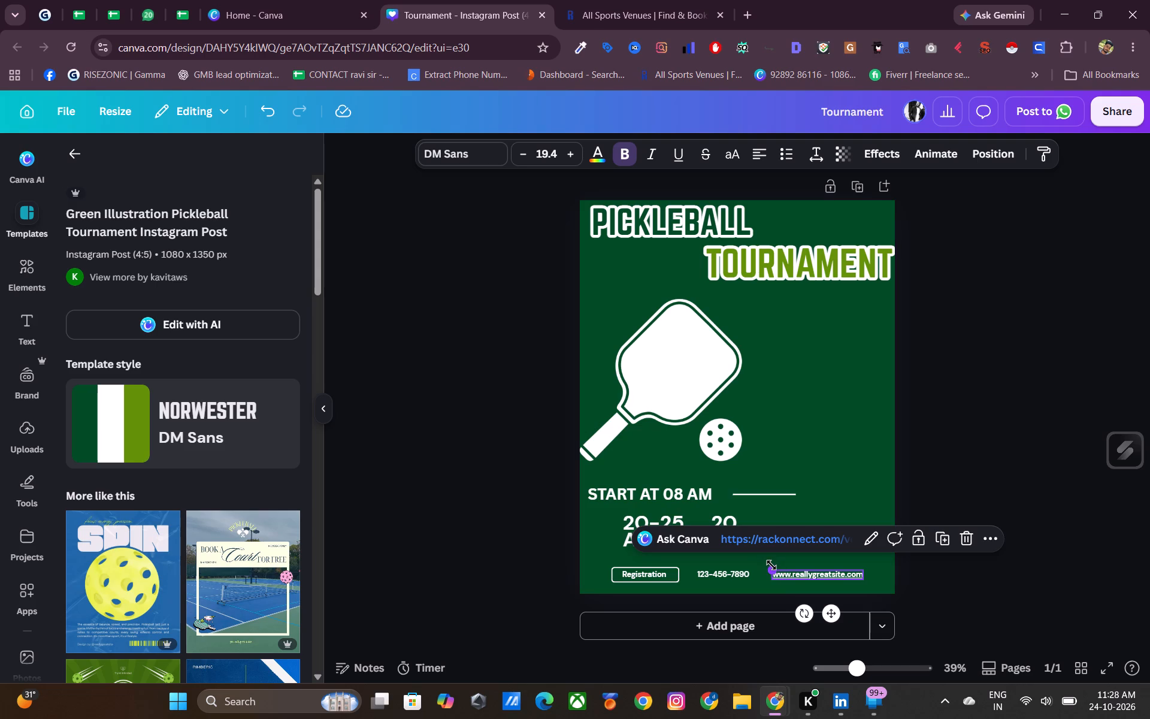
left_click_drag(771, 565, 674, 491)
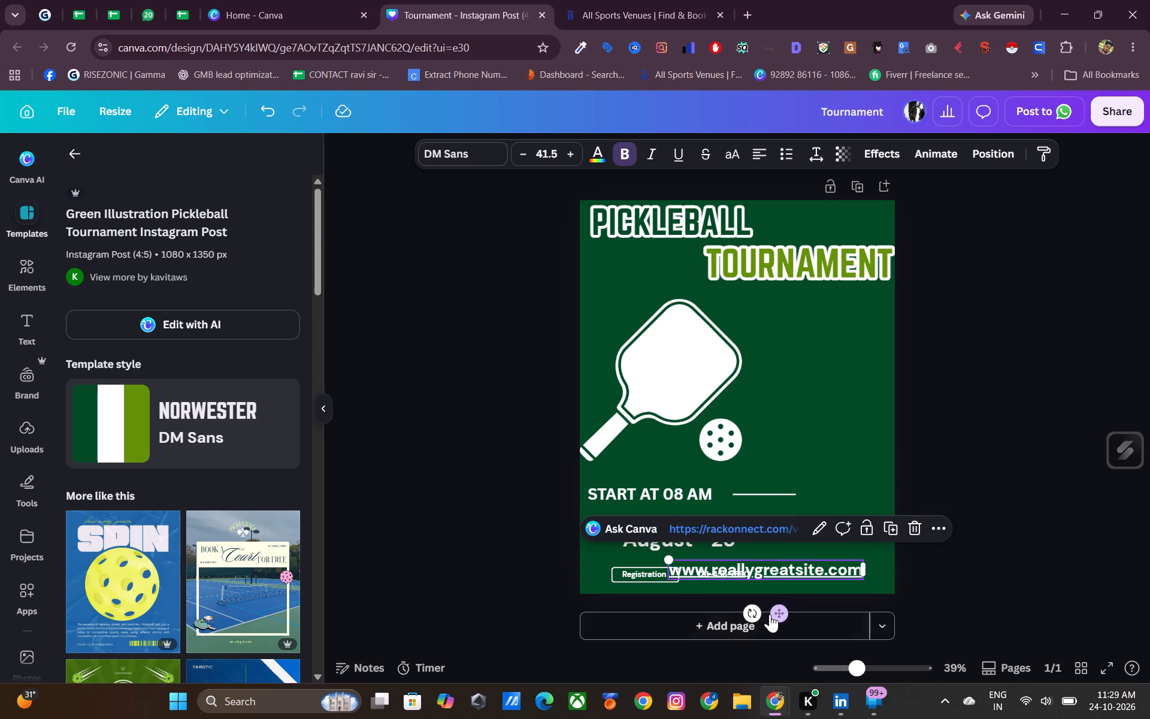
left_click_drag(779, 613, 843, 587)
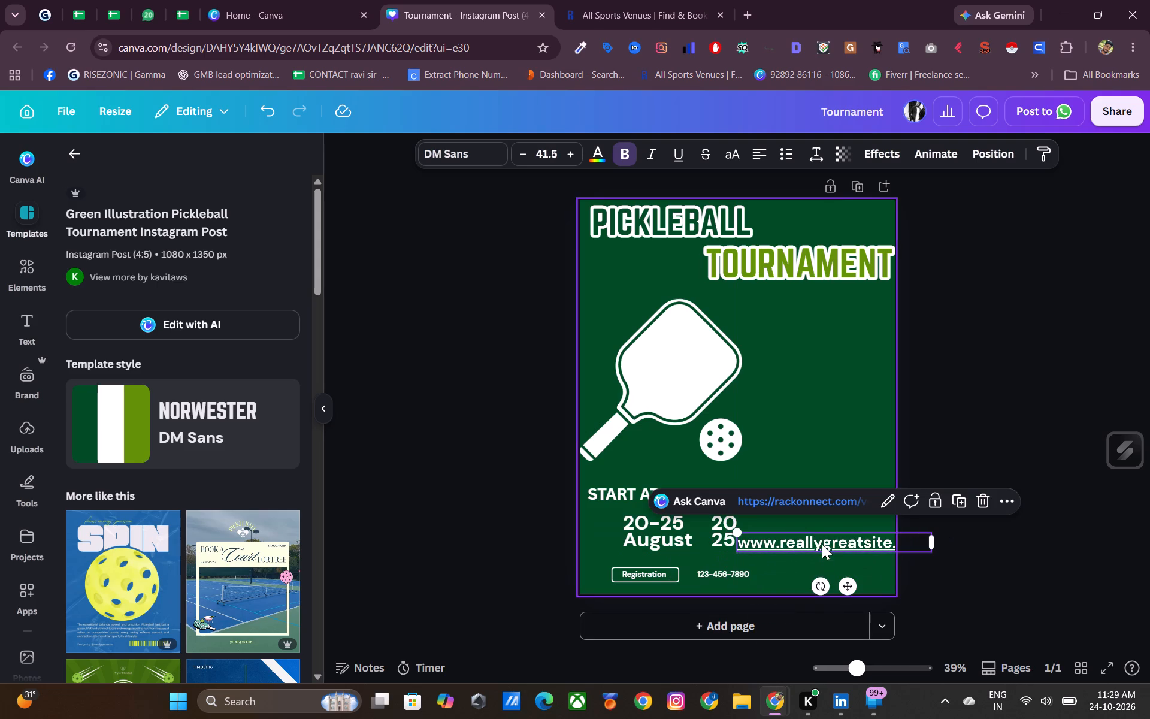
double_click(820, 542)
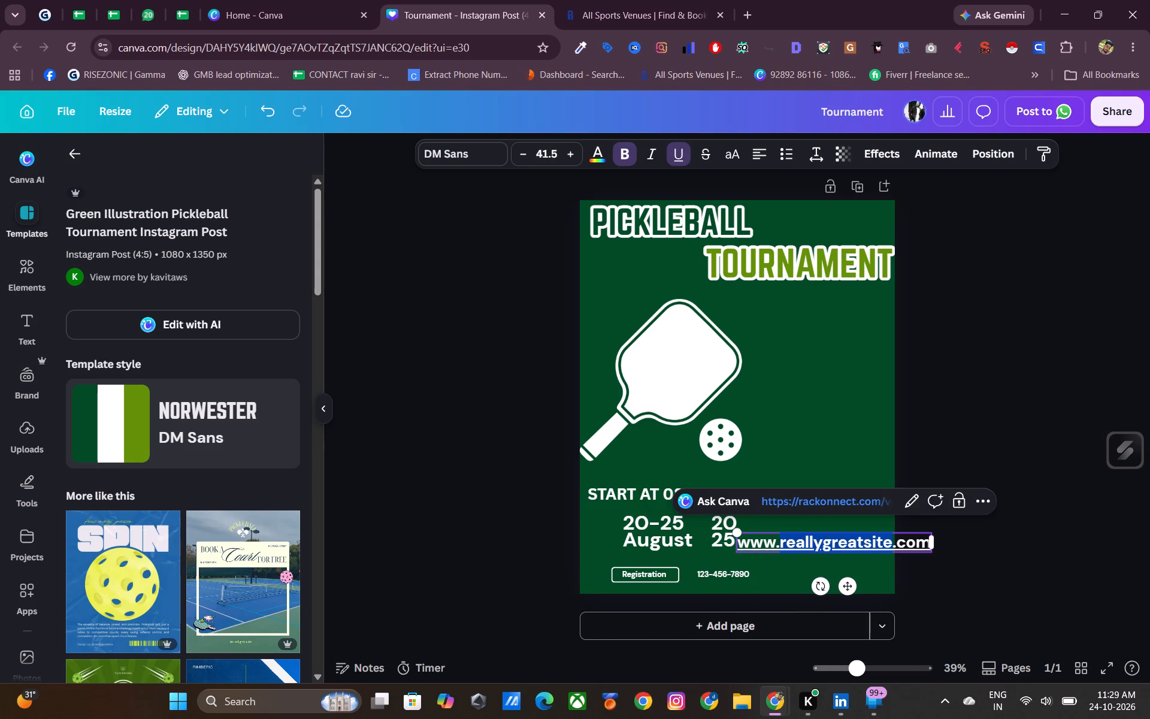
key("BackSpace")
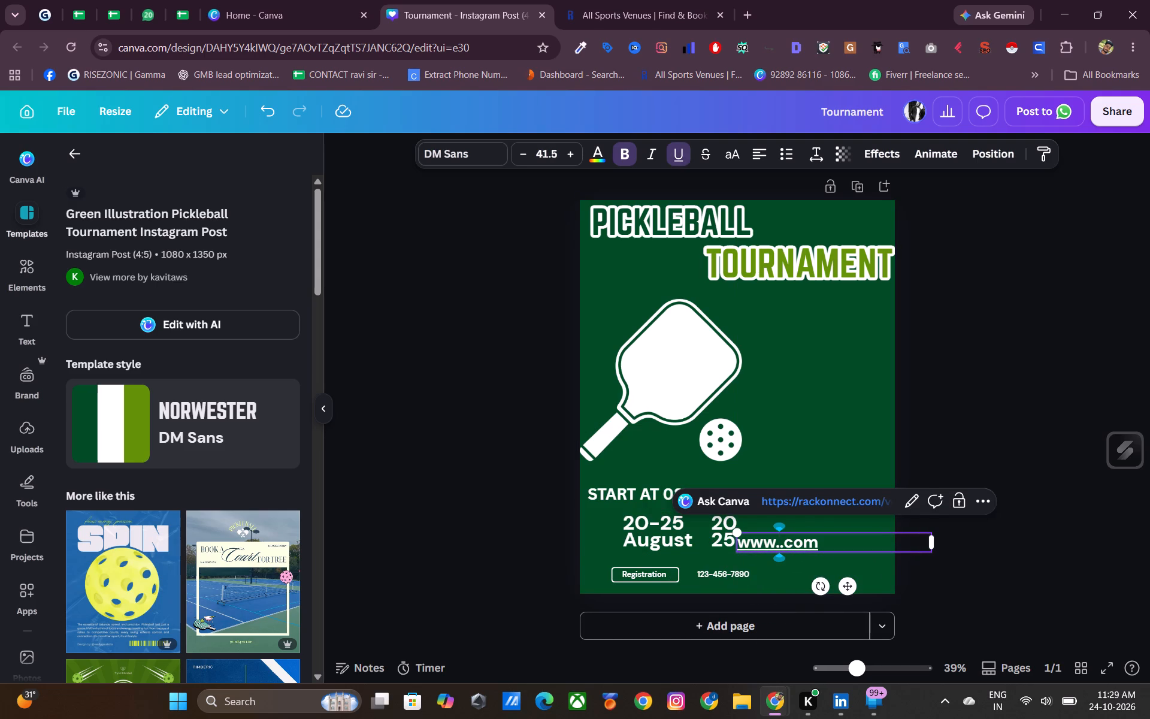
key("r")
key("a")
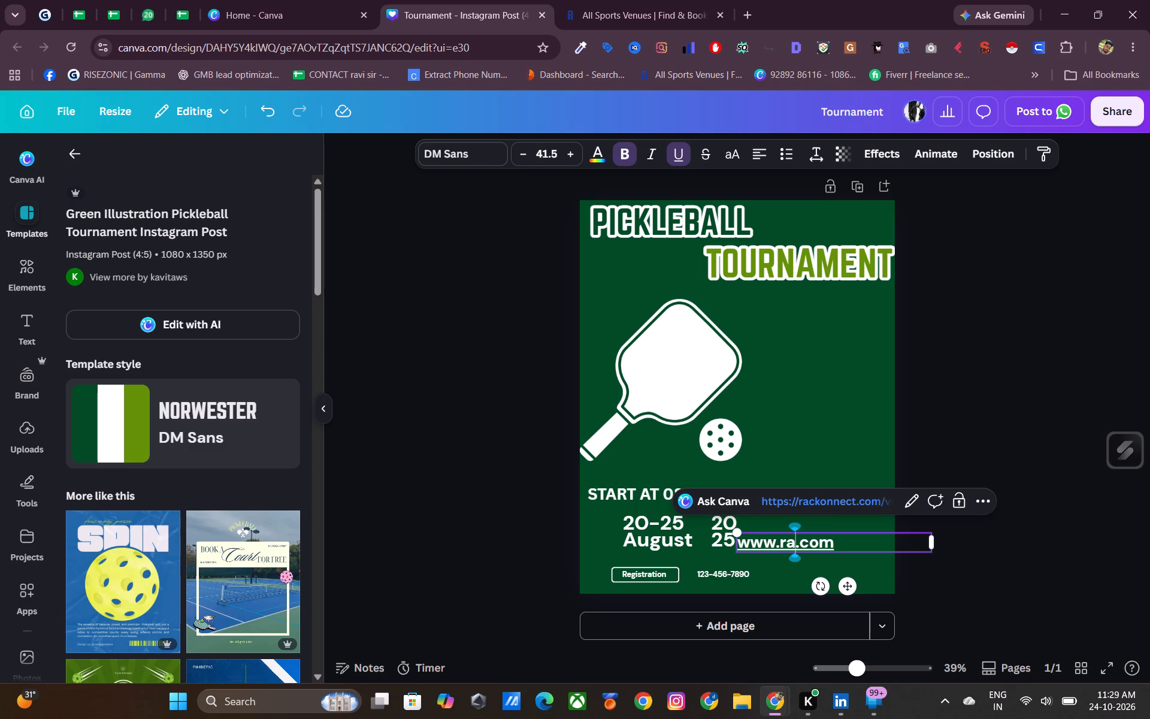
type("cko")
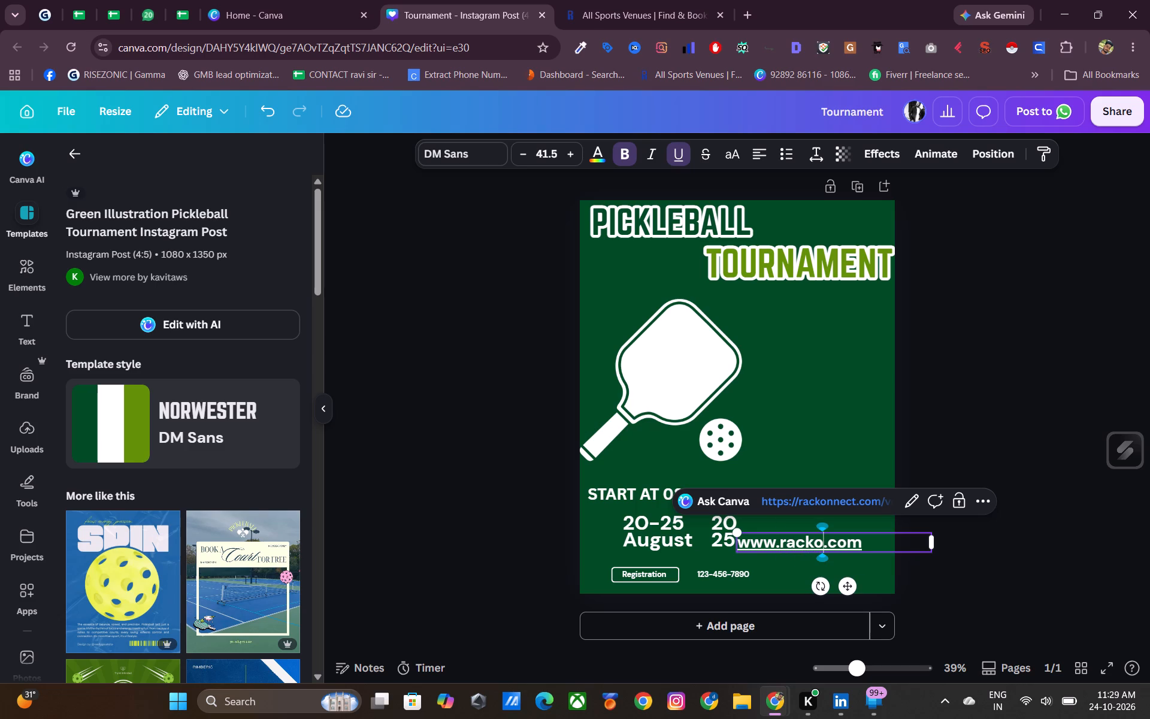
type("nnect")
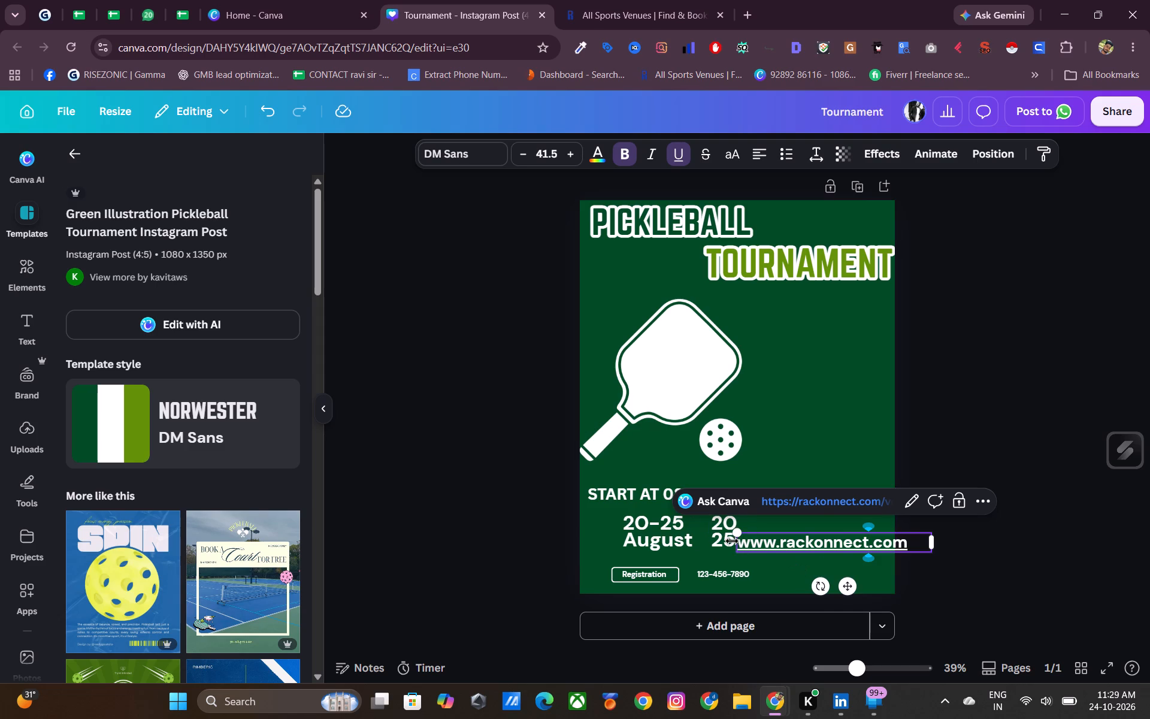
Resize the website text to about size 25.7 and place it in the bottom row beside the phone number.
left_click_drag(734, 534, 794, 565)
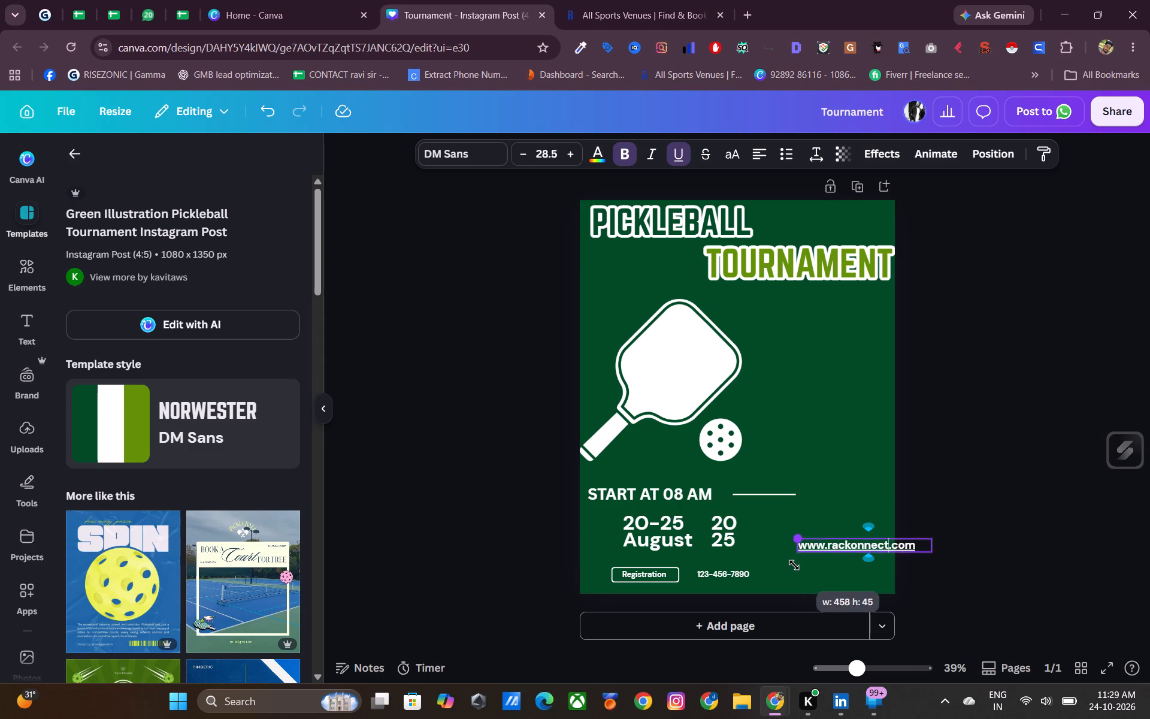
left_click_drag(794, 565, 805, 572)
left_click(934, 596)
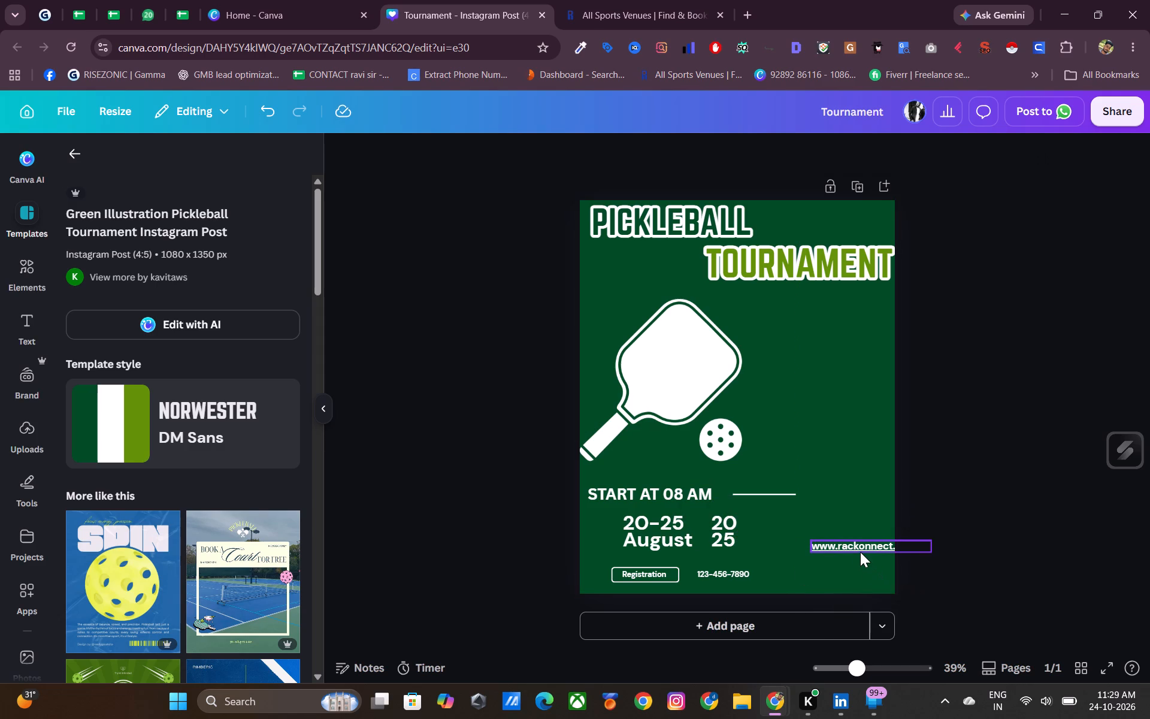
left_click(860, 549)
left_click_drag(887, 585, 879, 606)
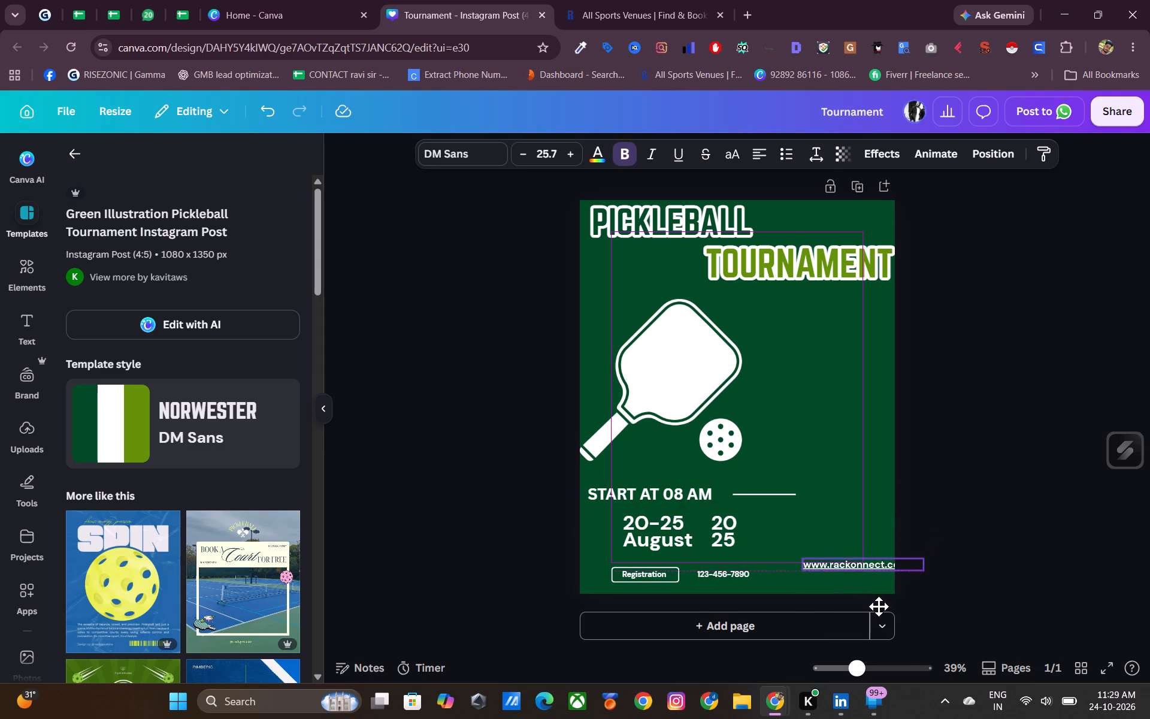
left_click_drag(879, 606, 861, 615)
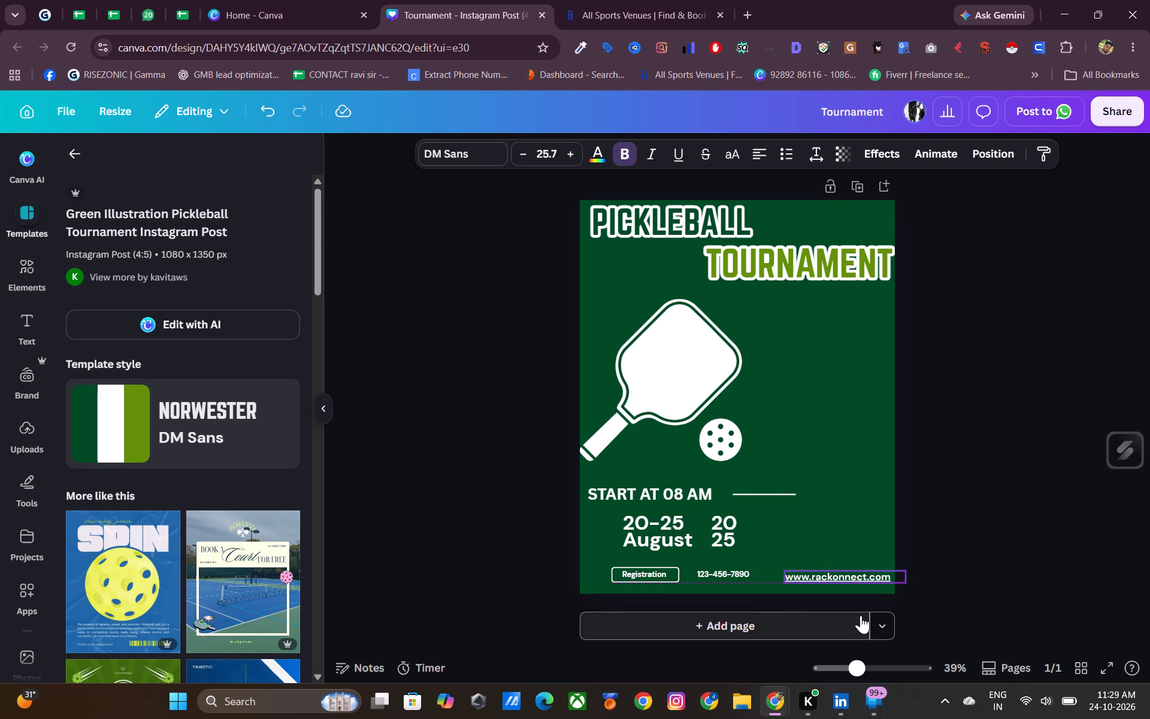
left_click_drag(861, 615, 859, 611)
left_click(966, 611)
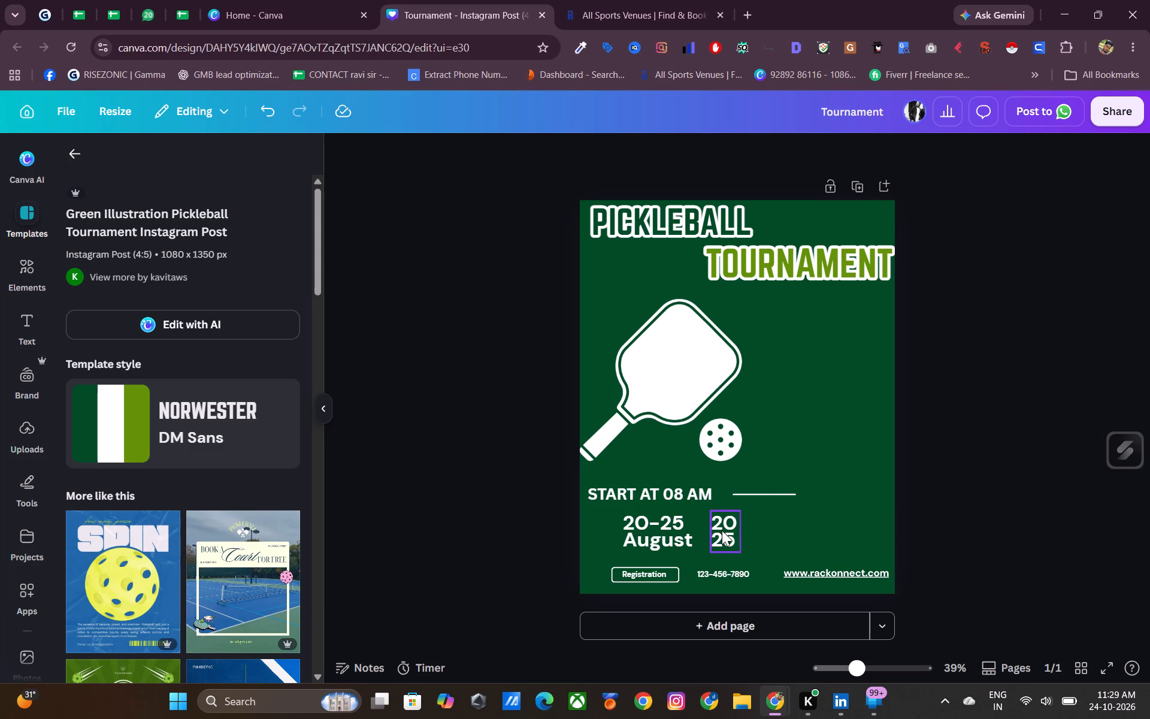
Delete the 20–25 August date text and the 20 25 year text beside it.
left_click(671, 533)
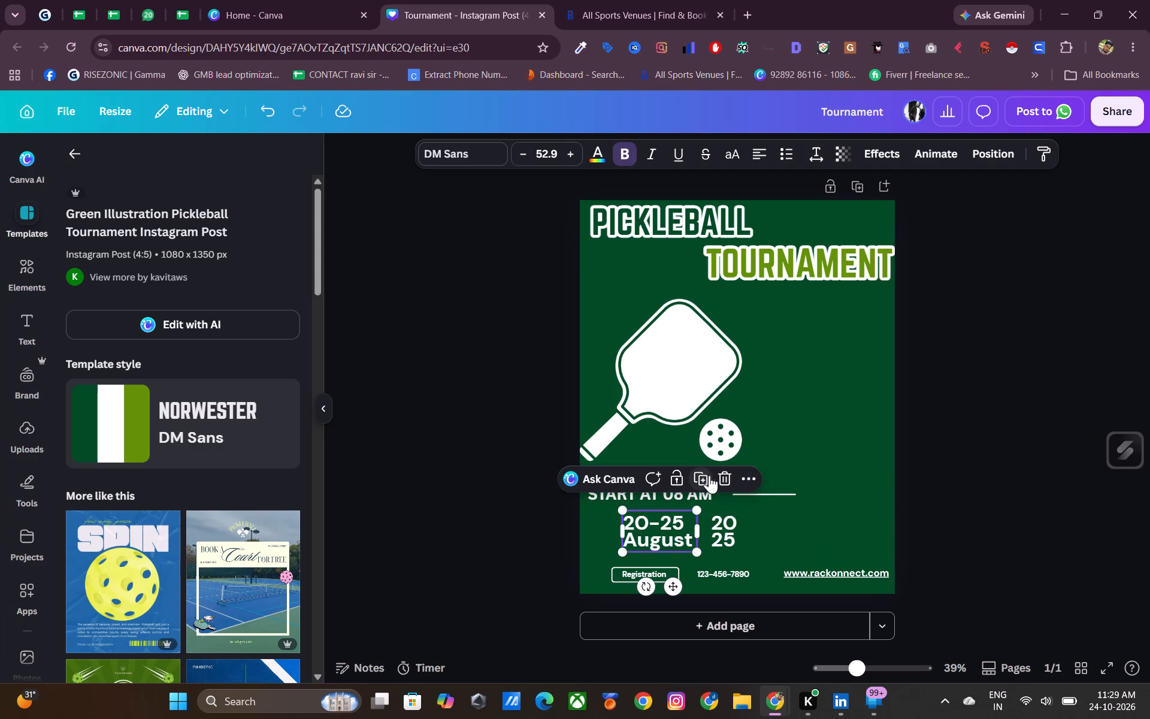
left_click(724, 476)
left_click(722, 528)
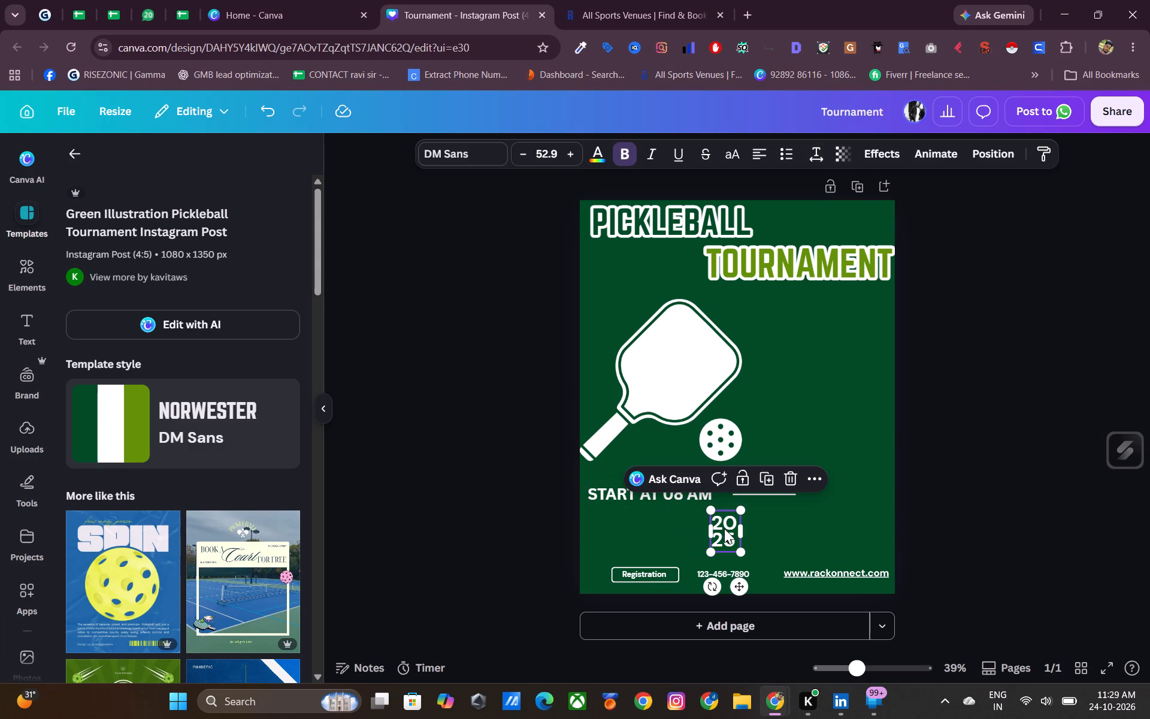
left_click(791, 478)
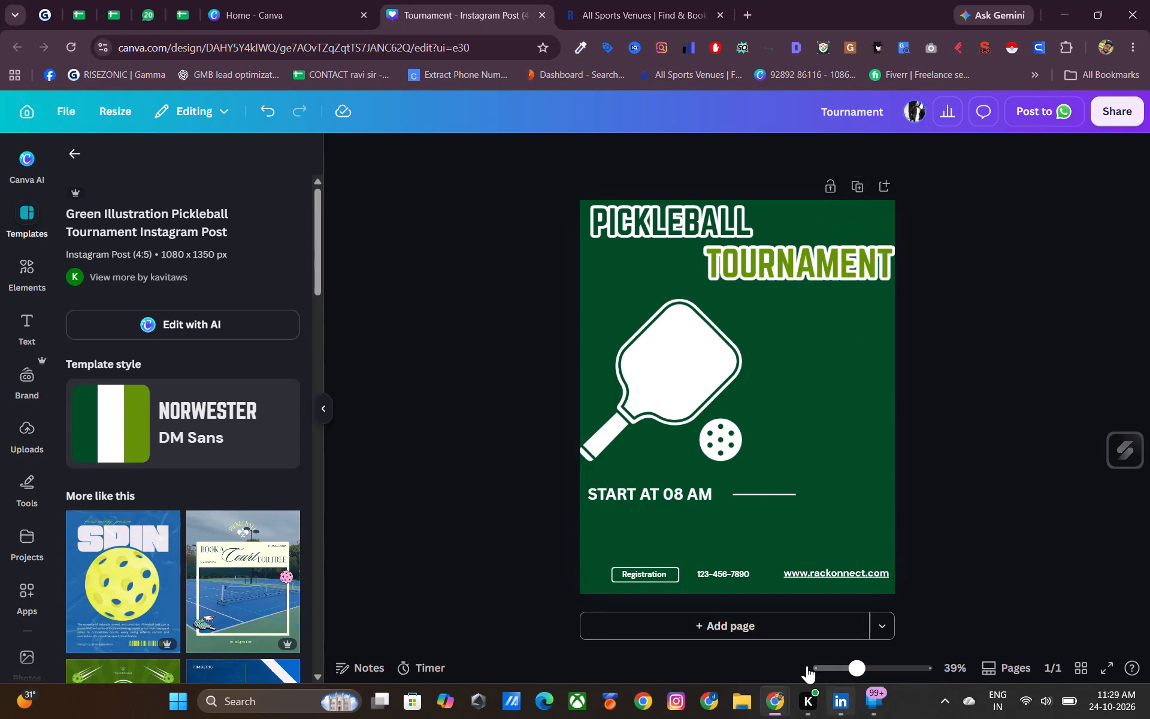
Add a second page and apply the Blue Green Illustrated Pickleball Court Bookings template to it.
left_click(745, 630)
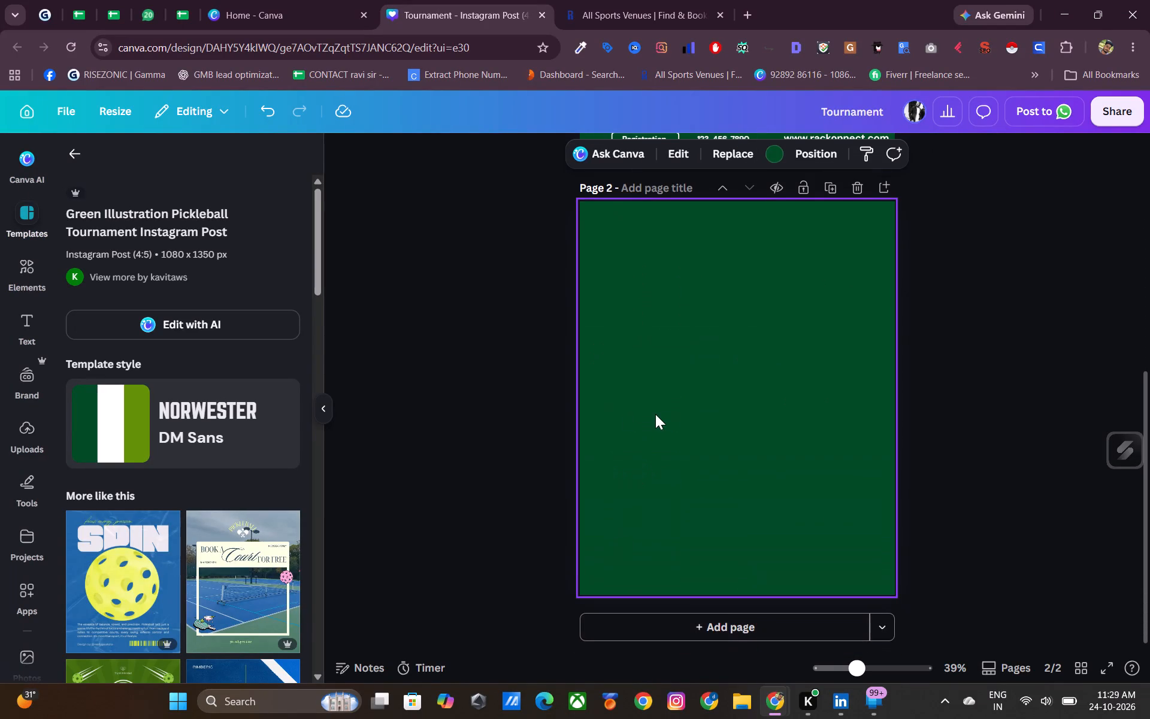
left_click_drag(243, 596, 704, 394)
right_click(678, 379)
left_click(624, 382)
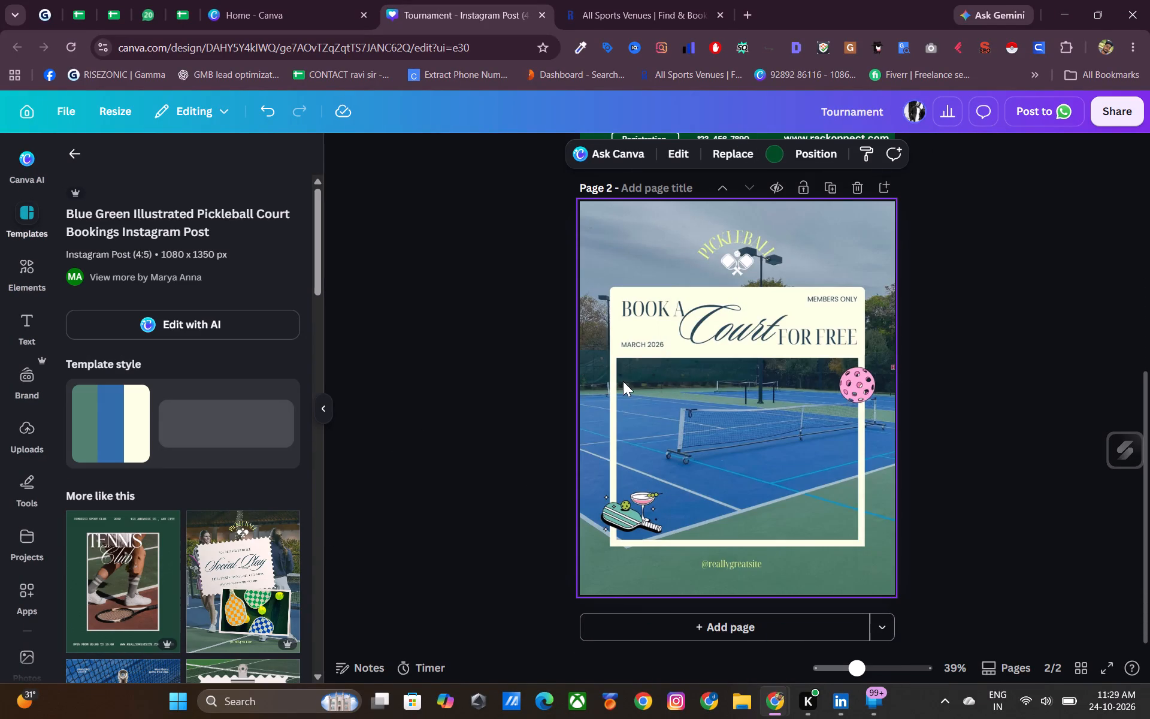
Group the cream Book a Court header panel with the outlined frame below it on page 2.
left_click(715, 304)
left_click(715, 315)
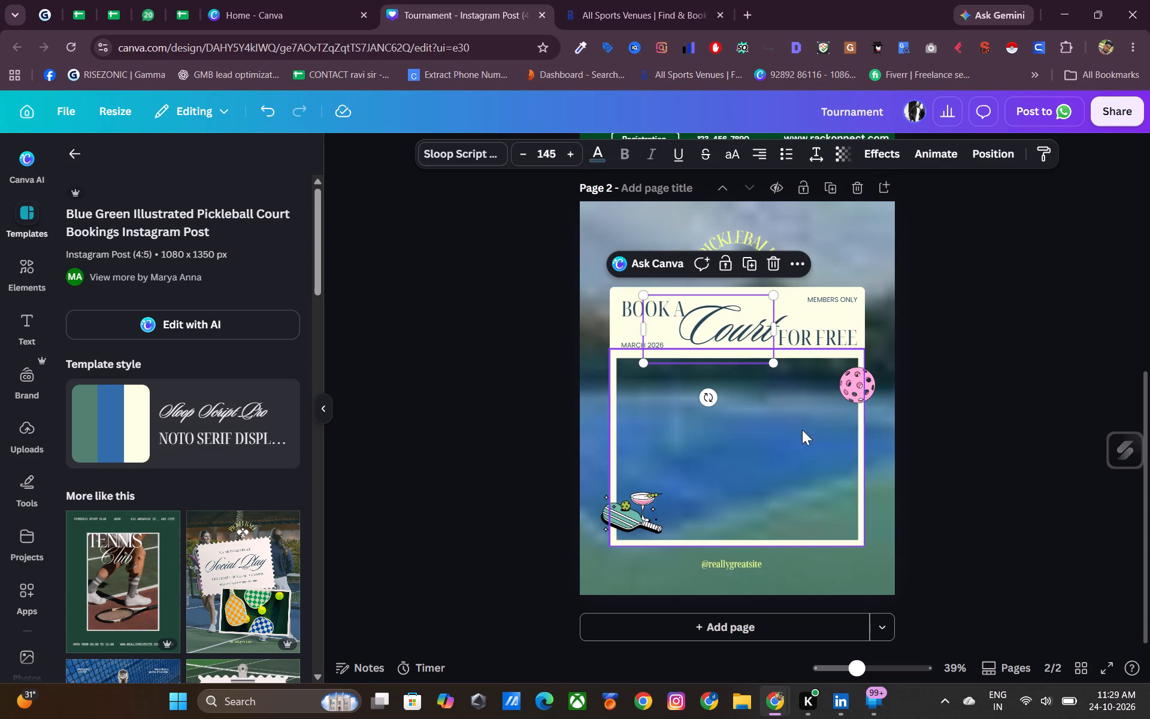
left_click(802, 430)
left_click(846, 313)
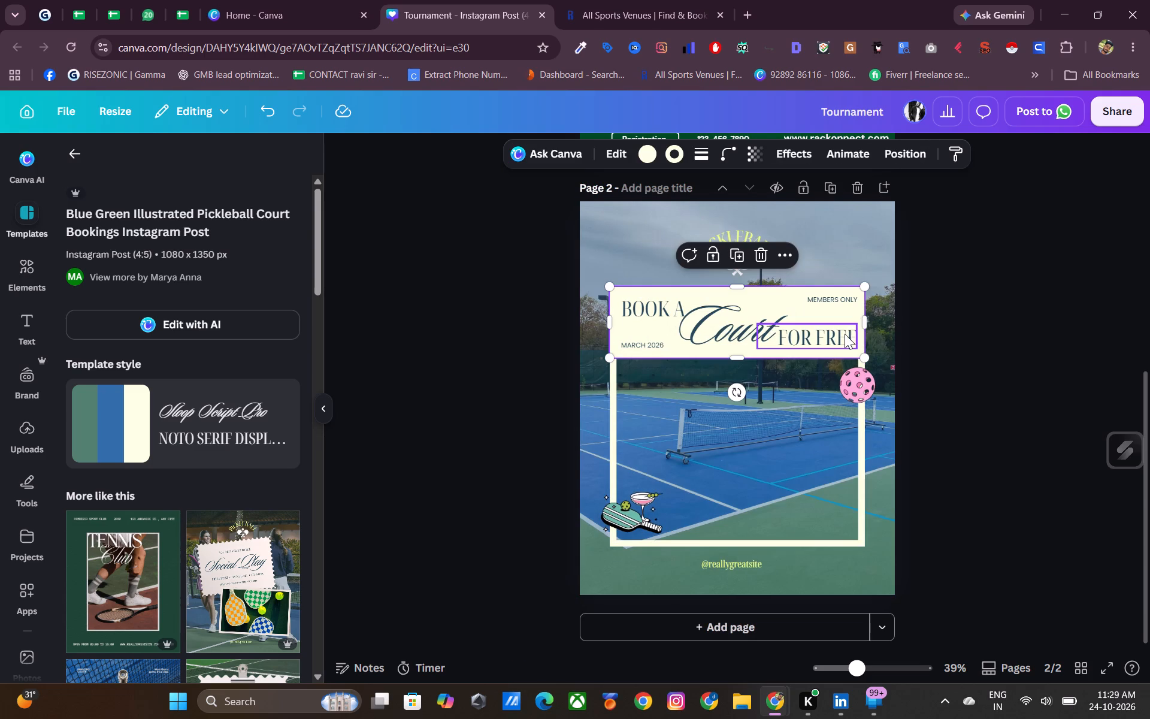
left_click(610, 403)
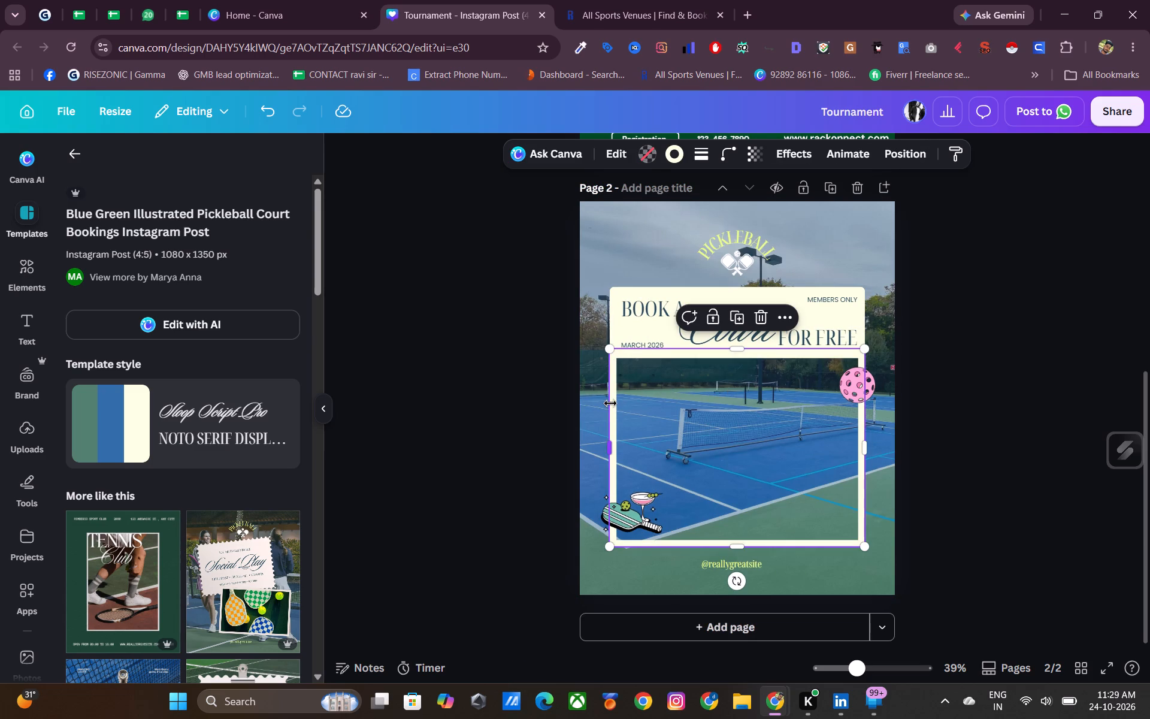
left_click(621, 326, "shift")
left_click(689, 255, "shift")
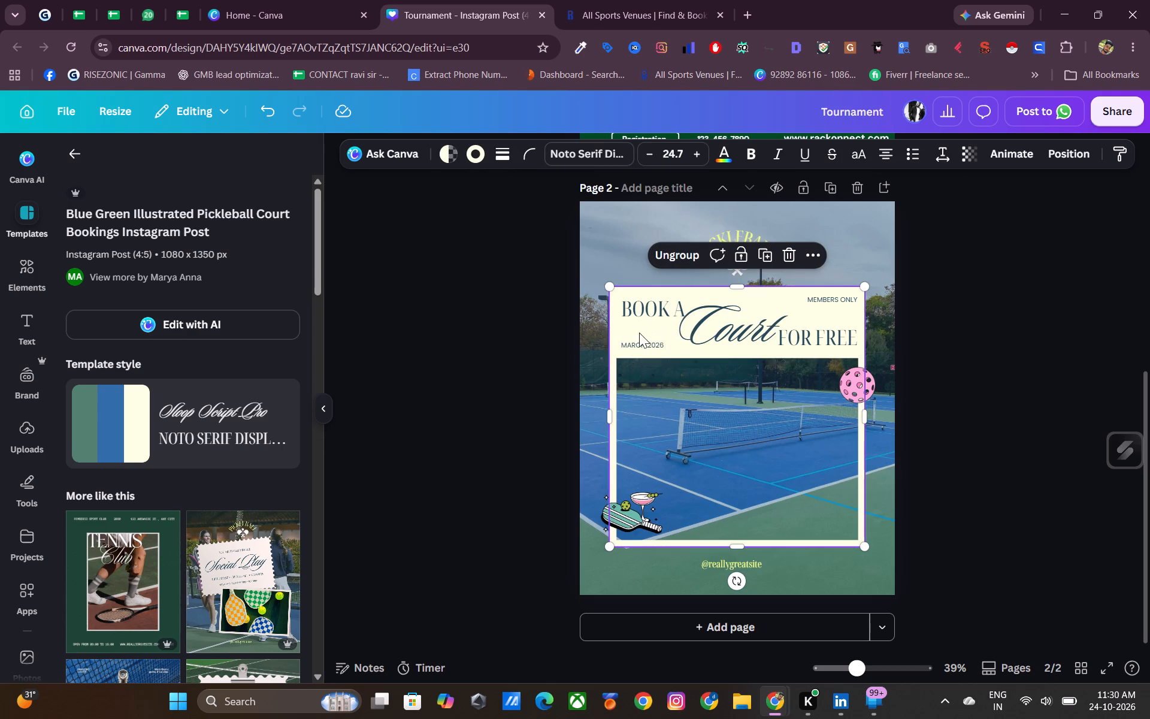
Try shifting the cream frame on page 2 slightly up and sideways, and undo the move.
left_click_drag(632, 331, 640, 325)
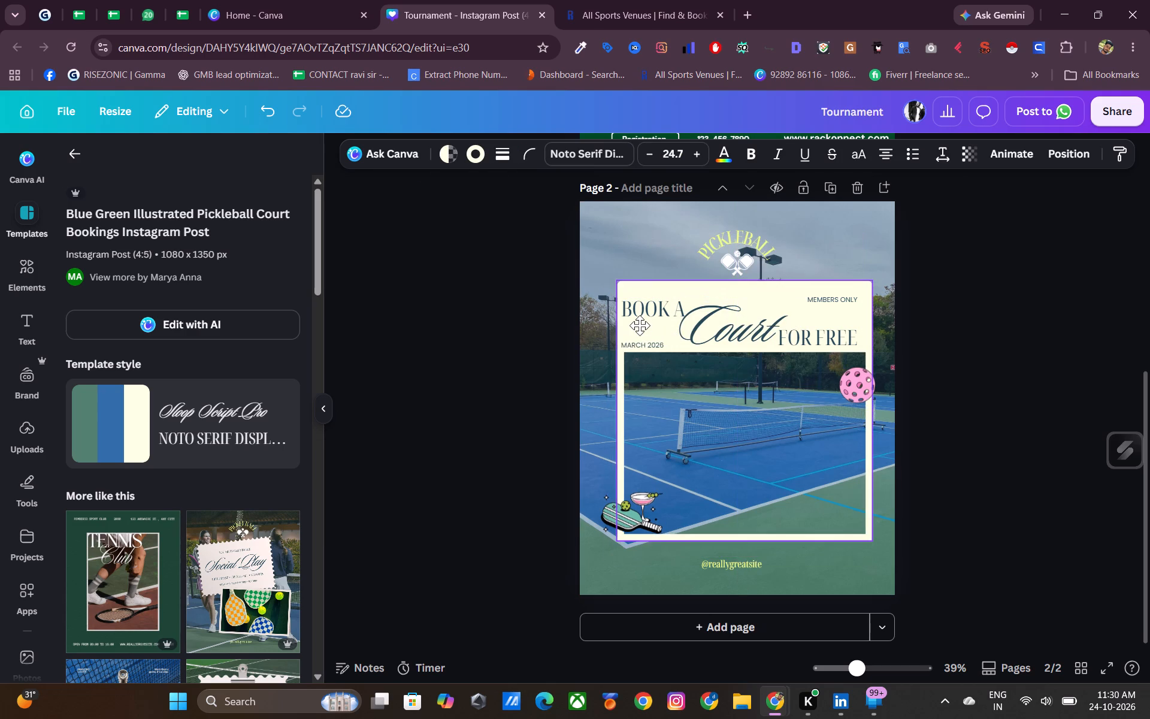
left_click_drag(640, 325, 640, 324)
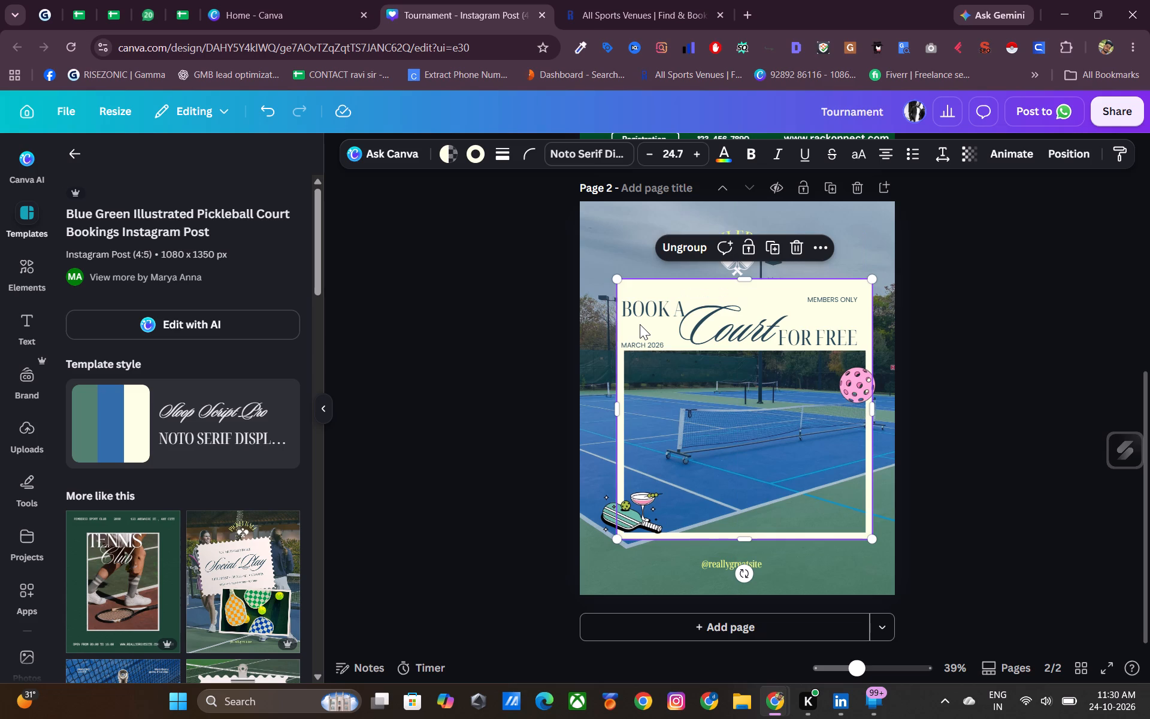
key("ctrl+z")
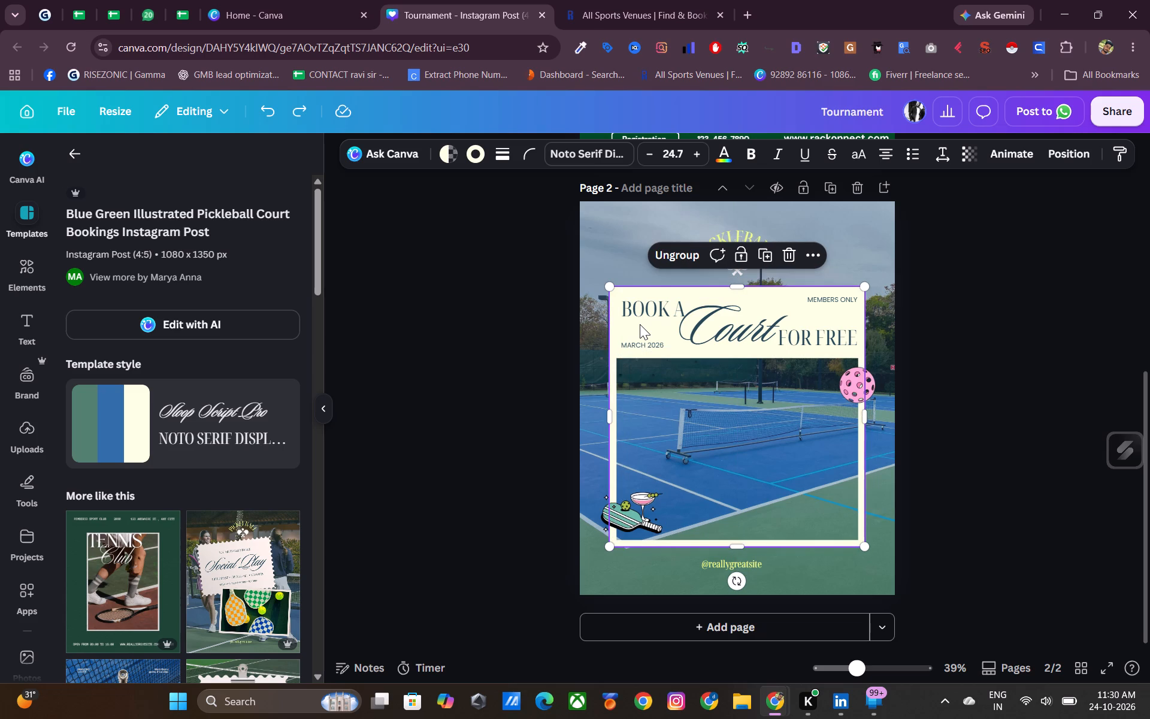
Group the cream frame on page 2 with the racket-and-cocktail illustration and the pink ball.
left_click(644, 500, "shift")
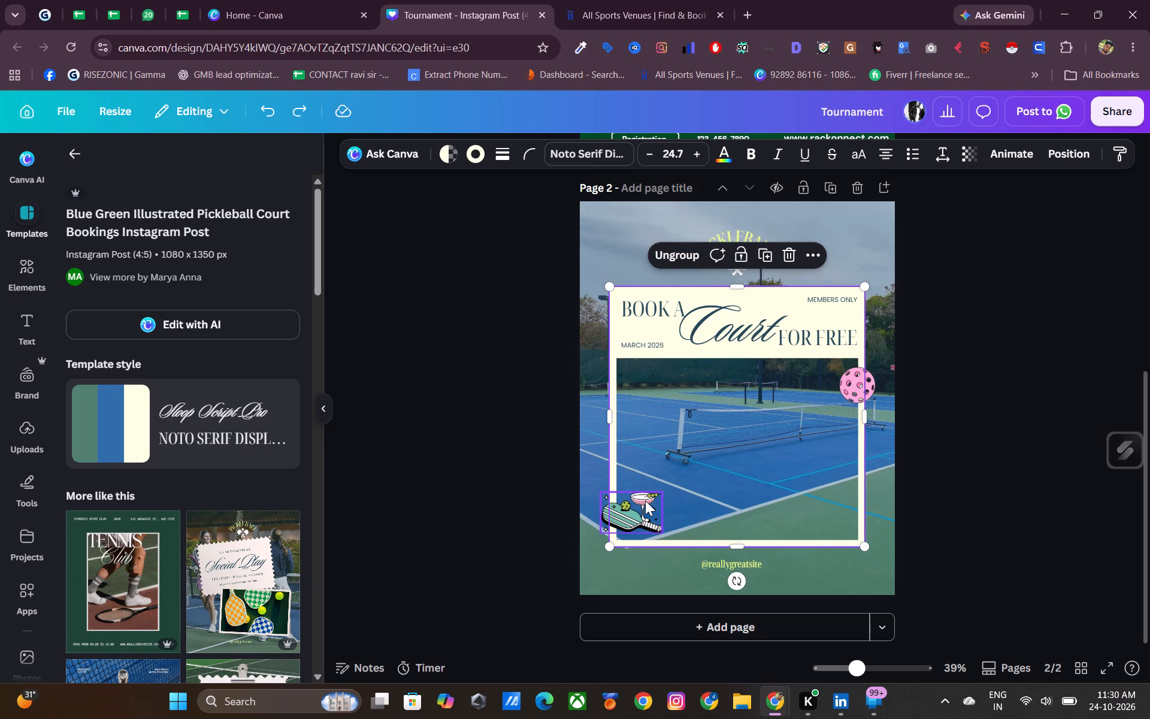
left_click(852, 386, "shift")
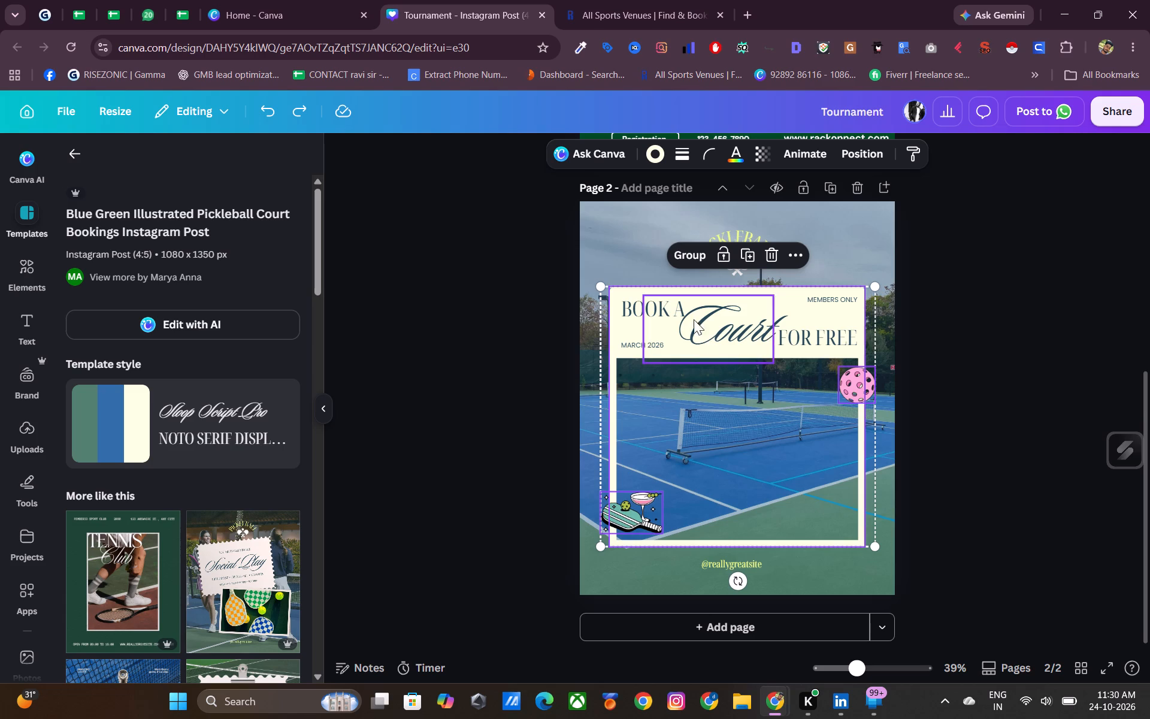
left_click(692, 251, "shift")
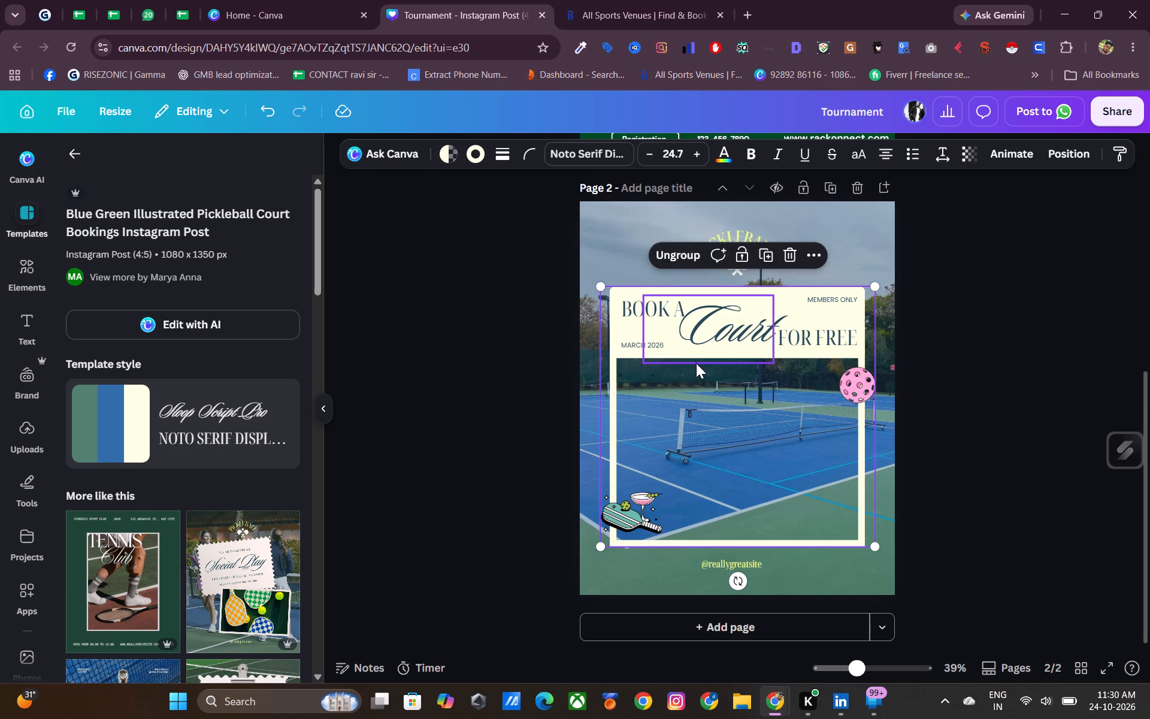
Copy the grouped frame from page 2 and paste it onto the green tournament design on page 1.
key("ctrl+c")
scroll(768, 397, "up", 4)
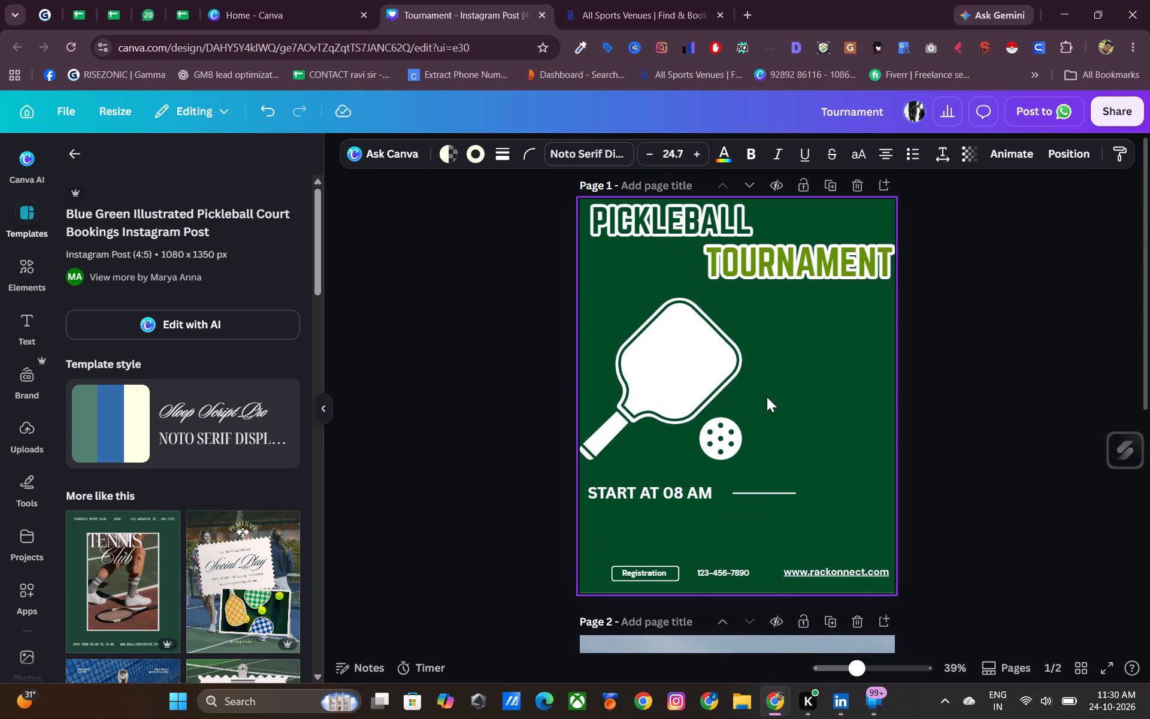
left_click(770, 394, "ctrl")
key("ctrl+v")
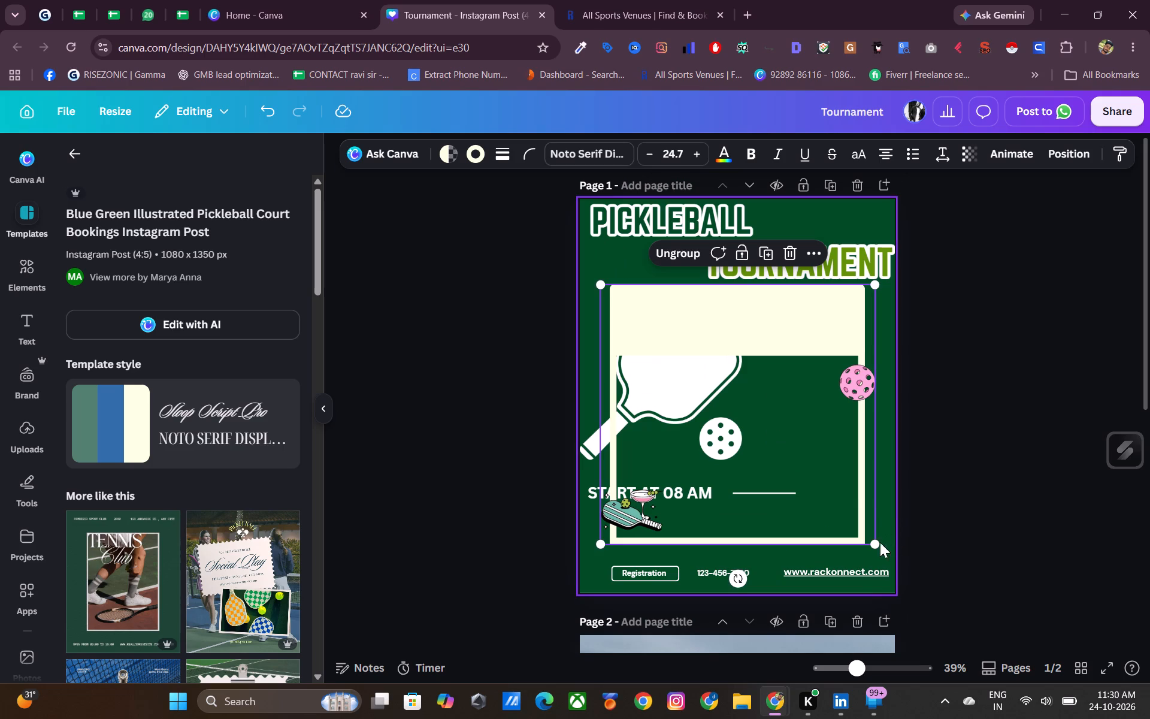
Enlarge the pasted frame group to nearly the page's width and position it between the title and the registration row.
left_click_drag(876, 545, 760, 413)
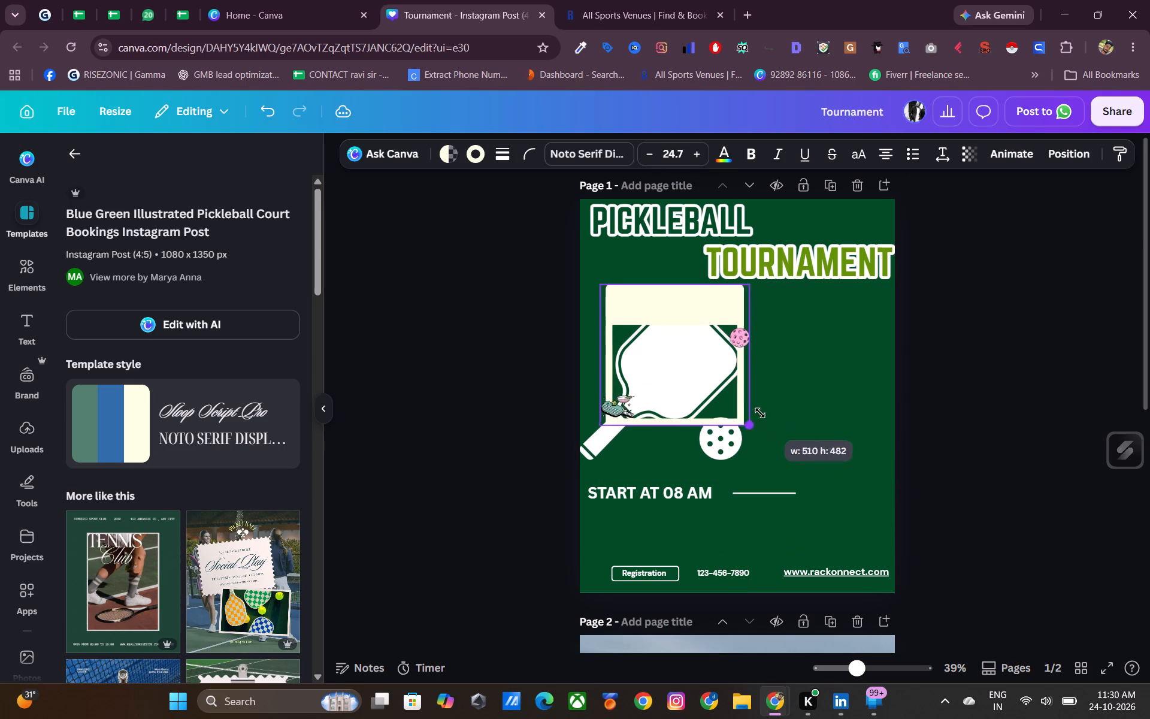
left_click_drag(760, 413, 902, 572)
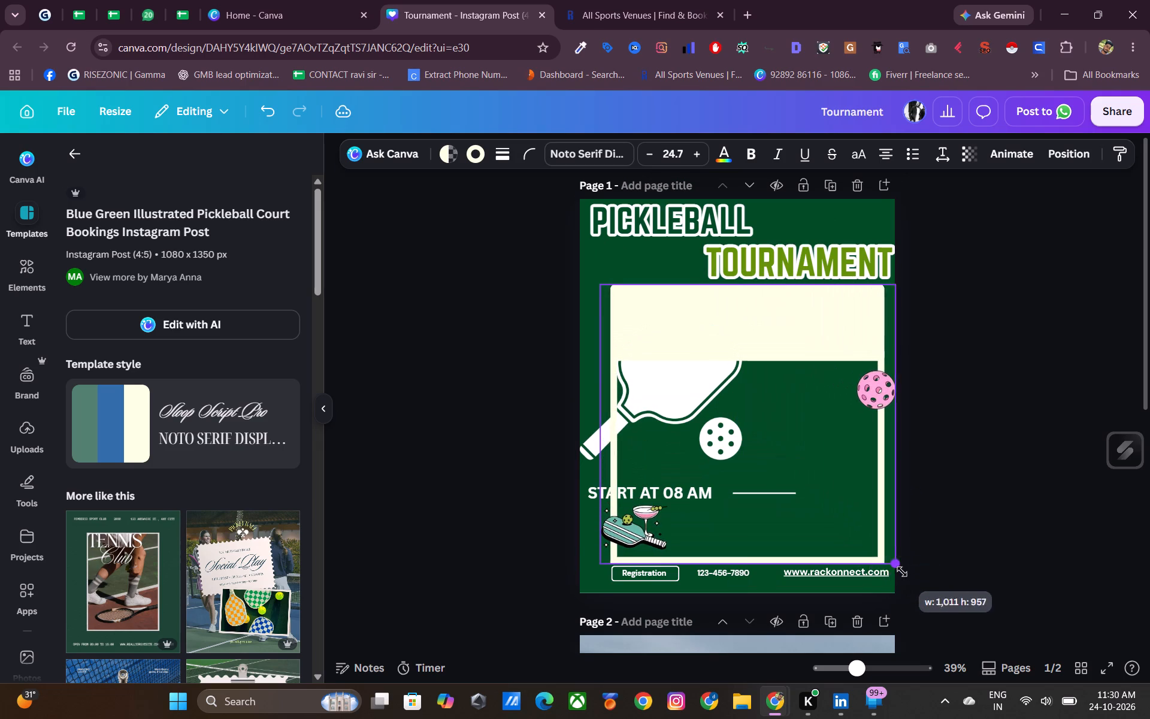
left_click_drag(902, 572, 903, 572)
left_click_drag(783, 457, 728, 386)
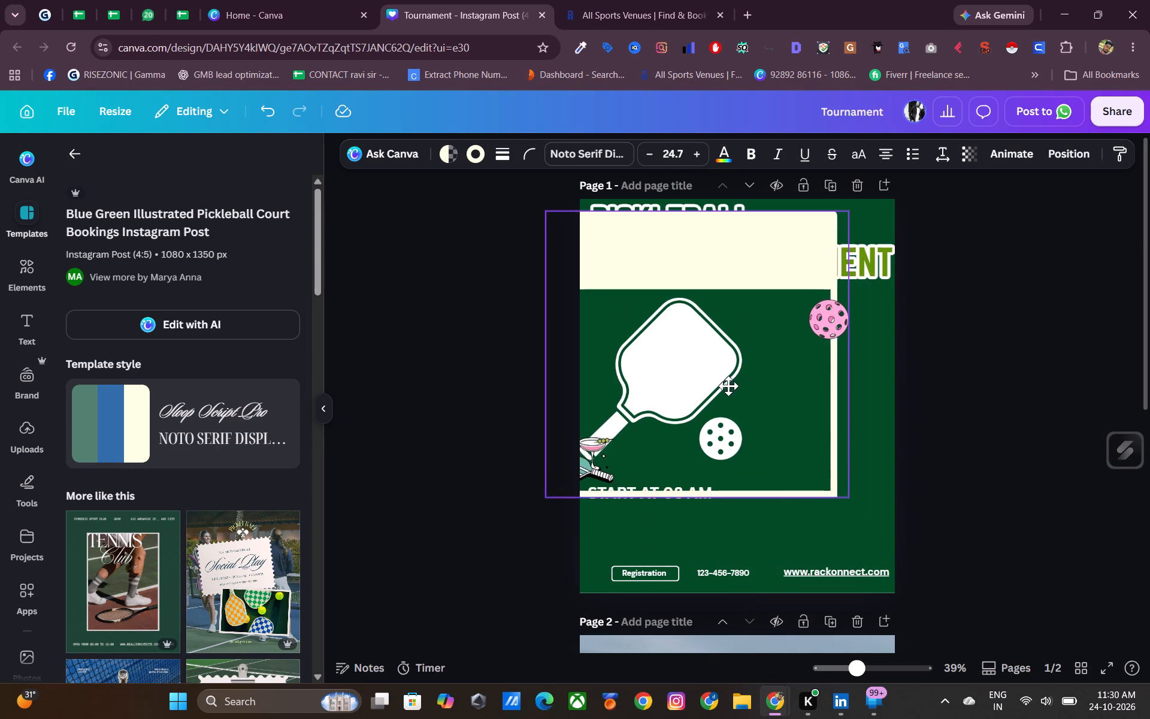
left_click_drag(728, 386, 720, 443)
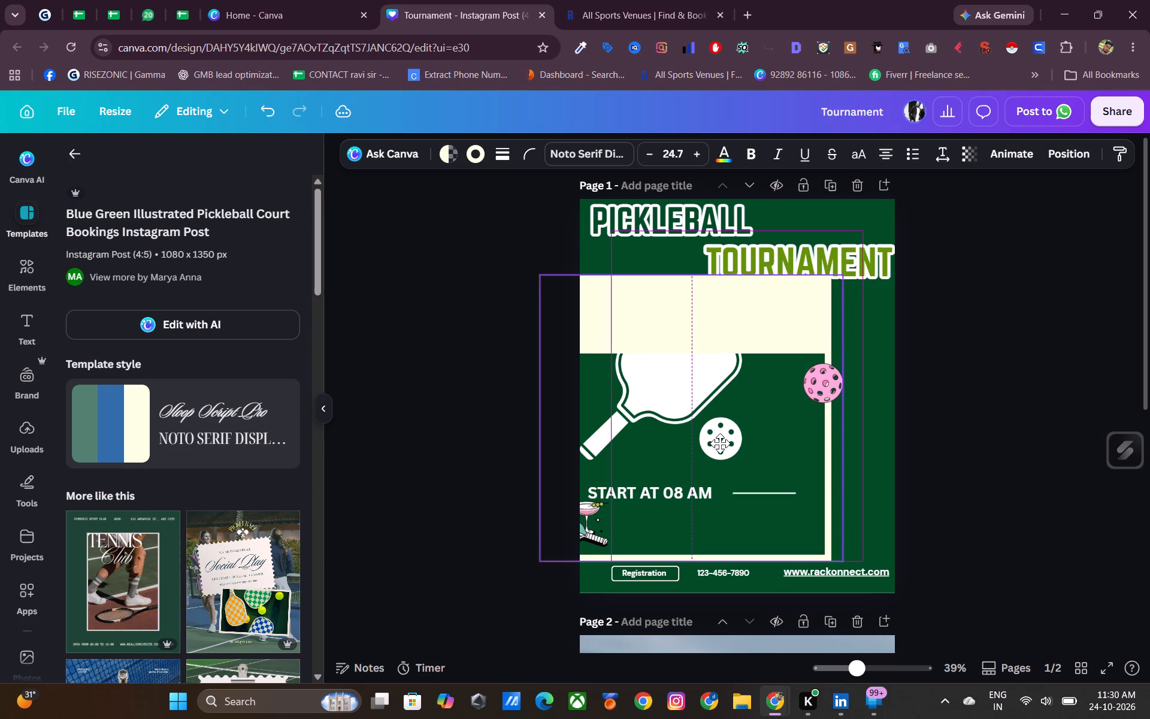
left_click_drag(720, 443, 780, 436)
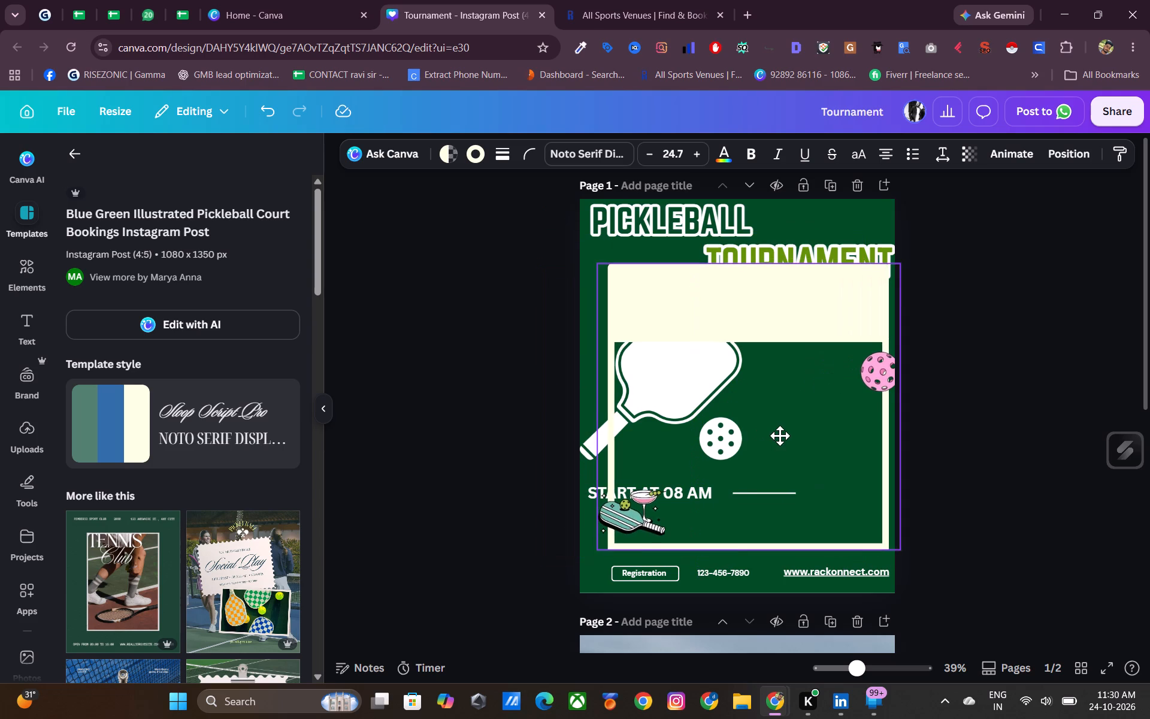
left_click_drag(780, 436, 762, 435)
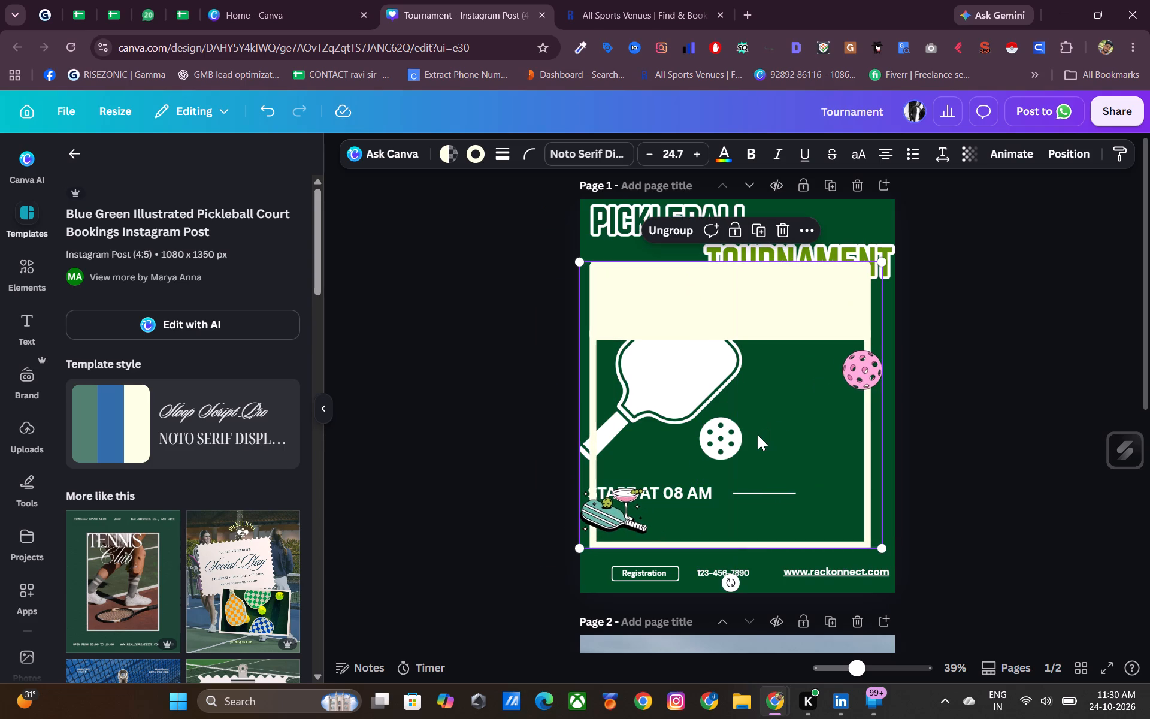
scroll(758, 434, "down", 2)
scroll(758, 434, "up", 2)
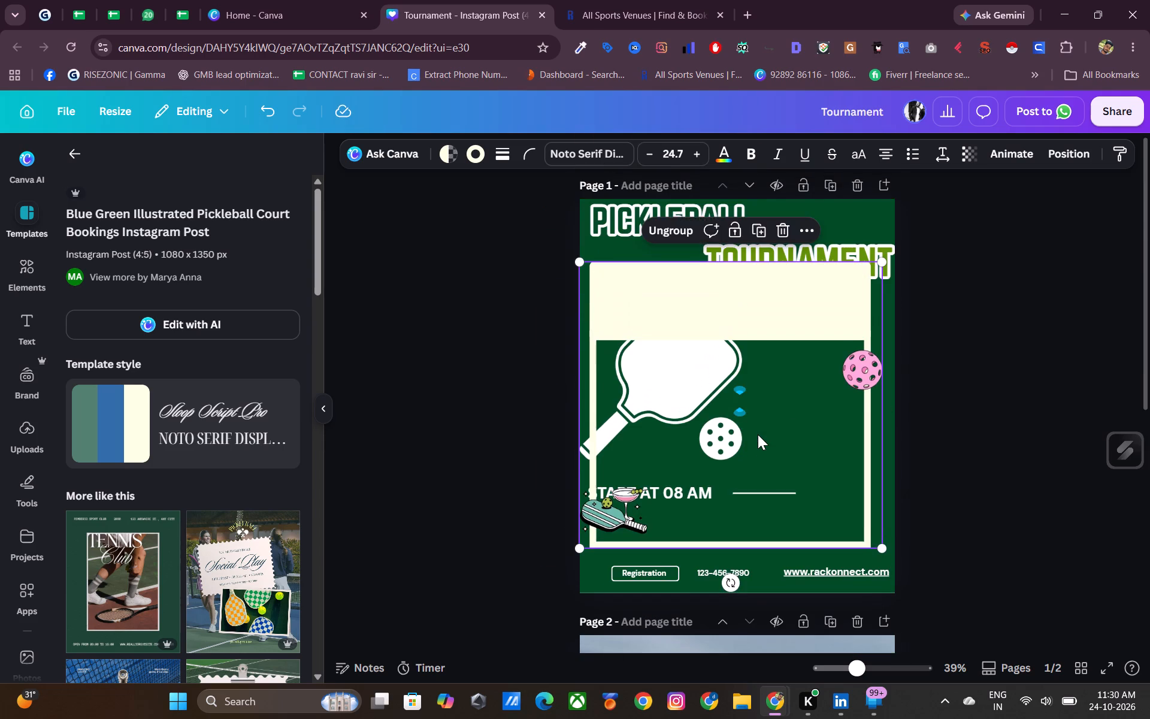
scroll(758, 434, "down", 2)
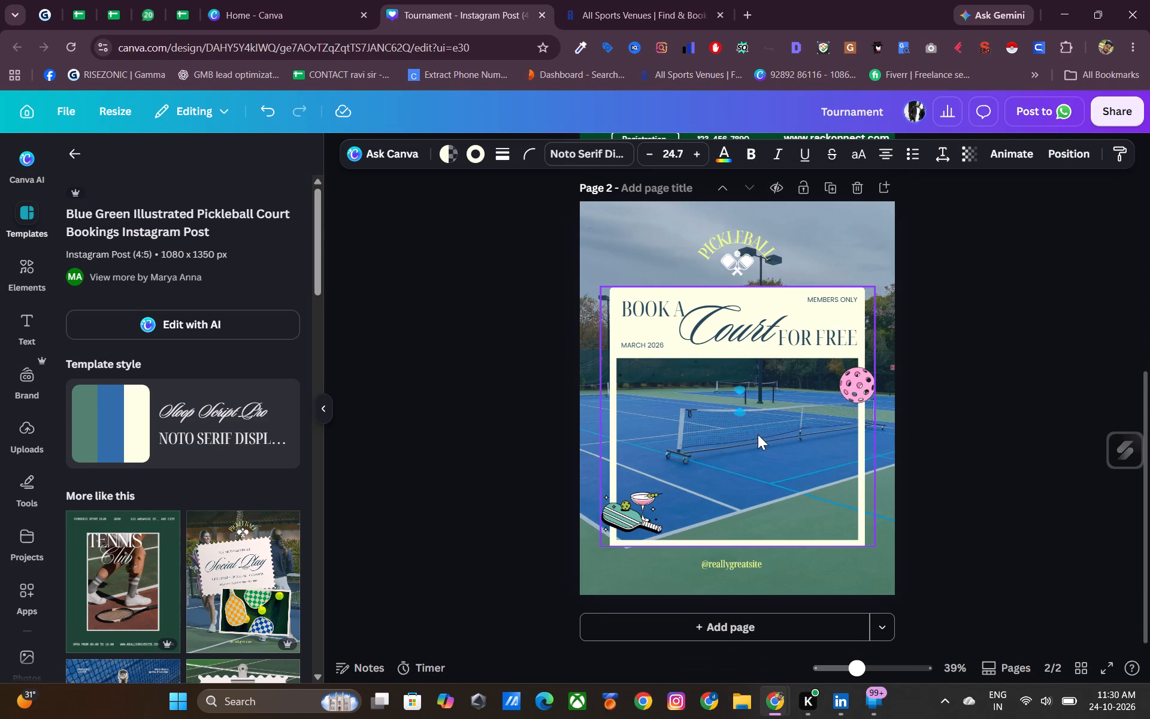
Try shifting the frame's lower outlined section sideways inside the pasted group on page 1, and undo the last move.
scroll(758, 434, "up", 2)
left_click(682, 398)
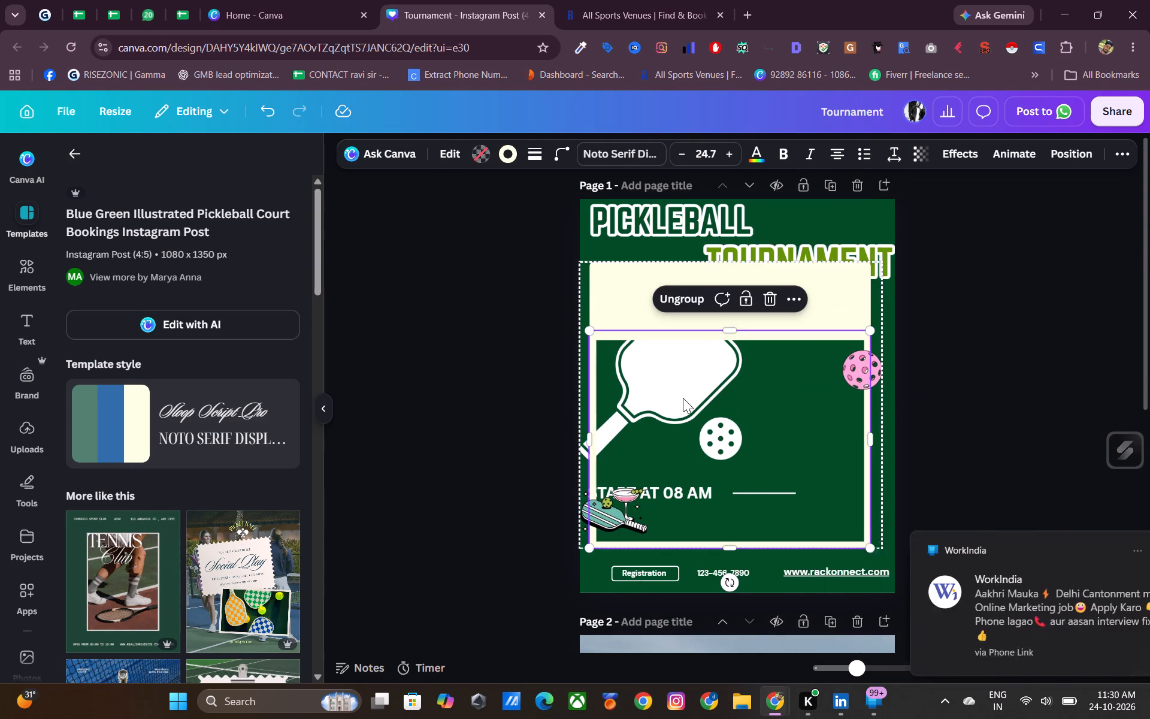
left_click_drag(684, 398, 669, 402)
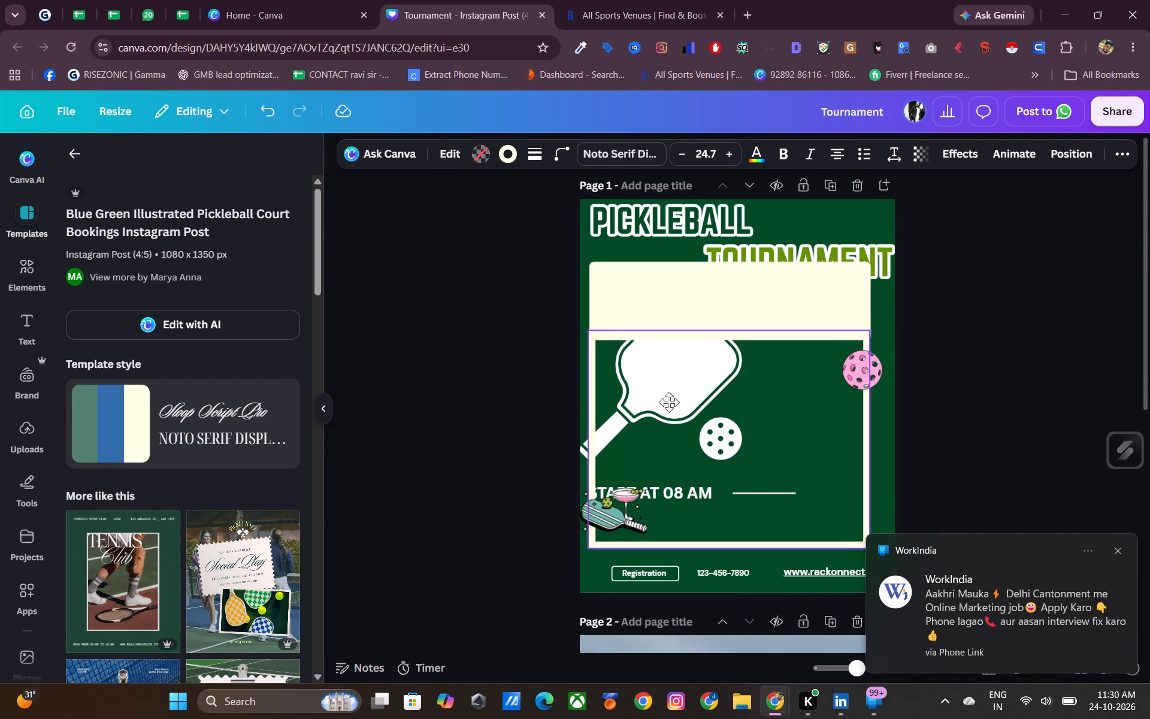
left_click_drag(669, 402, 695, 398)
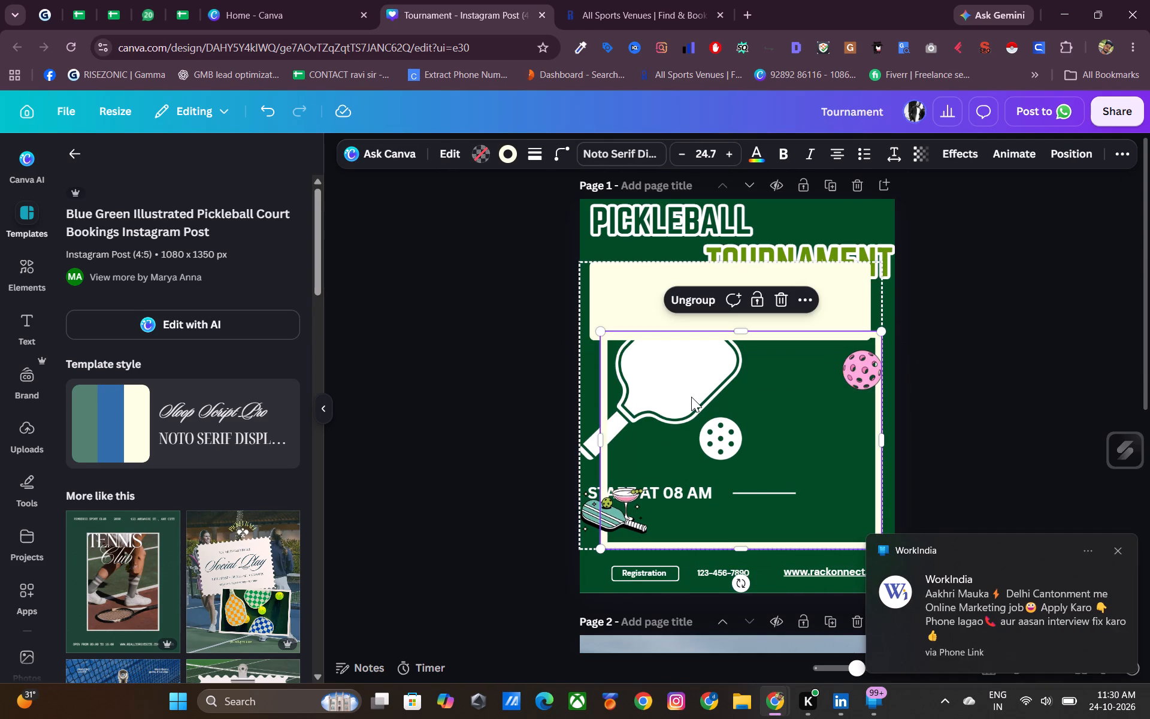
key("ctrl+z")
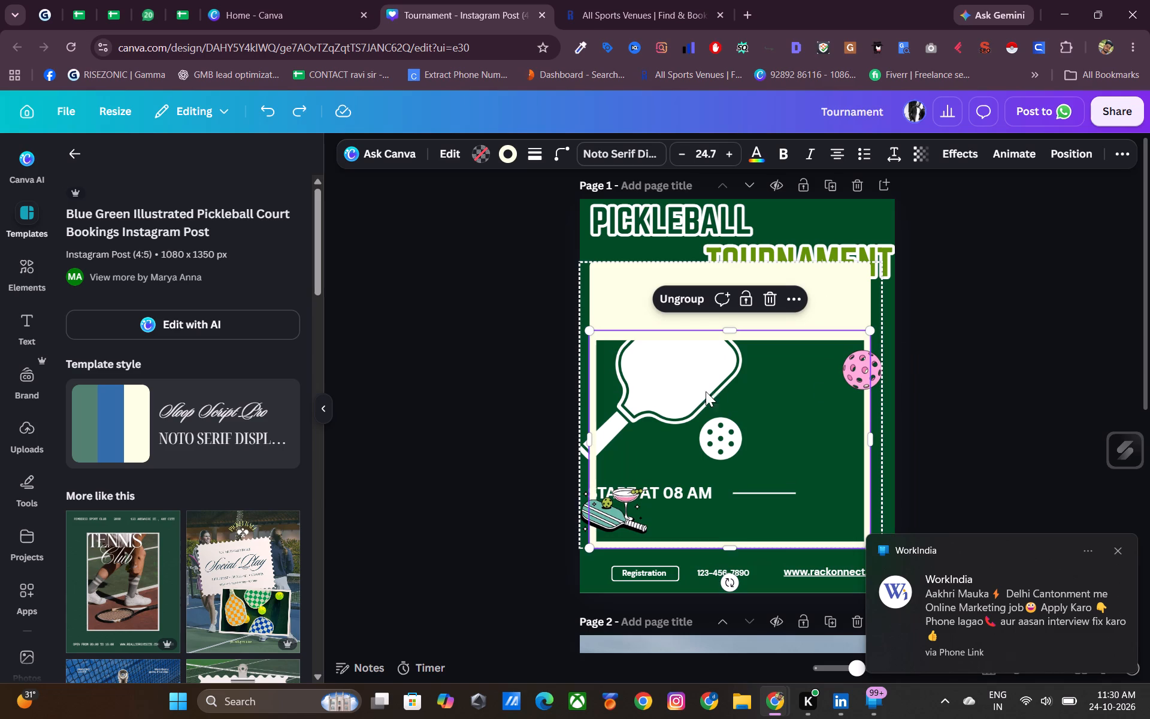
Try the whole pasted frame group slightly higher over the title on page 1, and delete the group.
left_click(950, 434)
left_click(719, 404)
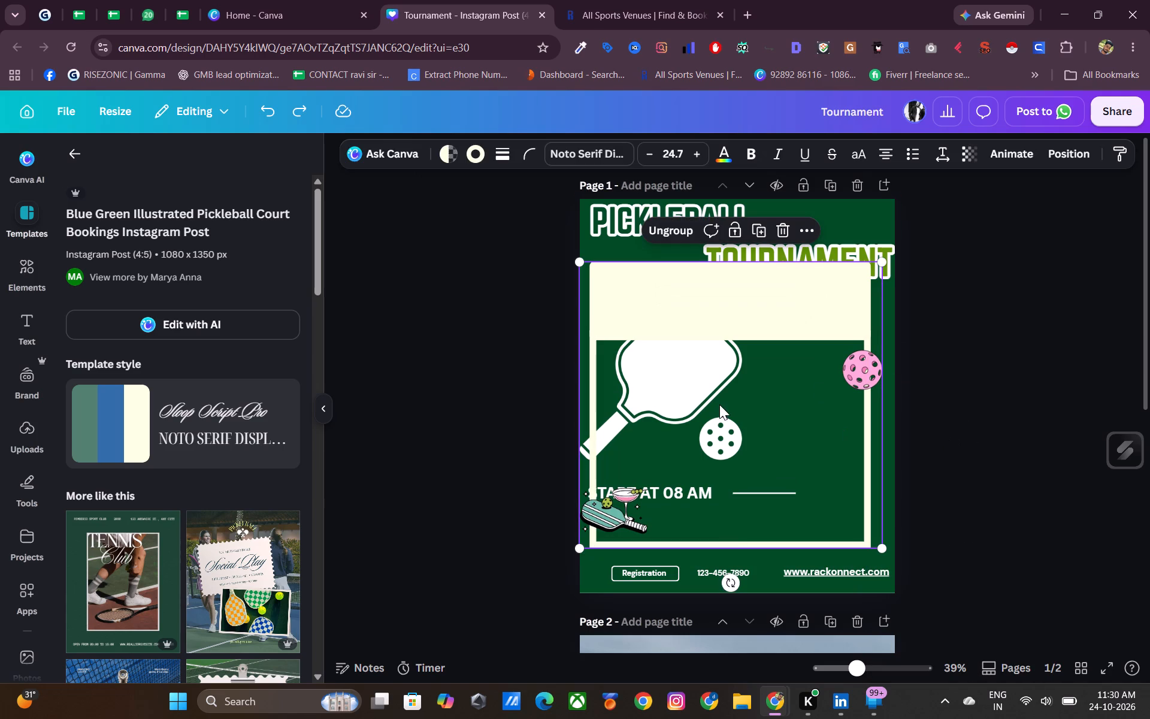
left_click_drag(807, 426, 780, 353)
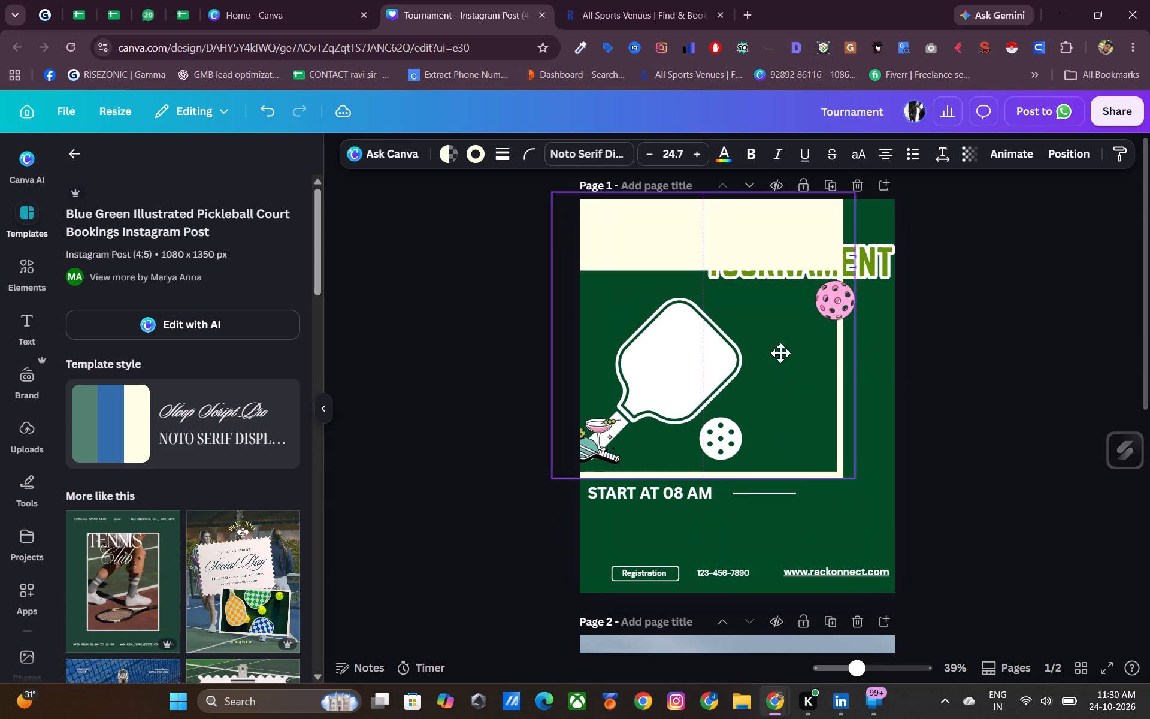
left_click_drag(780, 353, 801, 407)
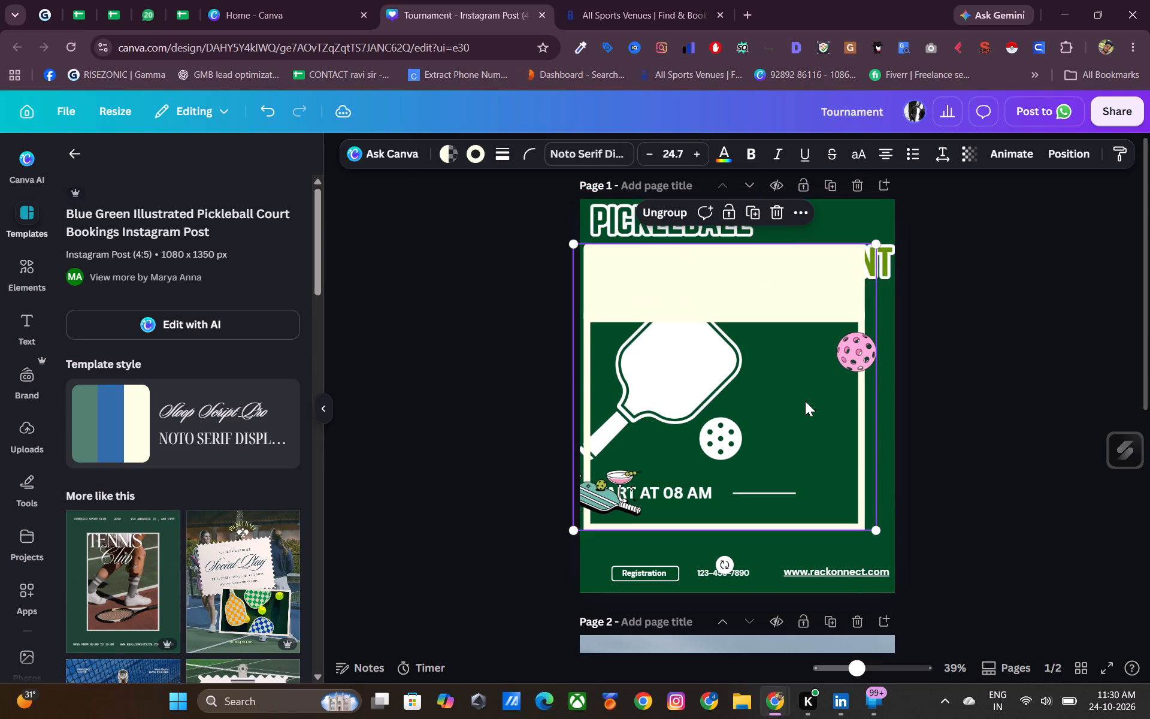
left_click(775, 209)
Select the arched PICKLEBALL text together with the crossed-rackets icon on page 2 for grouping.
scroll(844, 500, "down", 2)
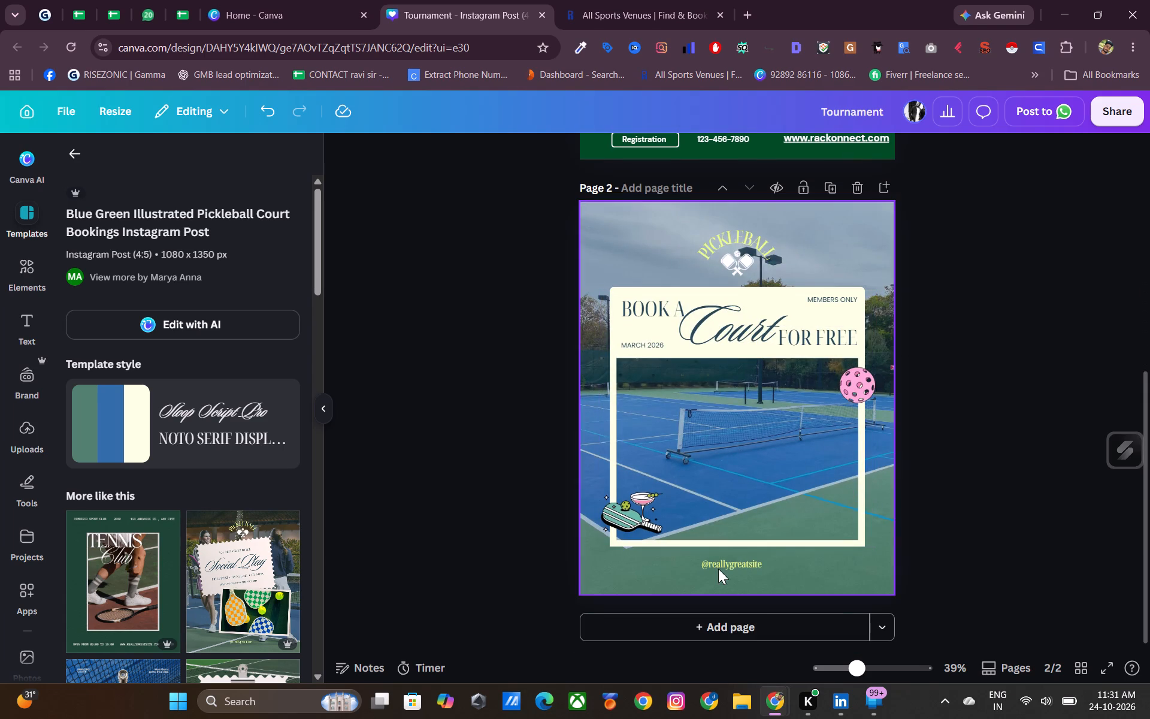
left_click(758, 246)
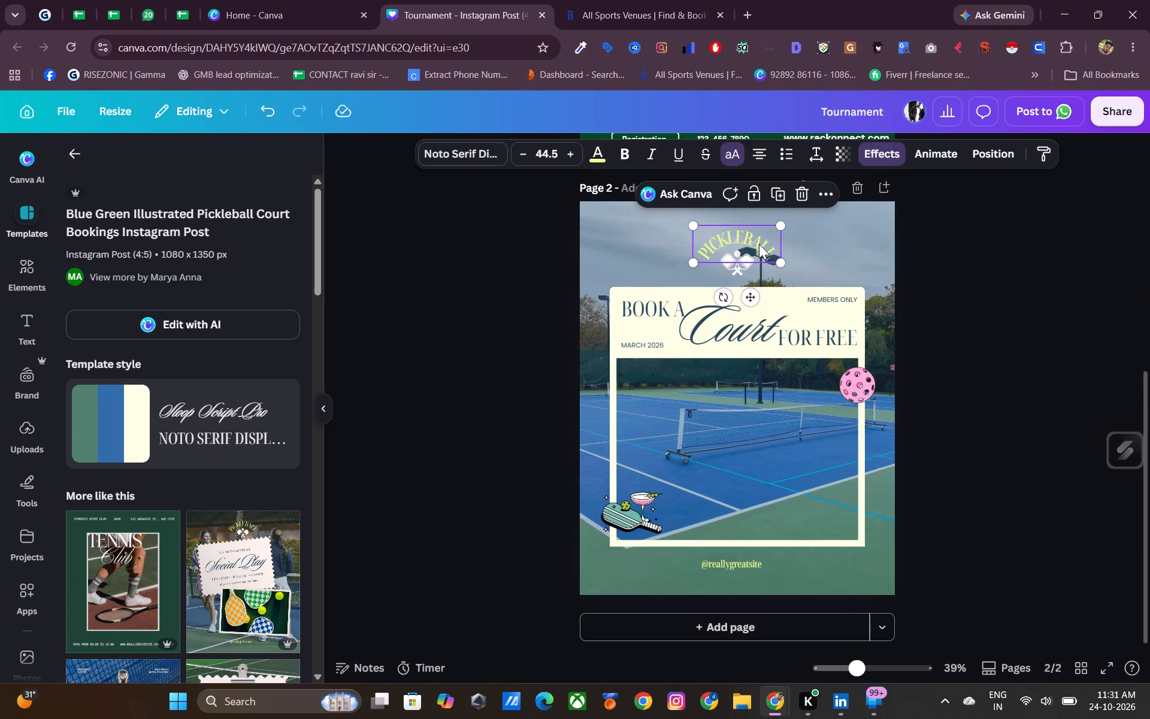
left_click(745, 268, "shift")
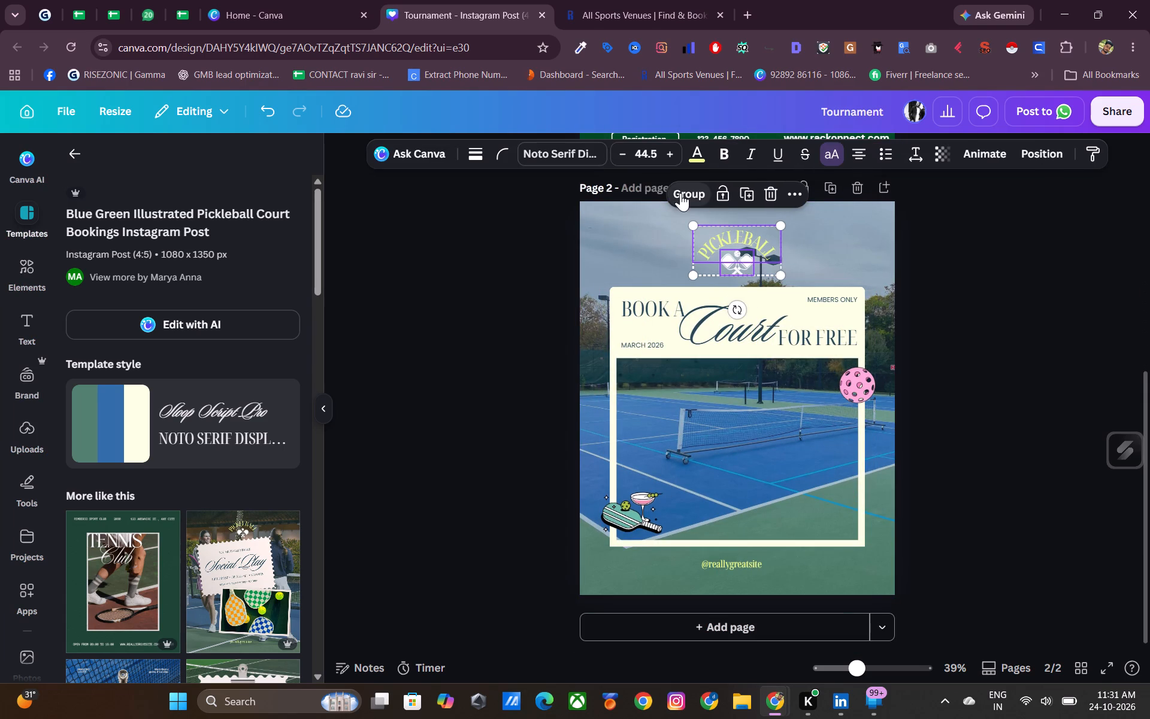
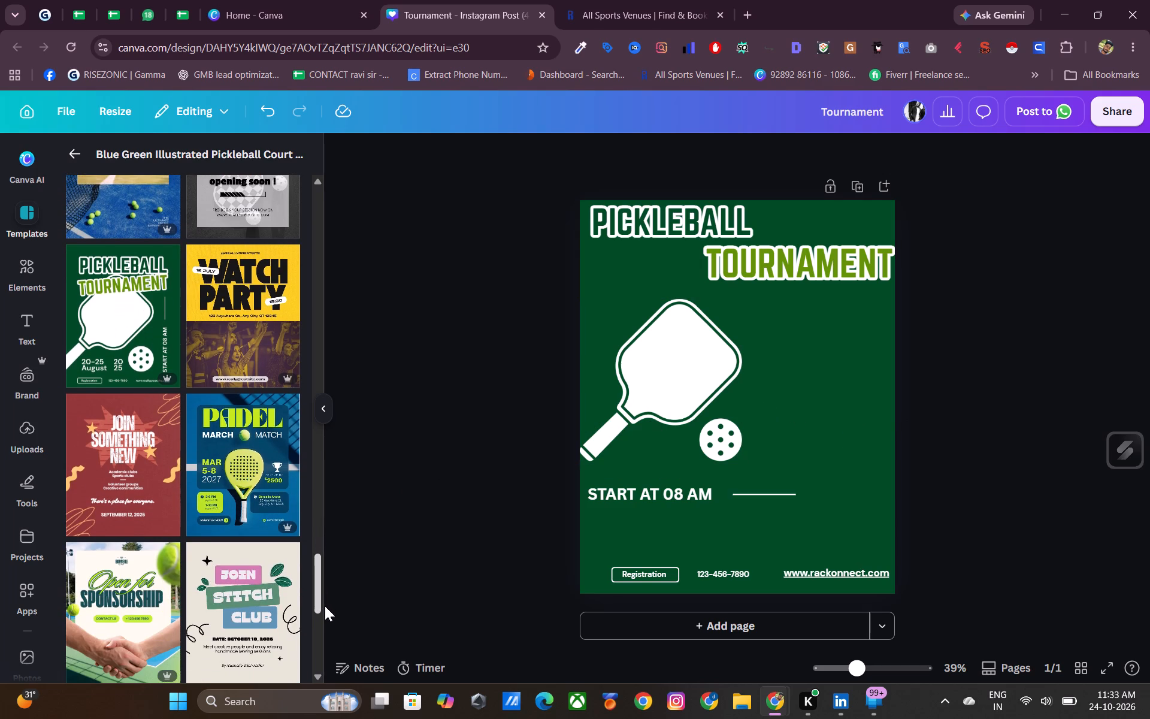
Browse the suggested templates related to the pickleball court design for another pickleball or padel layout to draw on for the tournament post.
left_click_drag(325, 606, 340, 626)
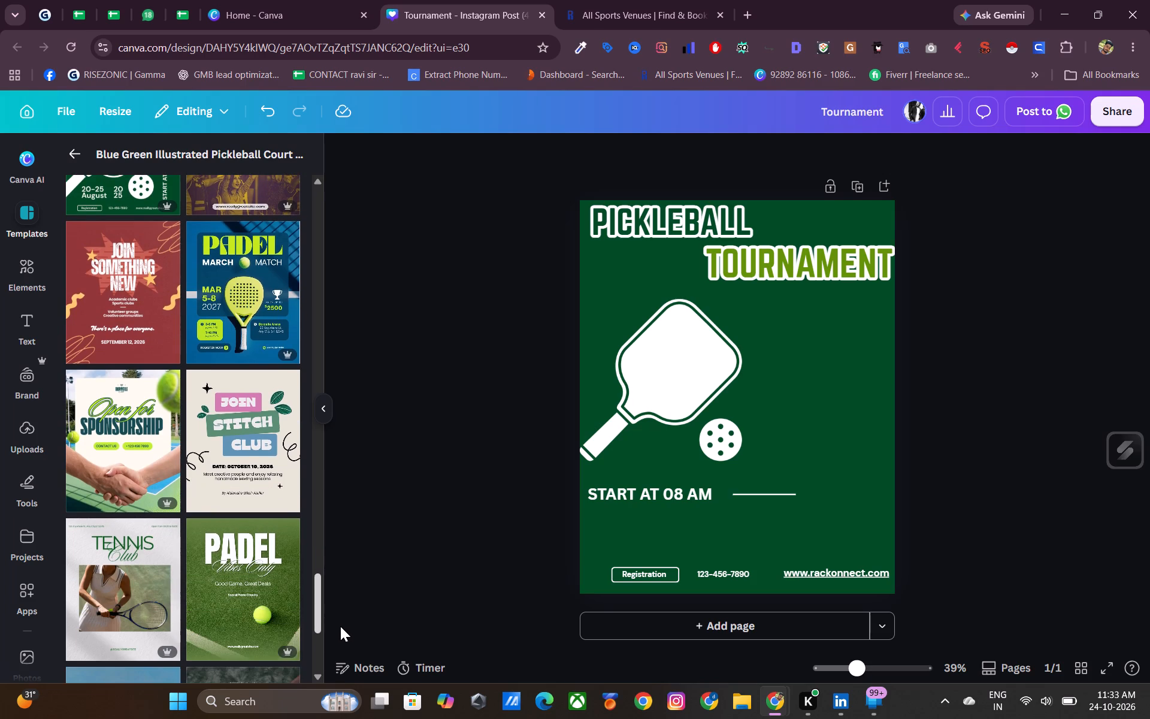
left_click_drag(340, 626, 346, 671)
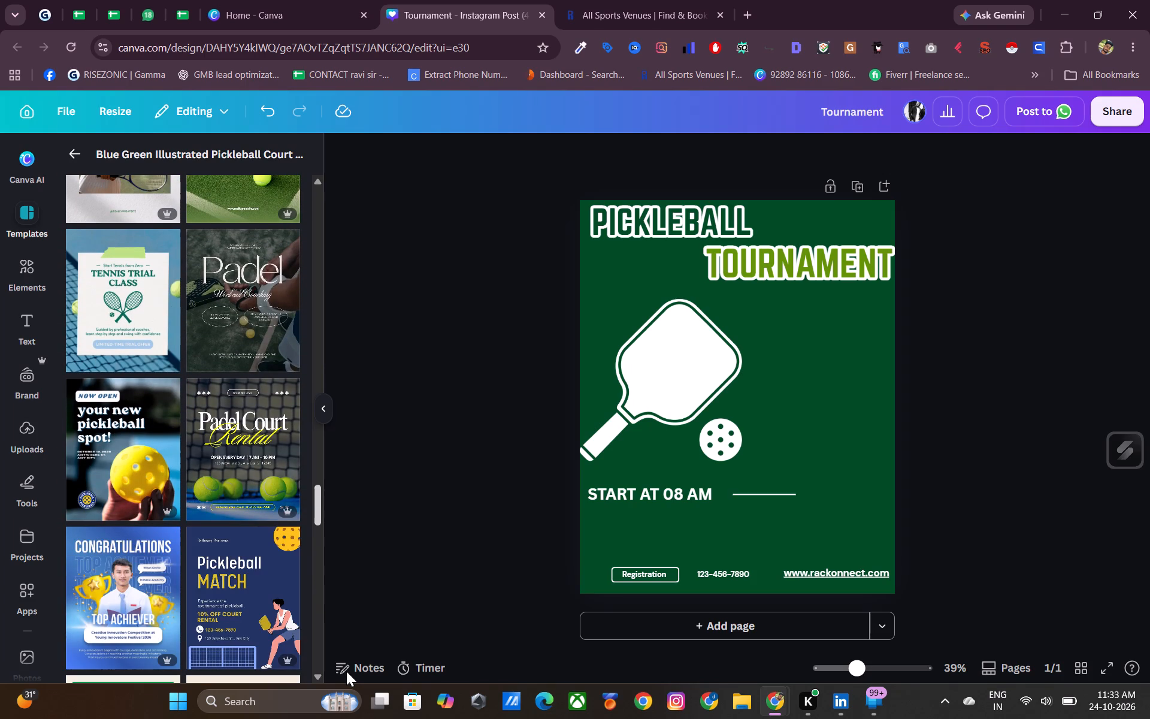
left_click_drag(346, 671, 346, 680)
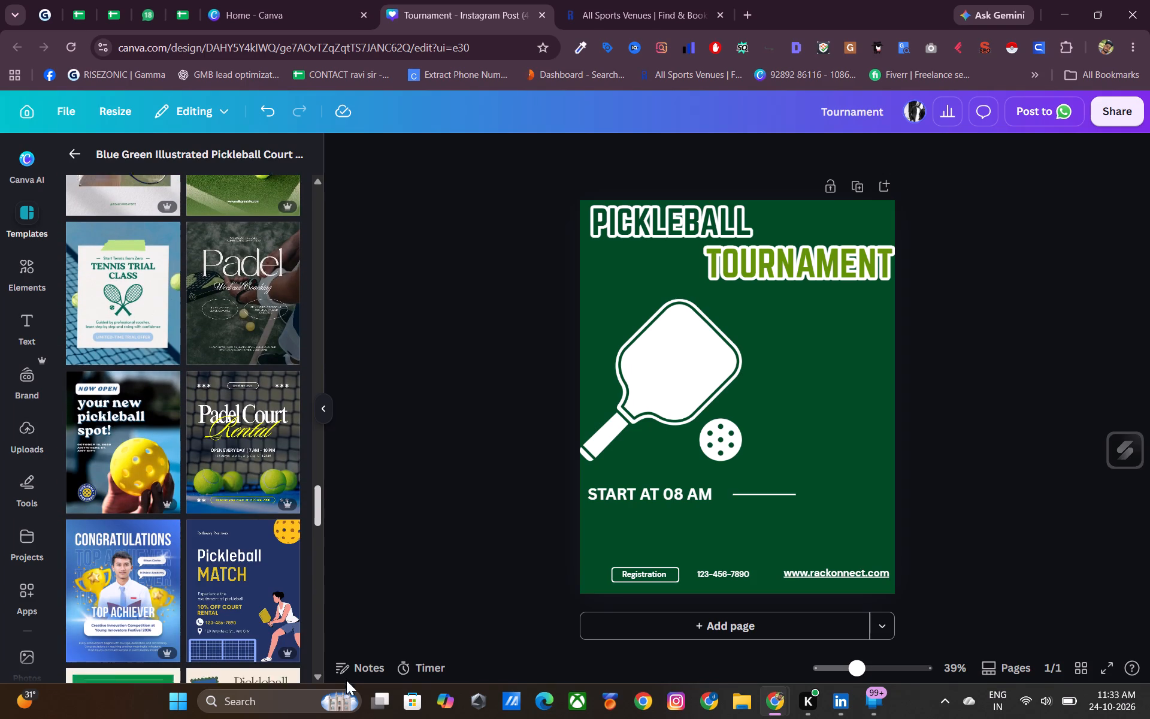
left_click_drag(346, 680, 358, 713)
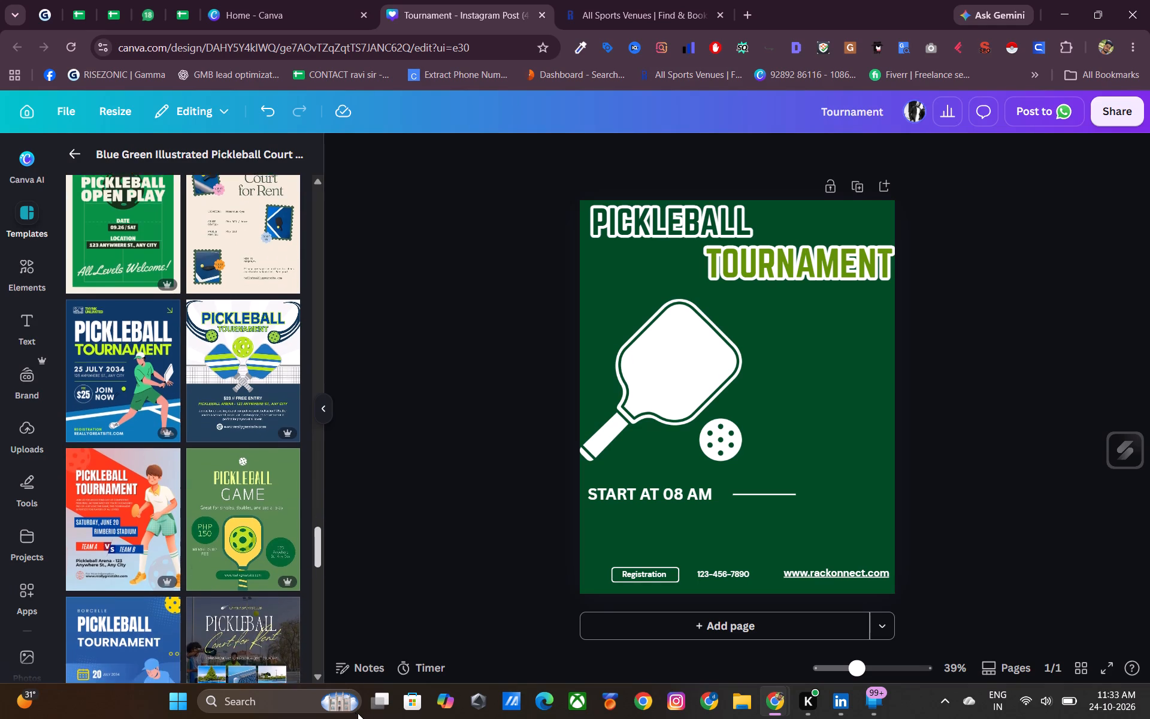
left_click_drag(358, 713, 369, 717)
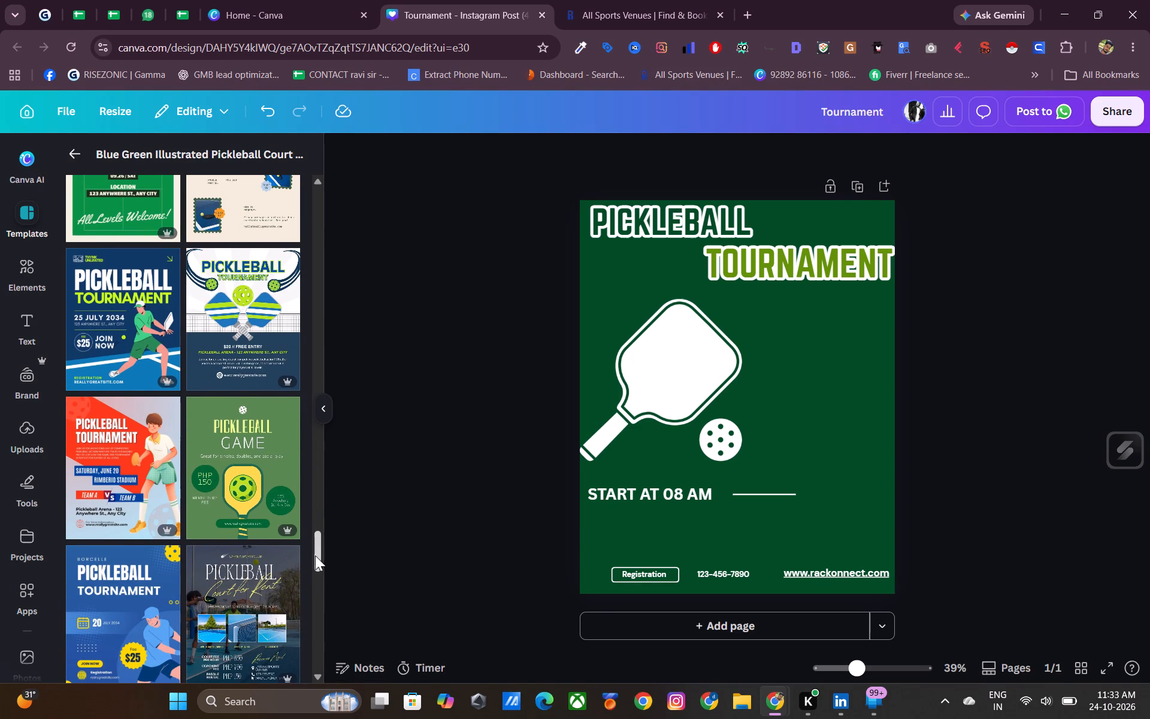
left_click_drag(315, 555, 322, 569)
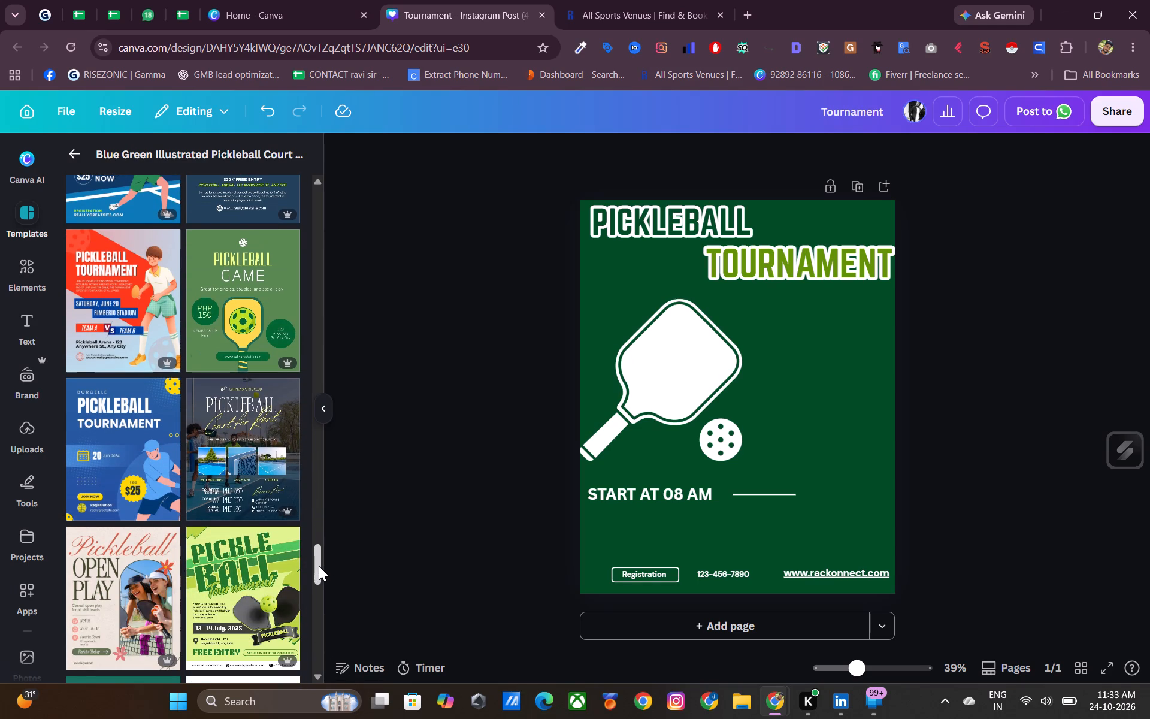
left_click_drag(313, 562, 316, 573)
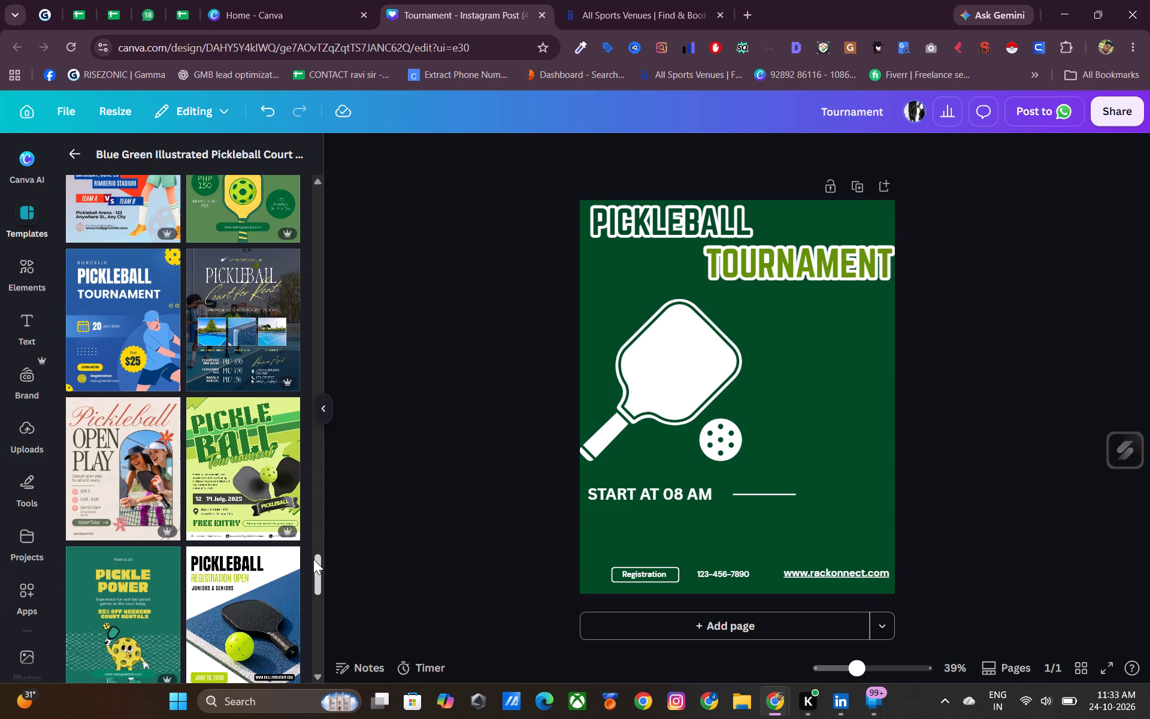
left_click_drag(313, 559, 314, 567)
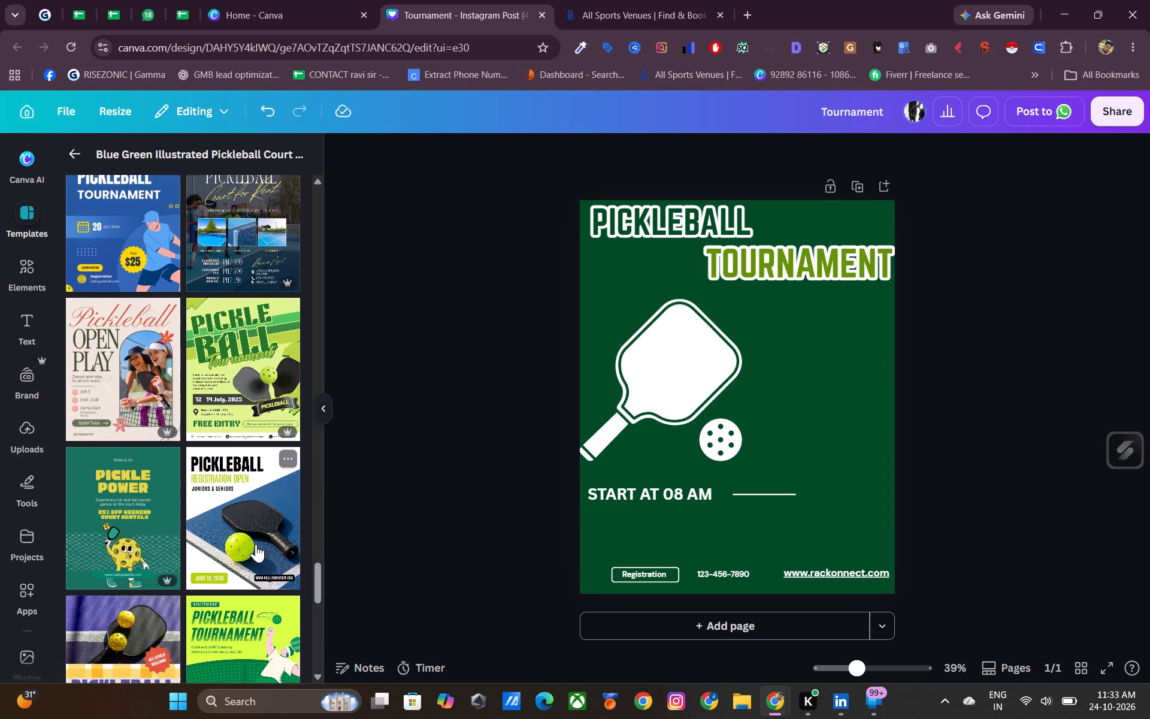
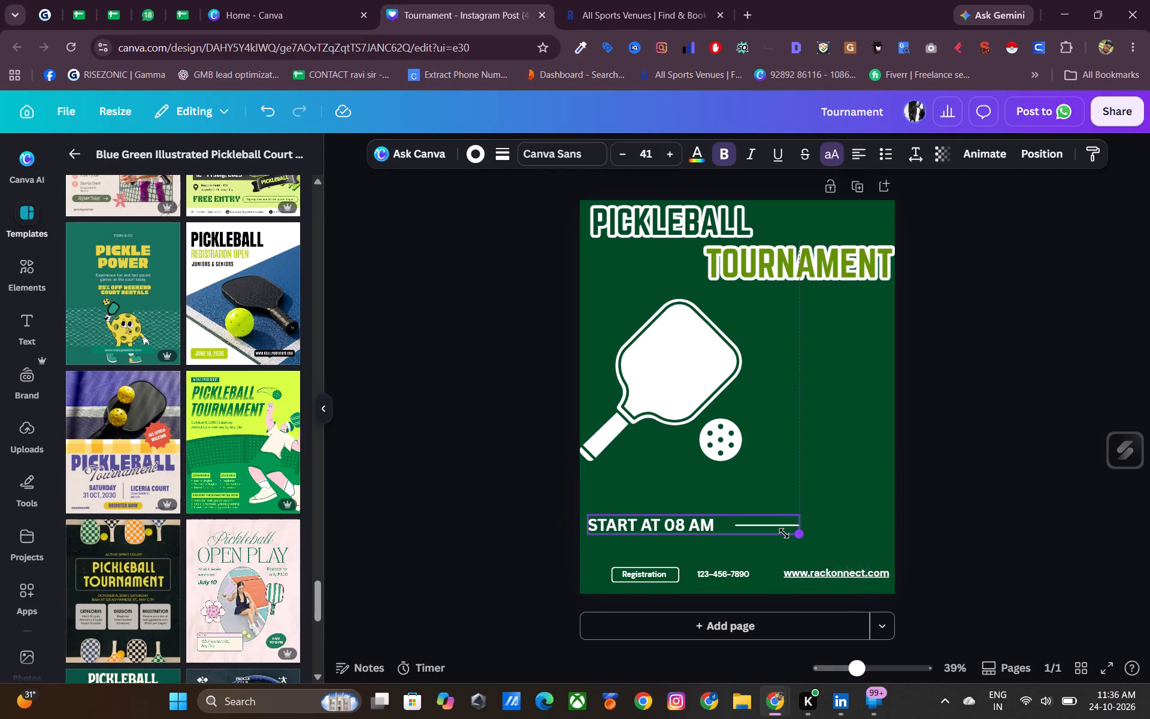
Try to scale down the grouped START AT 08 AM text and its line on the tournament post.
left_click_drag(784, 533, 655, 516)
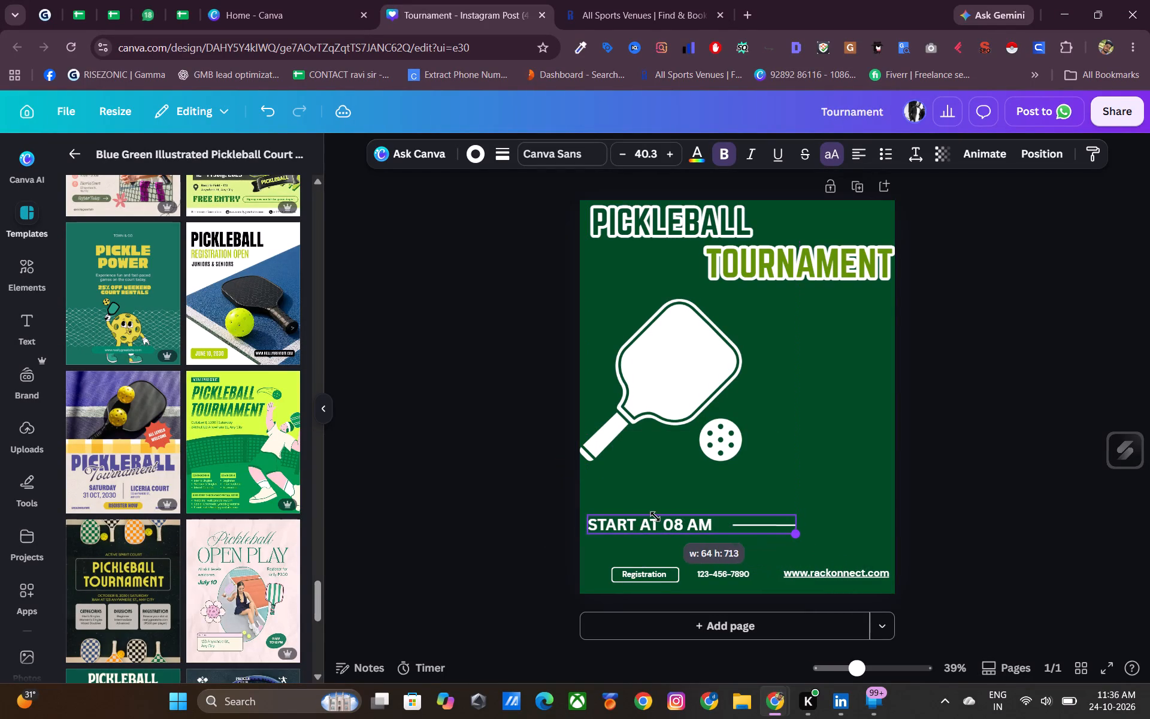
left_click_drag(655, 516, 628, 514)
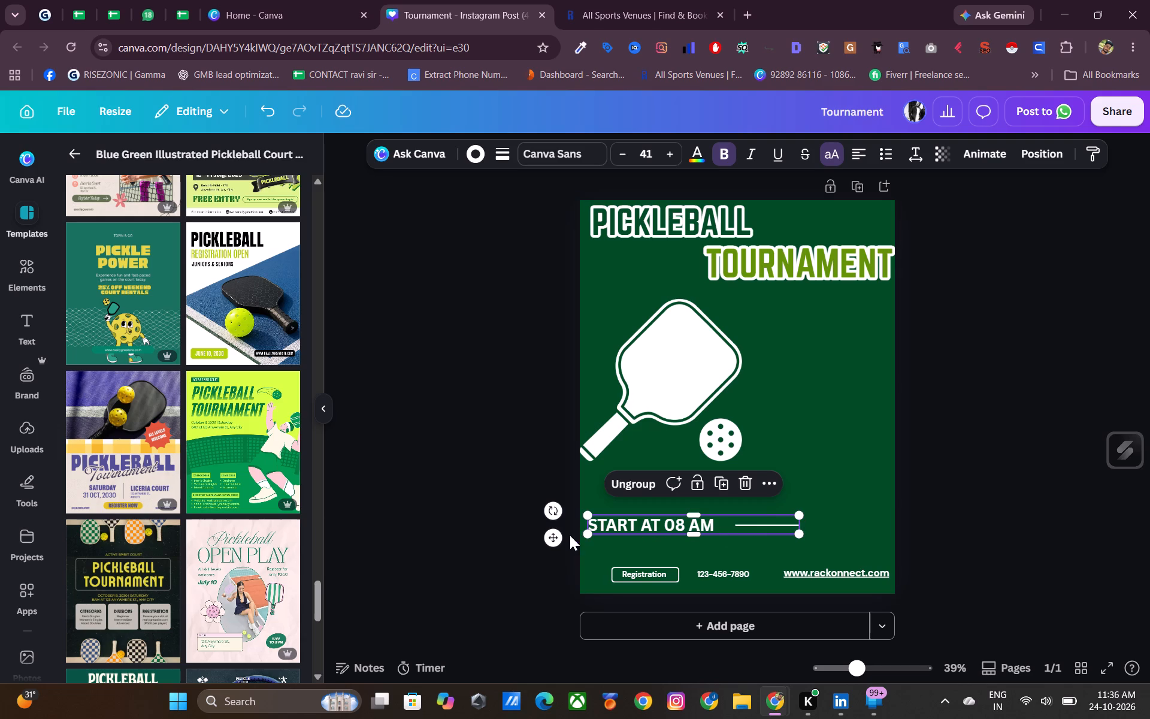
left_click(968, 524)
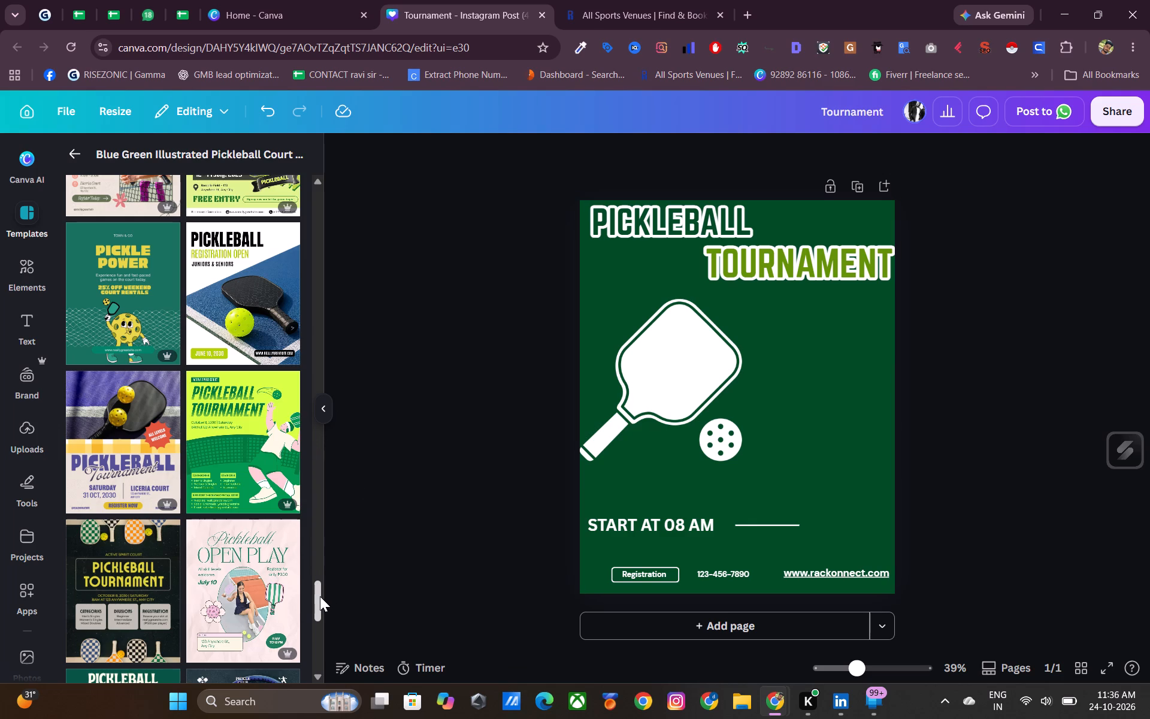
Add a second page and apply the pink and green Pickleball Open Play template from the related designs to it.
left_click_drag(318, 592, 319, 596)
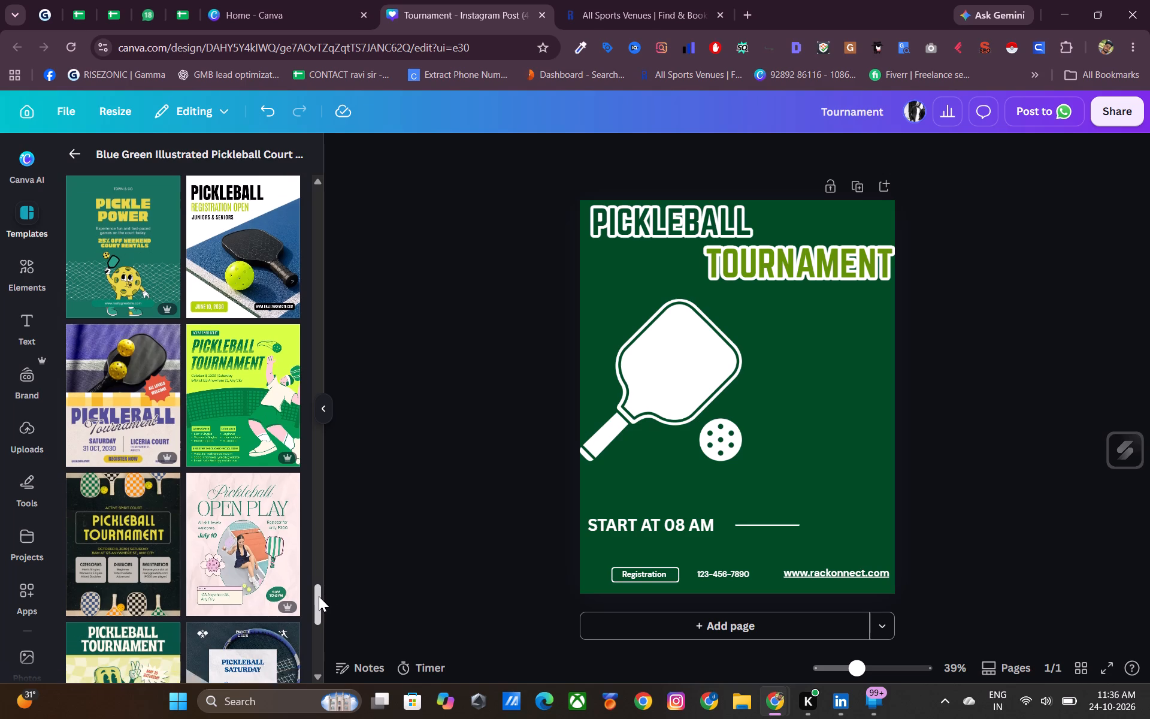
left_click_drag(319, 596, 319, 603)
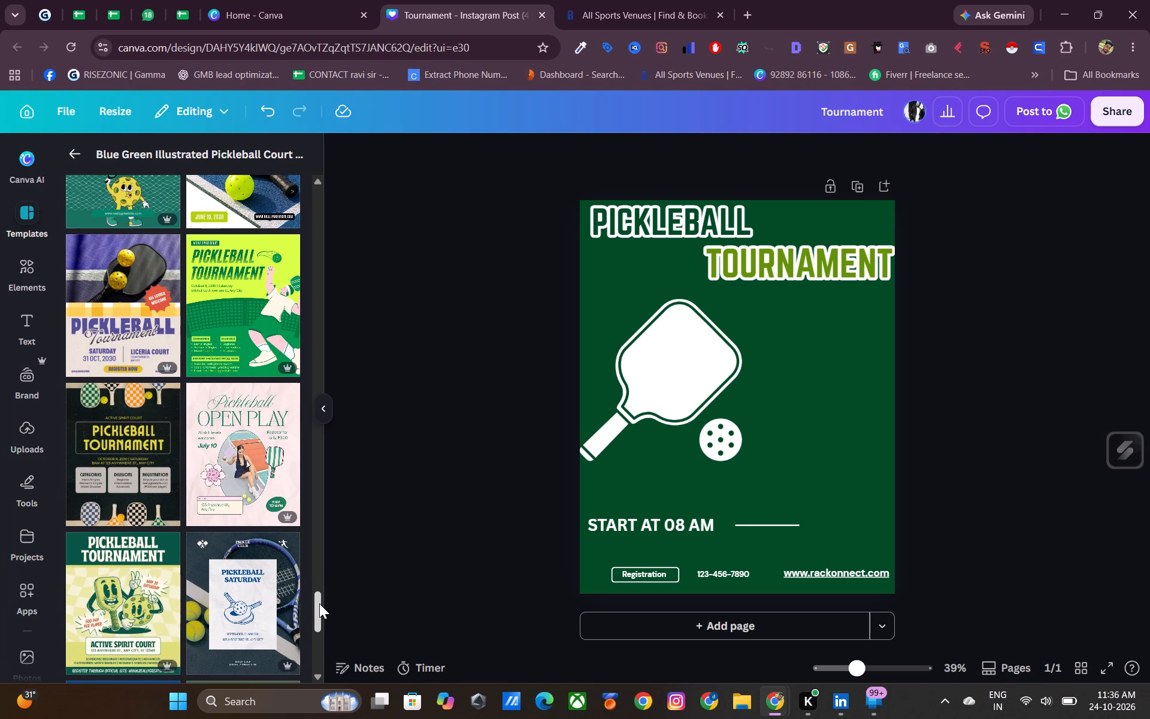
left_click_drag(319, 603, 323, 611)
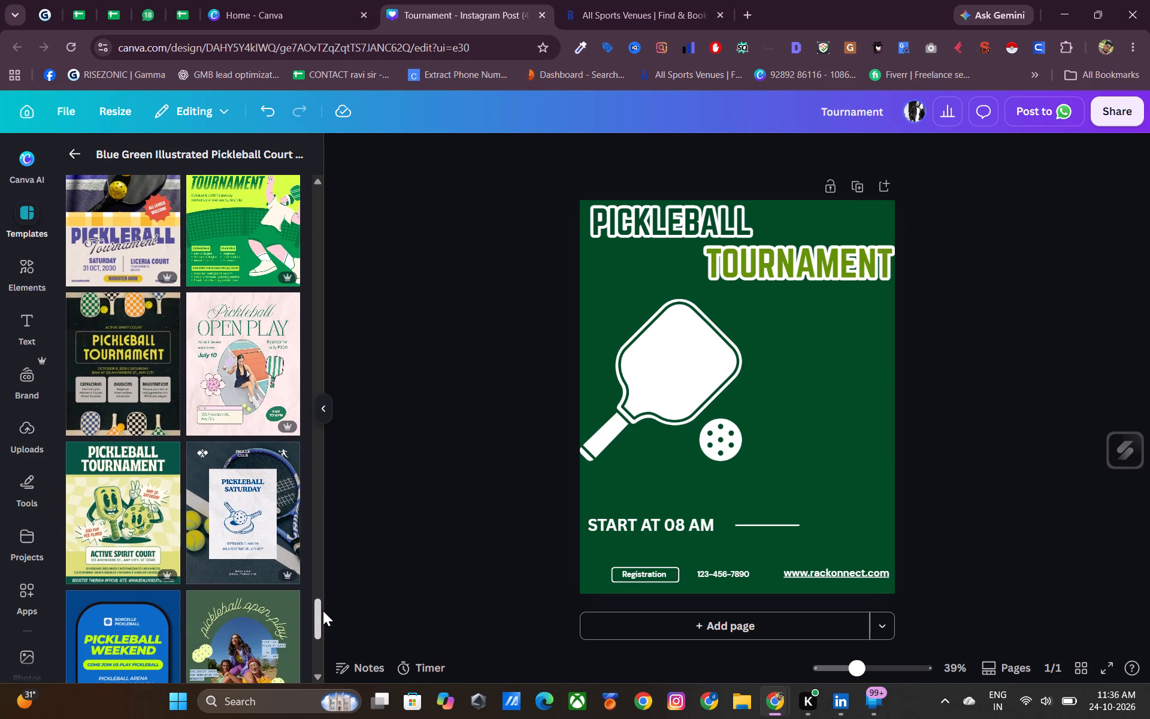
left_click_drag(323, 611, 323, 618)
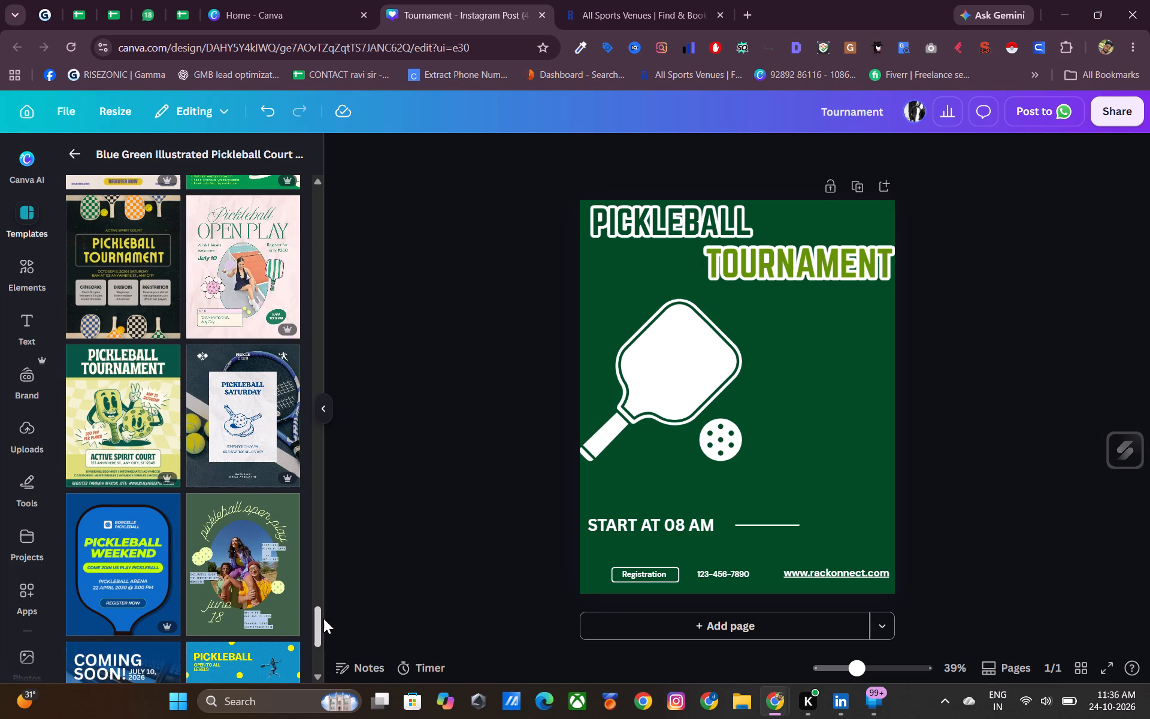
left_click_drag(323, 618, 323, 619)
left_click(764, 634)
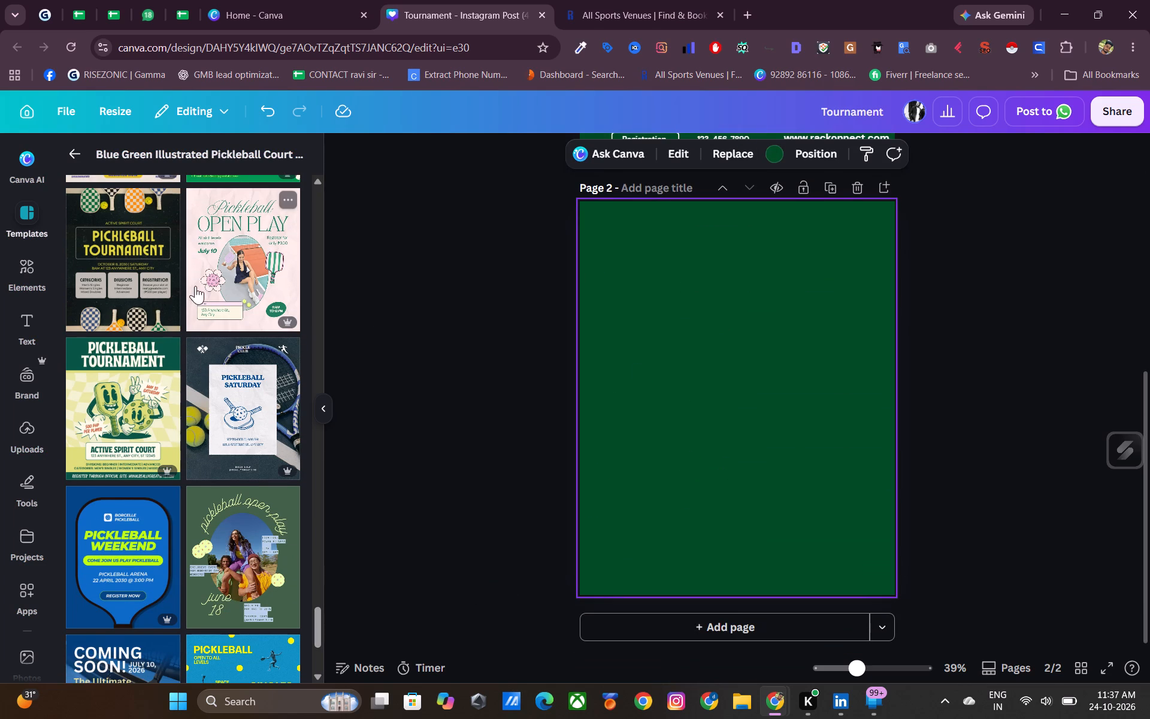
left_click_drag(218, 279, 780, 379)
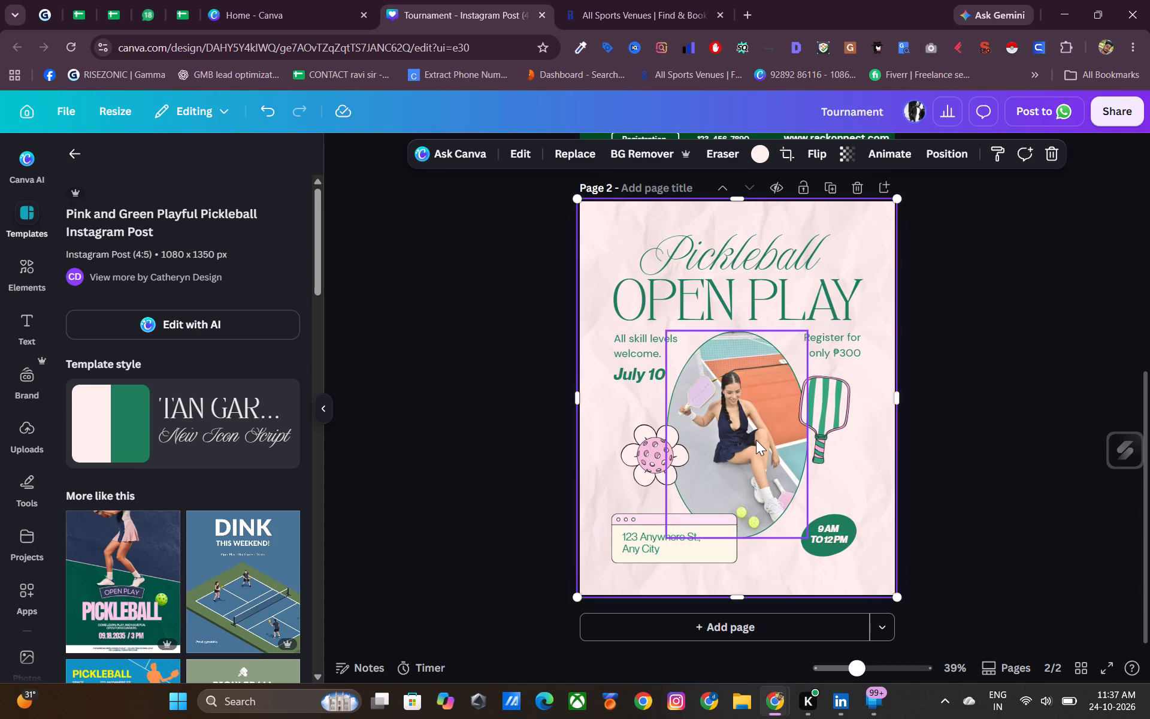
Shift the oval photo of the seated player on page 2 slightly up and to the right.
left_click(747, 457)
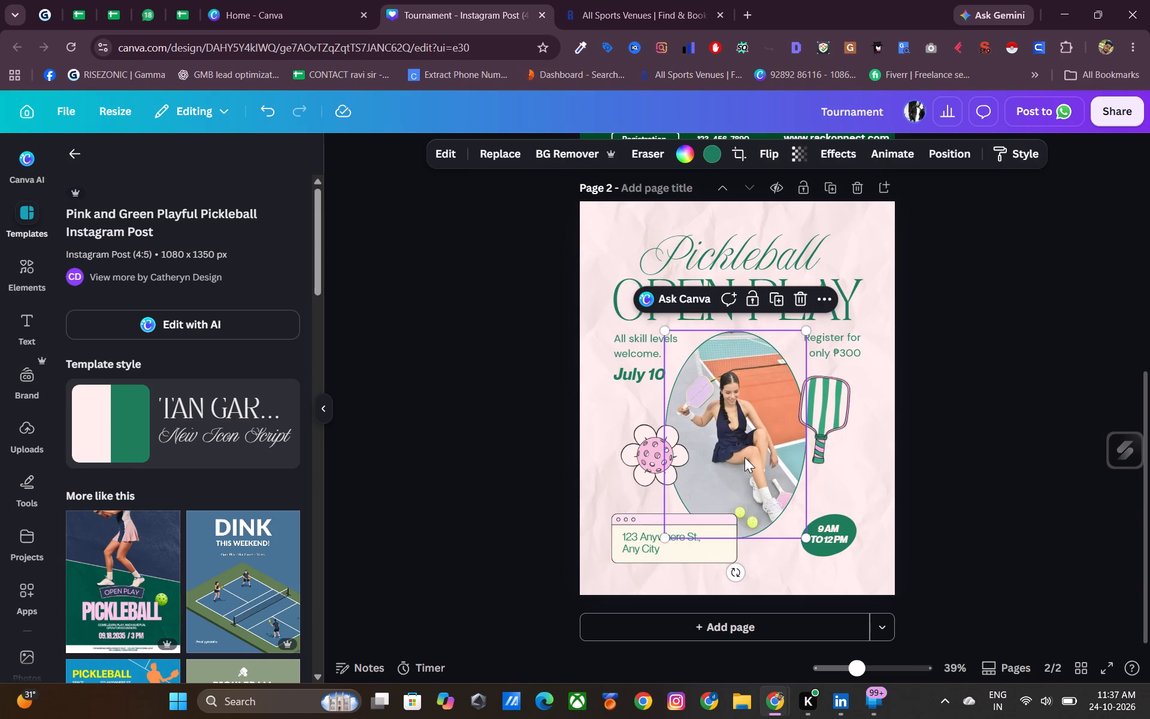
left_click_drag(745, 457, 751, 447)
left_click(960, 394)
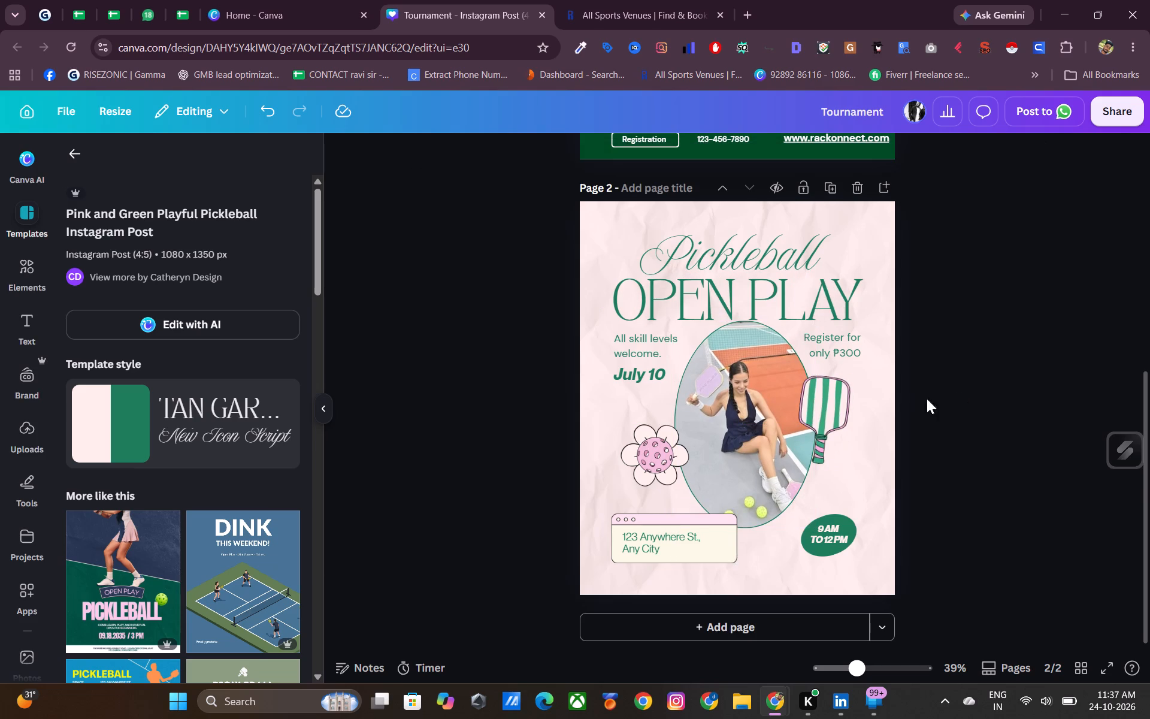
Nudge the oval photo of the seated player on page 2 slightly to the left.
left_click_drag(773, 426, 763, 426)
left_click(940, 416)
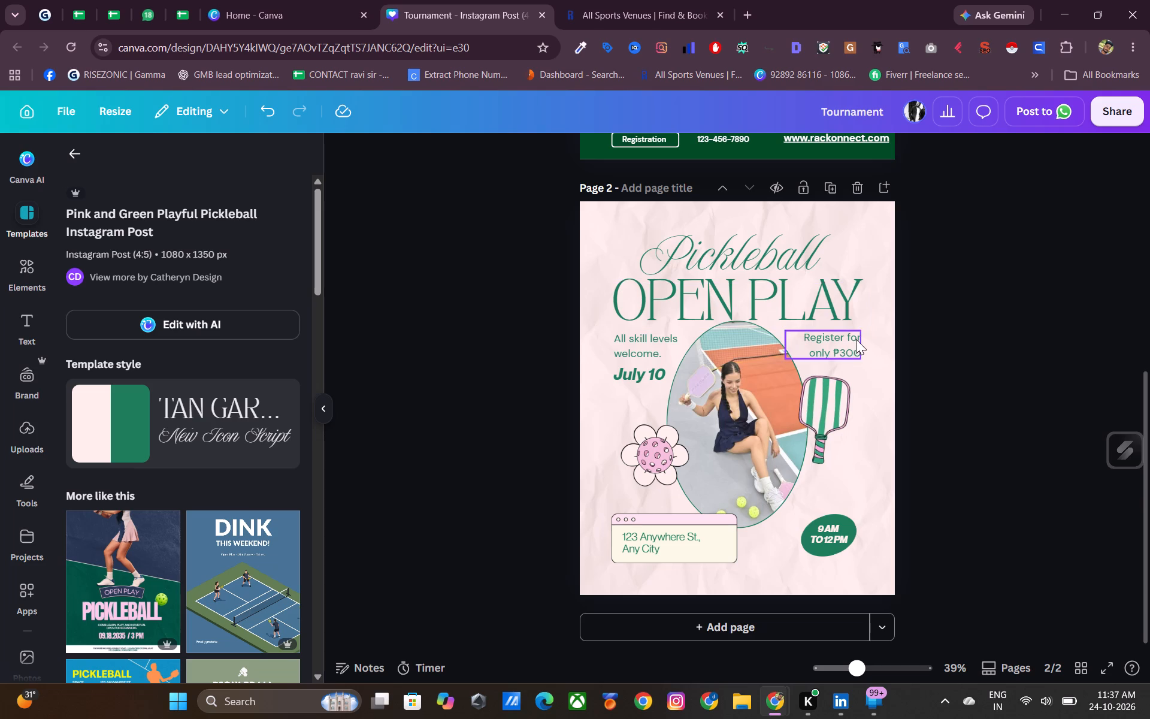
Compare the page 1 tournament post with the templates similar to the pink and green pickleball design for layout ideas.
scroll(936, 385, "up", 3)
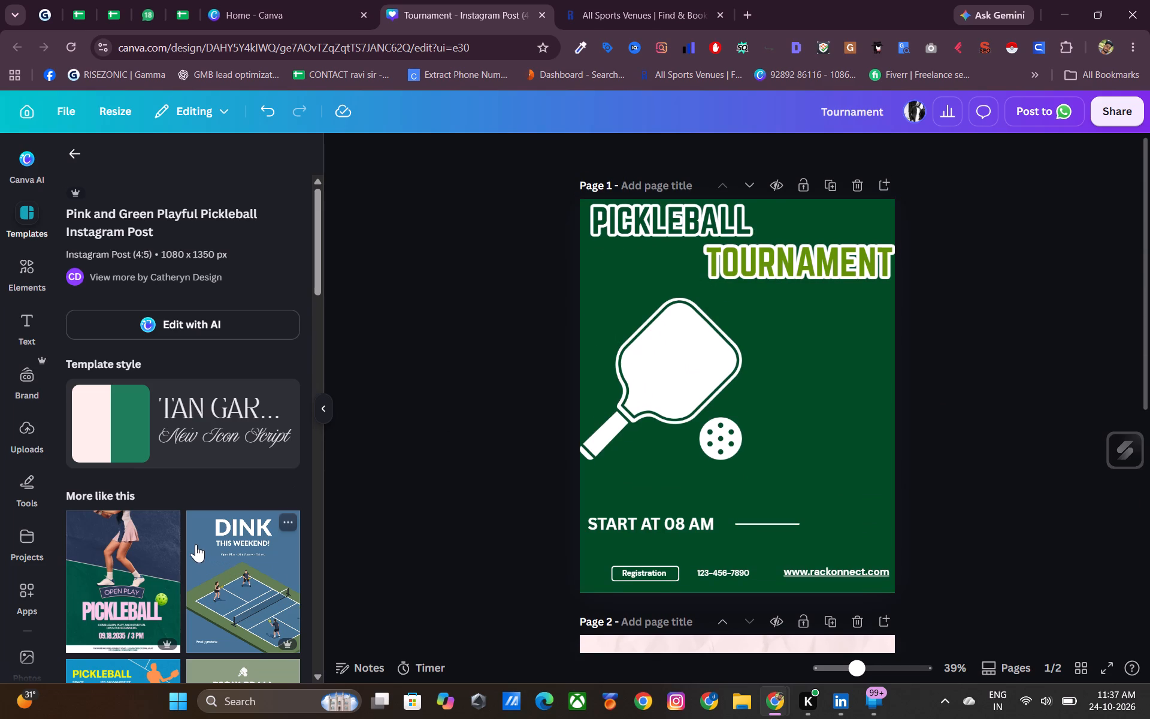
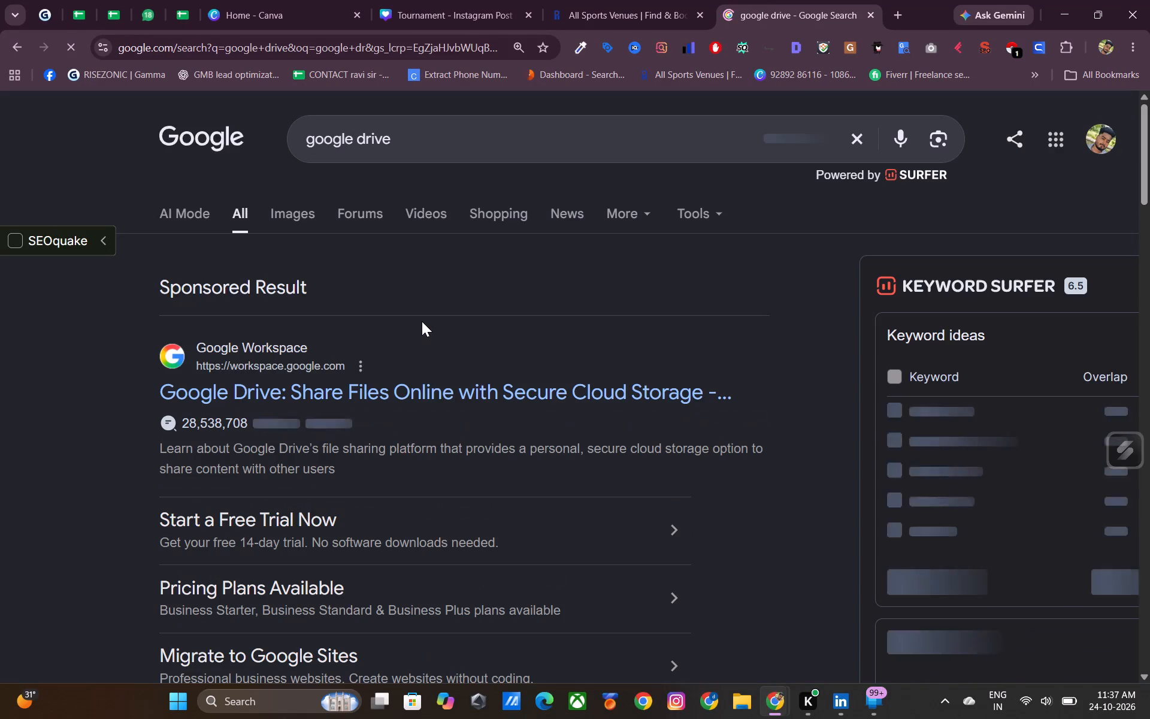
Open Google Drive from the Google search results and go to the signed-in Drive home page.
left_click(486, 389)
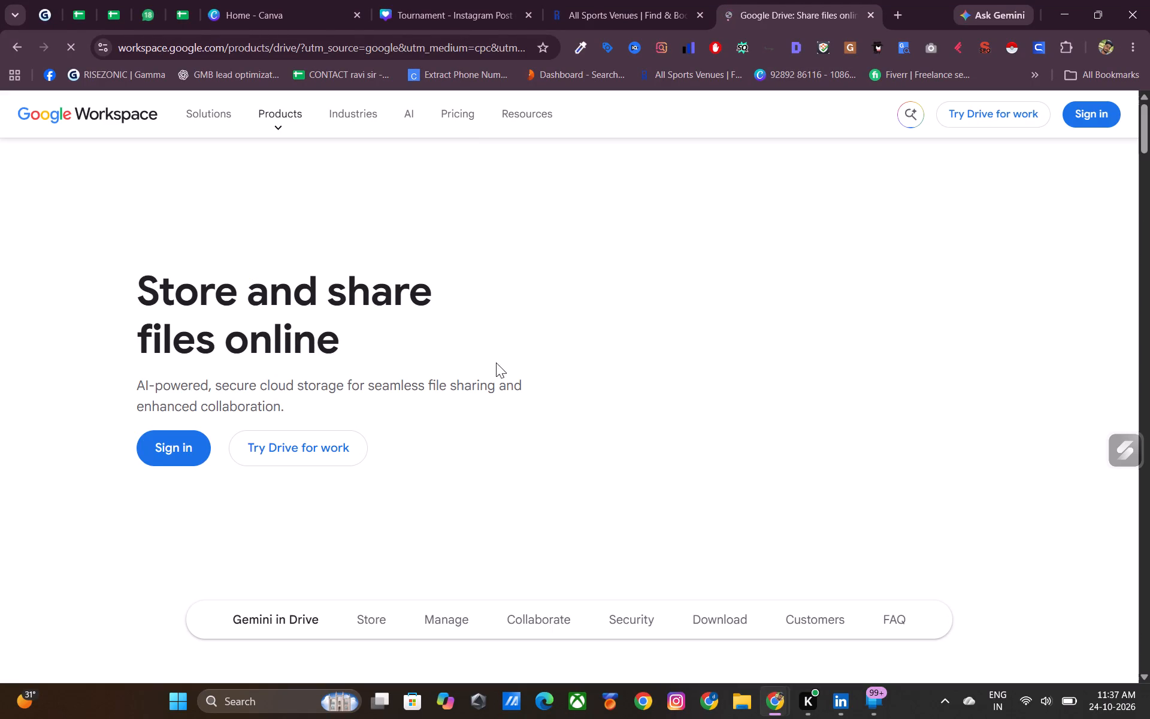
left_click(153, 457)
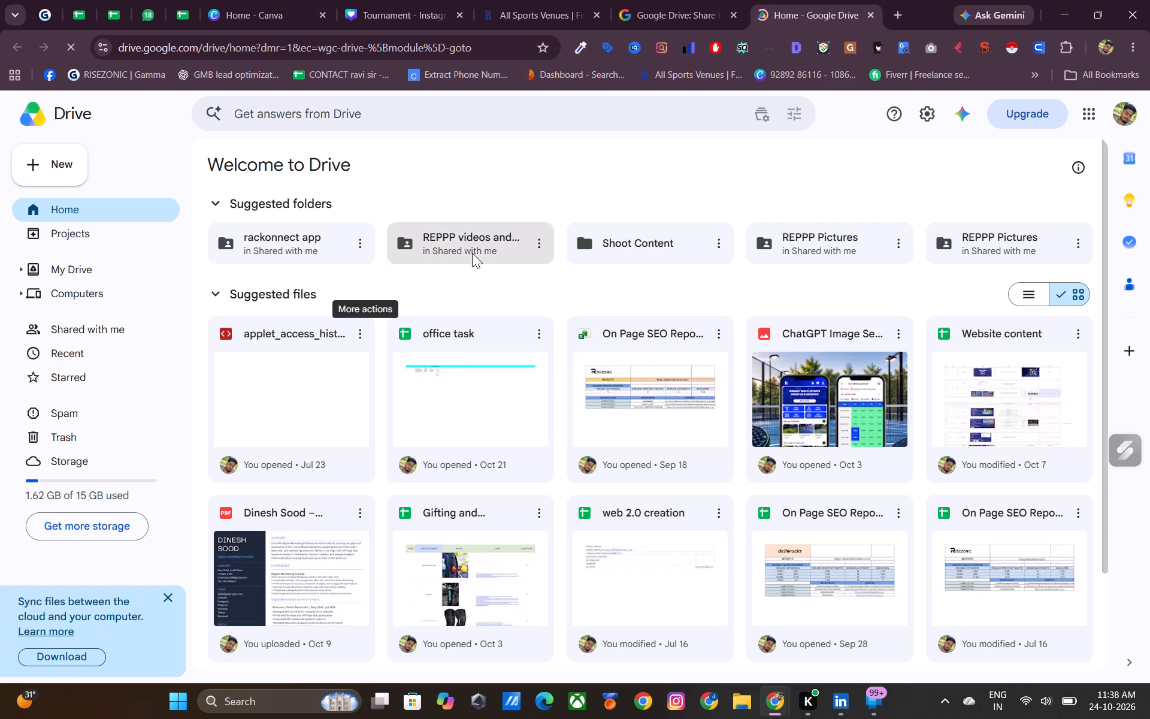
Open the first suggested REPPP Pictures shared folder and look through its court and player photos for one suited to the pickleball post.
left_click(852, 244)
double_click(852, 244)
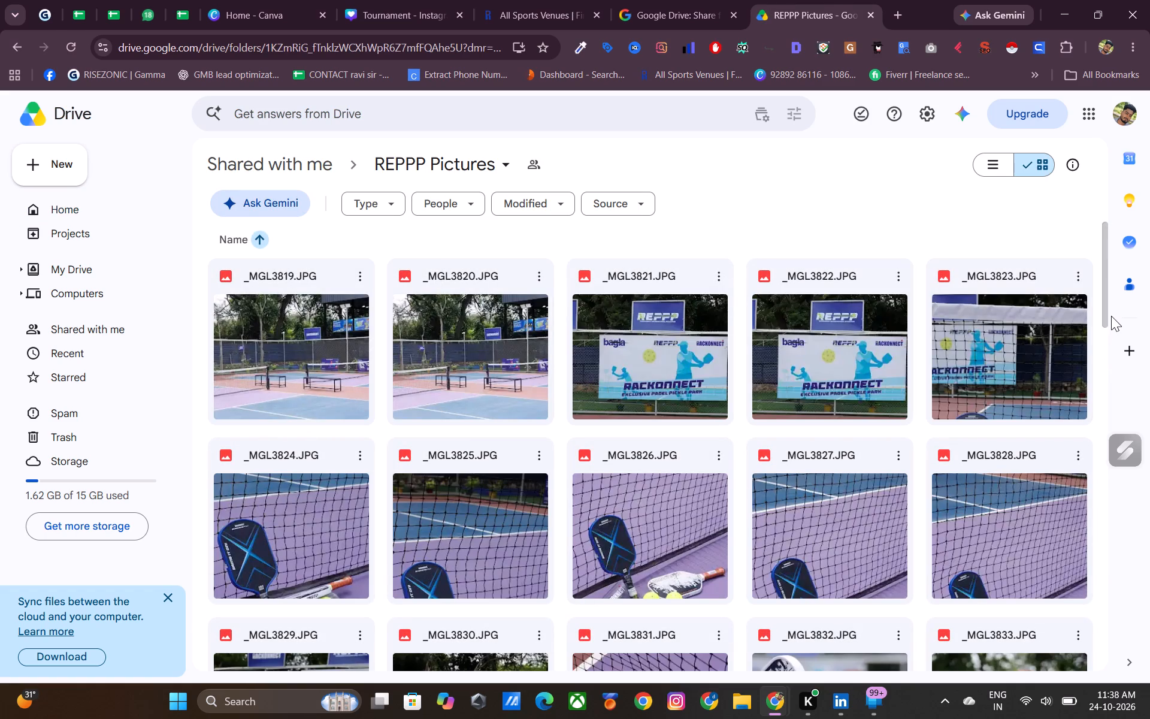
left_click_drag(1104, 312, 1127, 364)
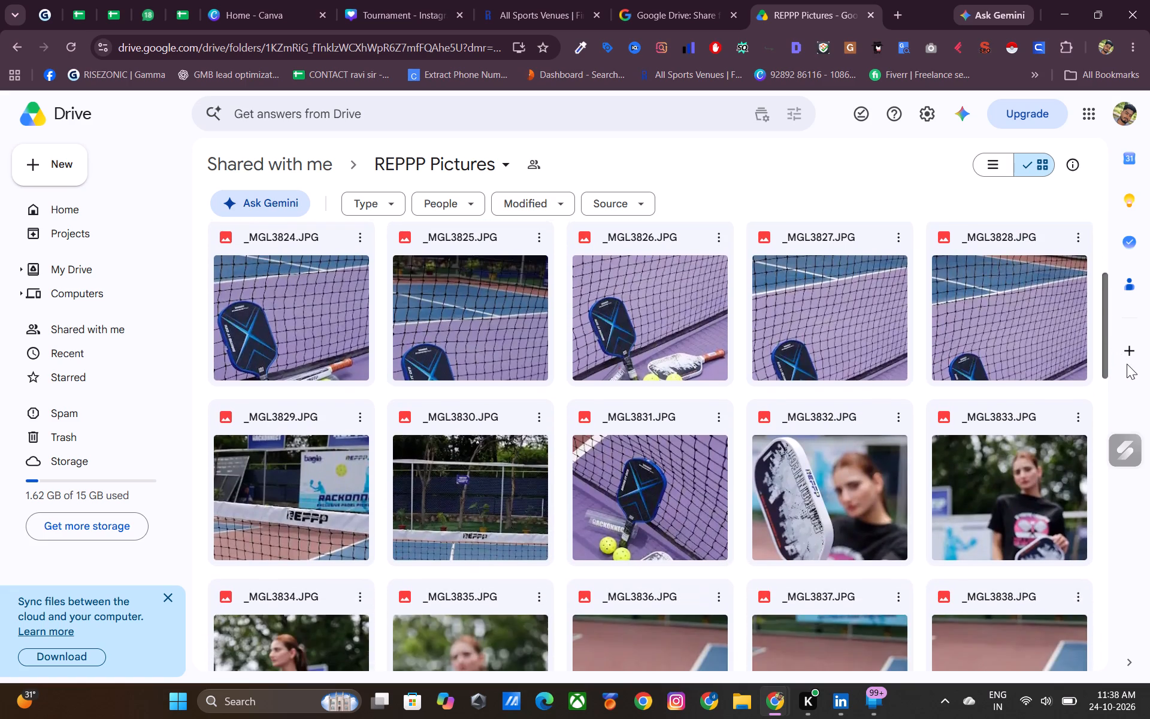
left_click_drag(1127, 364, 1139, 401)
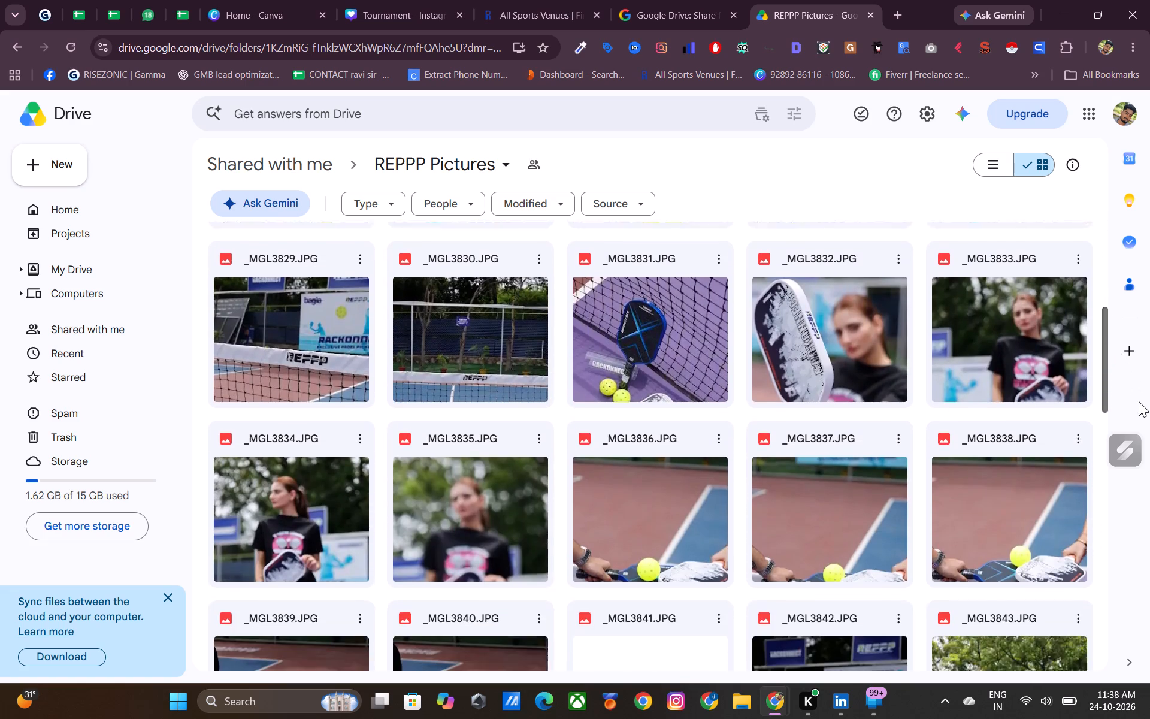
left_click_drag(1139, 401, 1149, 502)
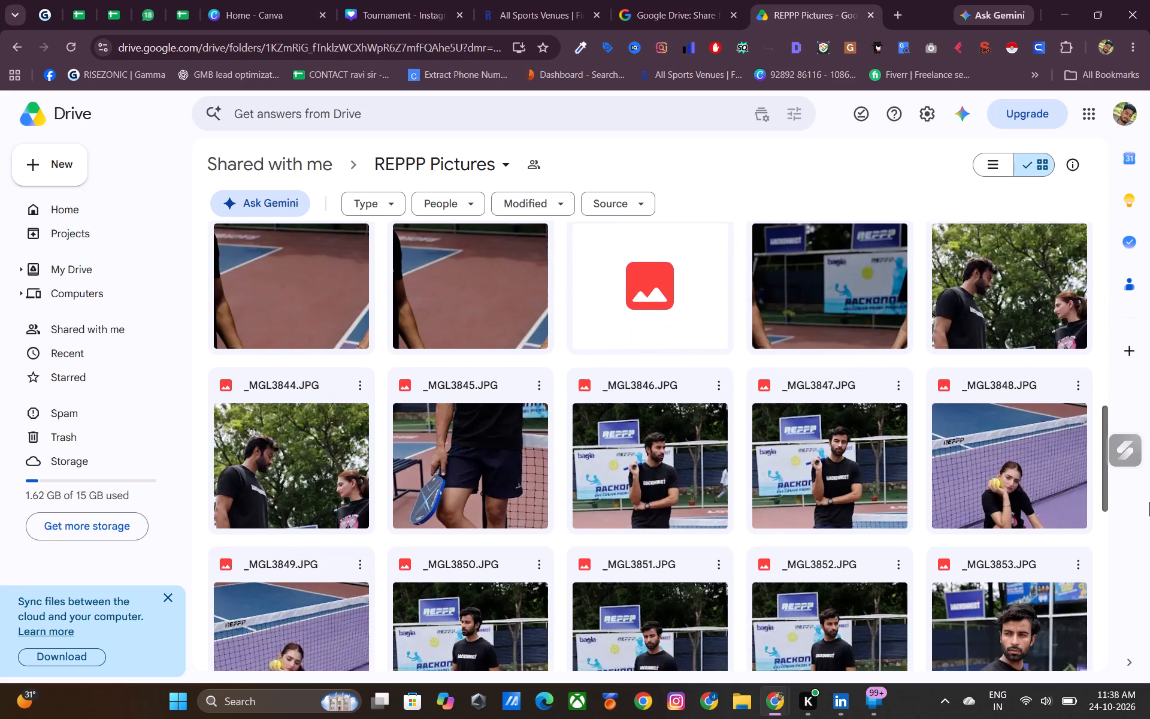
left_click_drag(1149, 502, 1149, 524)
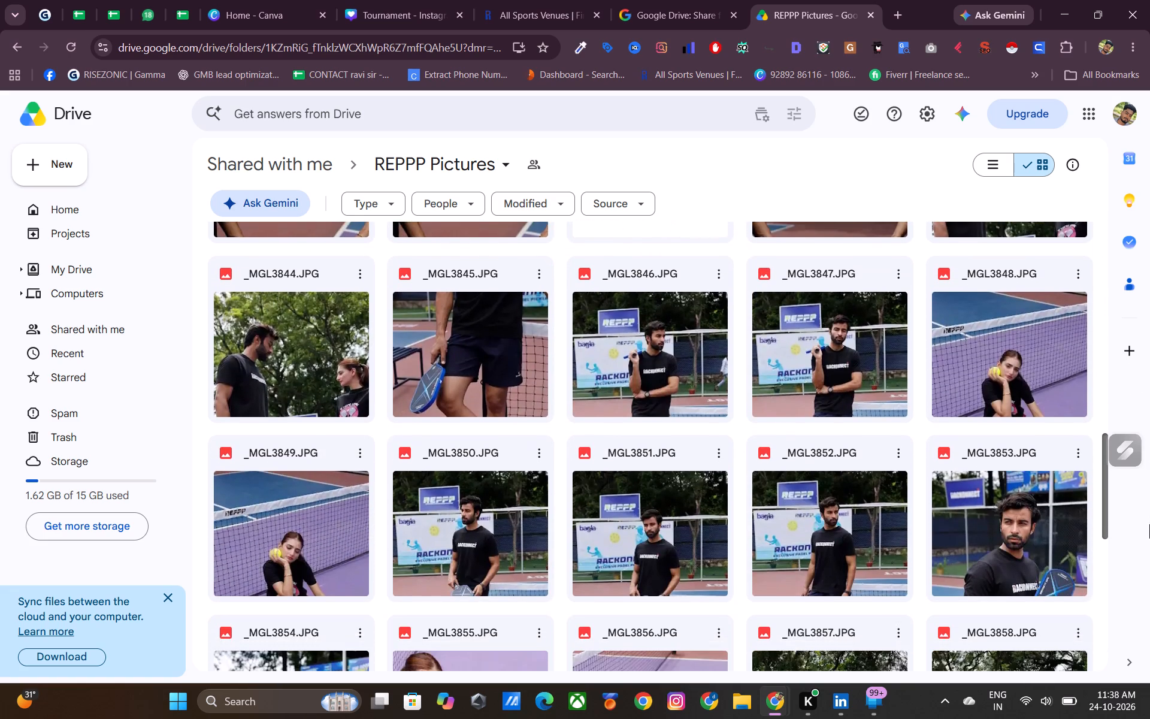
left_click_drag(1149, 524, 1149, 587)
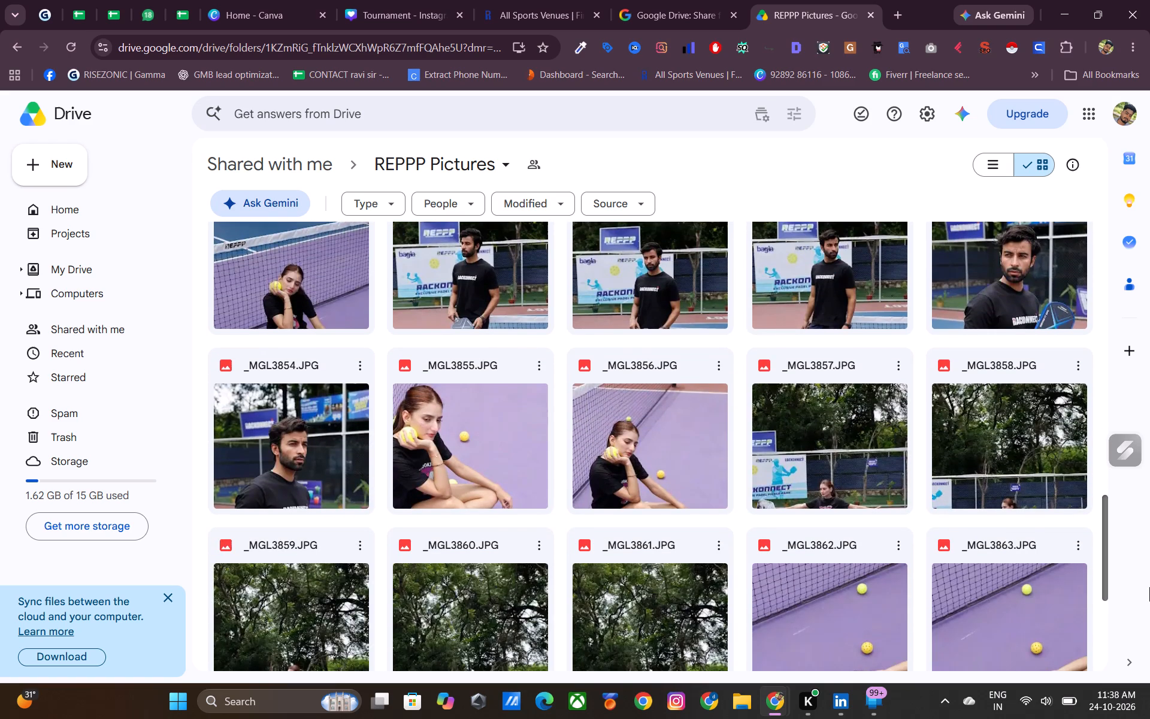
left_click_drag(1149, 587, 1145, 556)
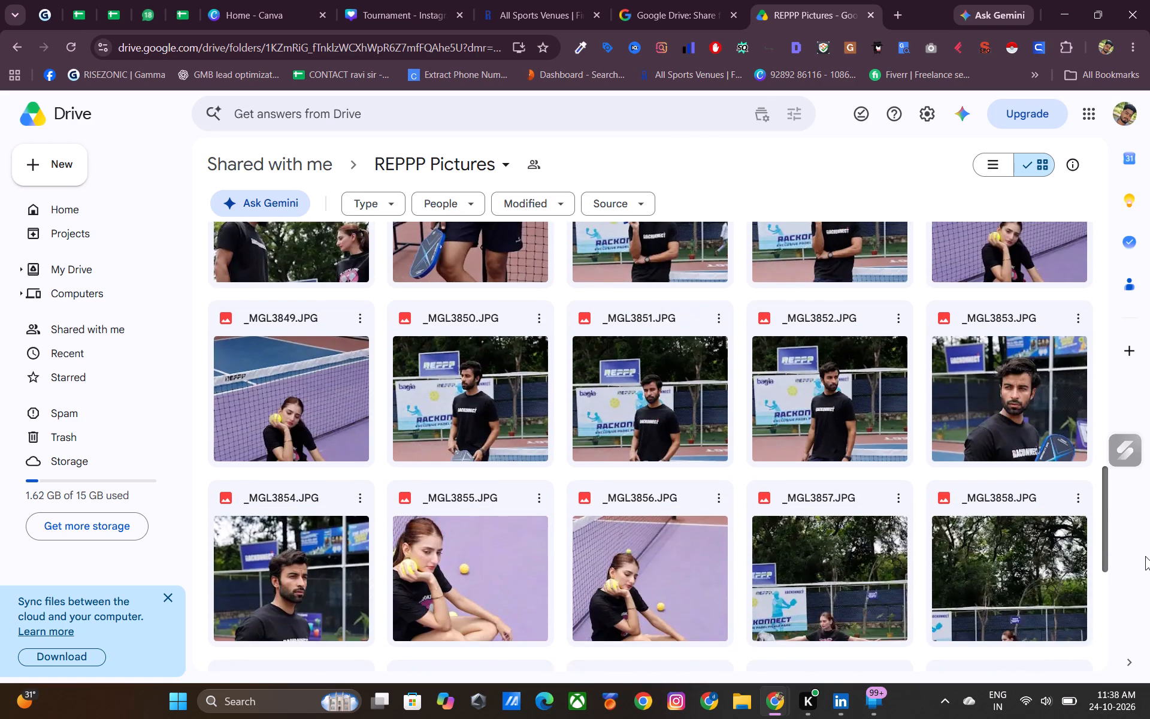
left_click_drag(1145, 556, 1140, 542)
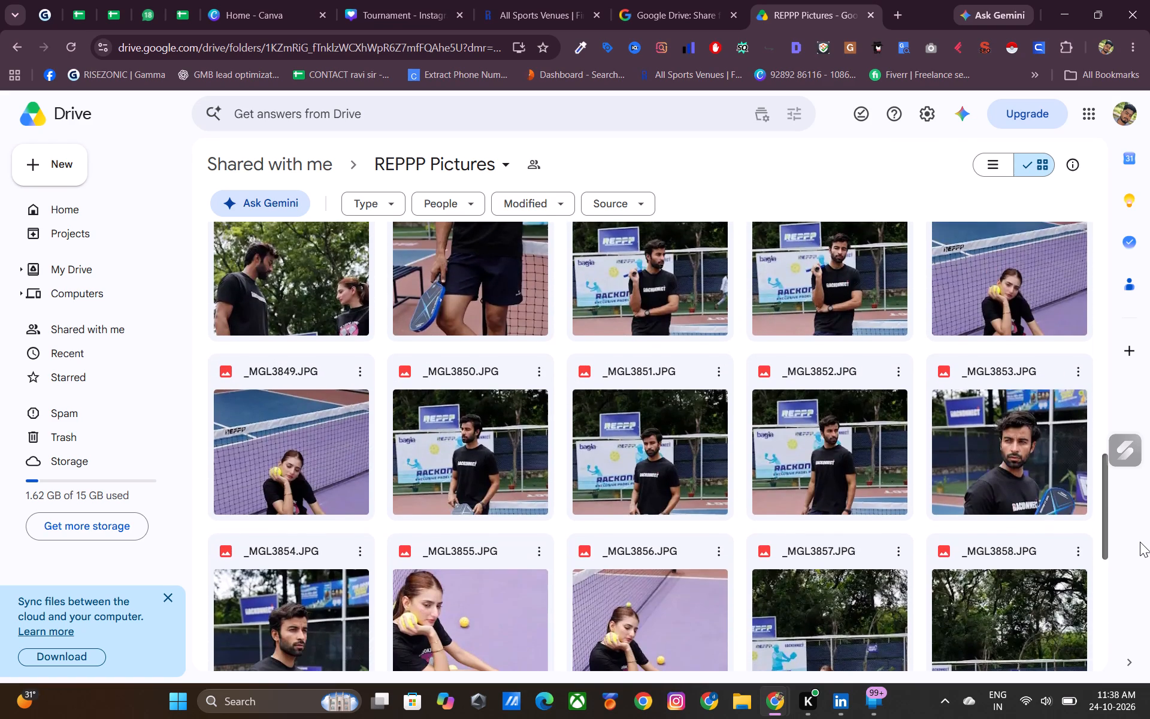
left_click_drag(1140, 542, 1149, 572)
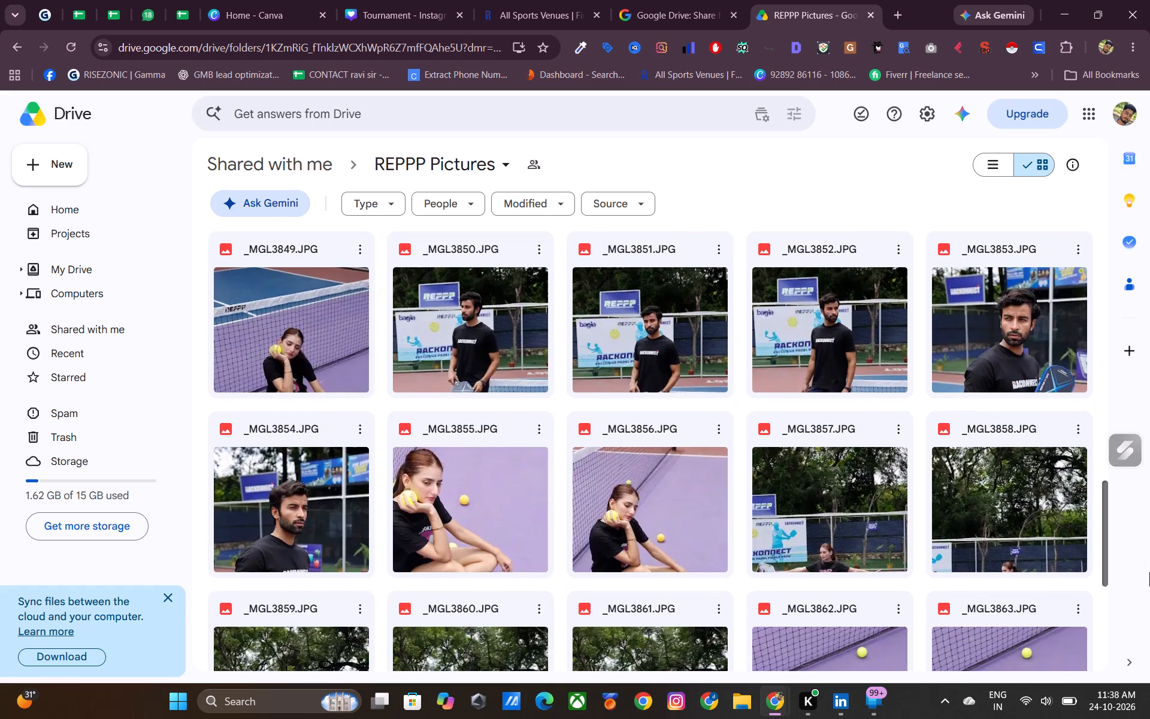
left_click_drag(1149, 572, 1148, 630)
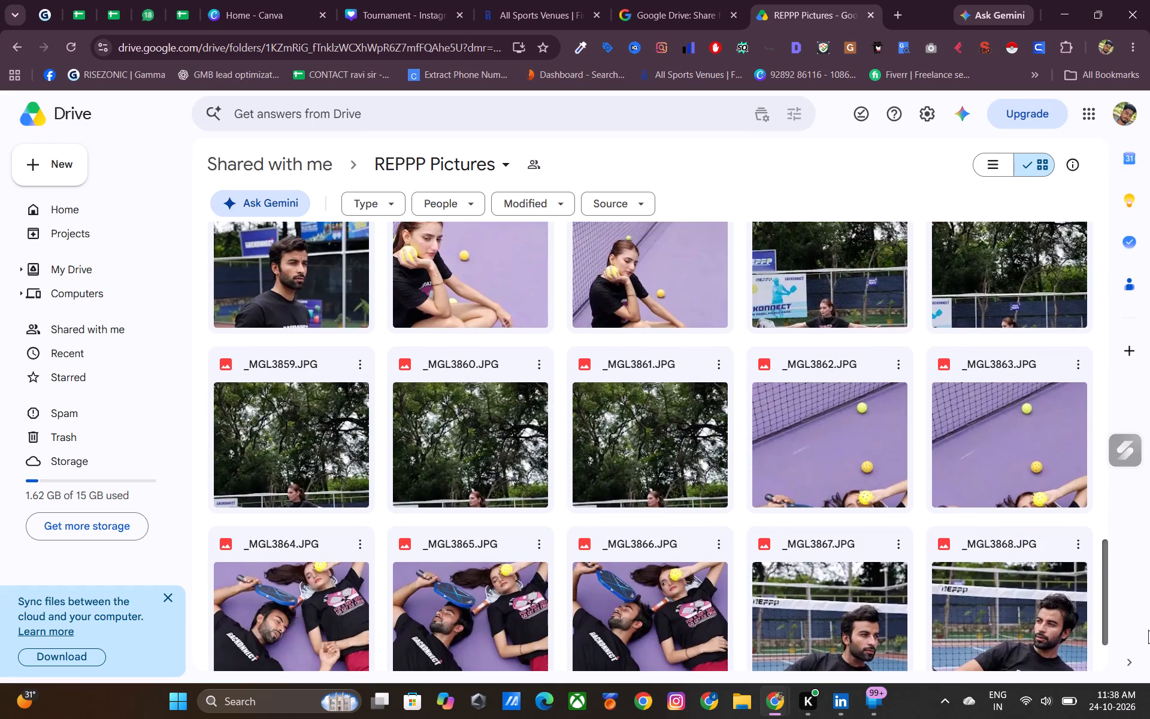
left_click_drag(1148, 630, 1116, 333)
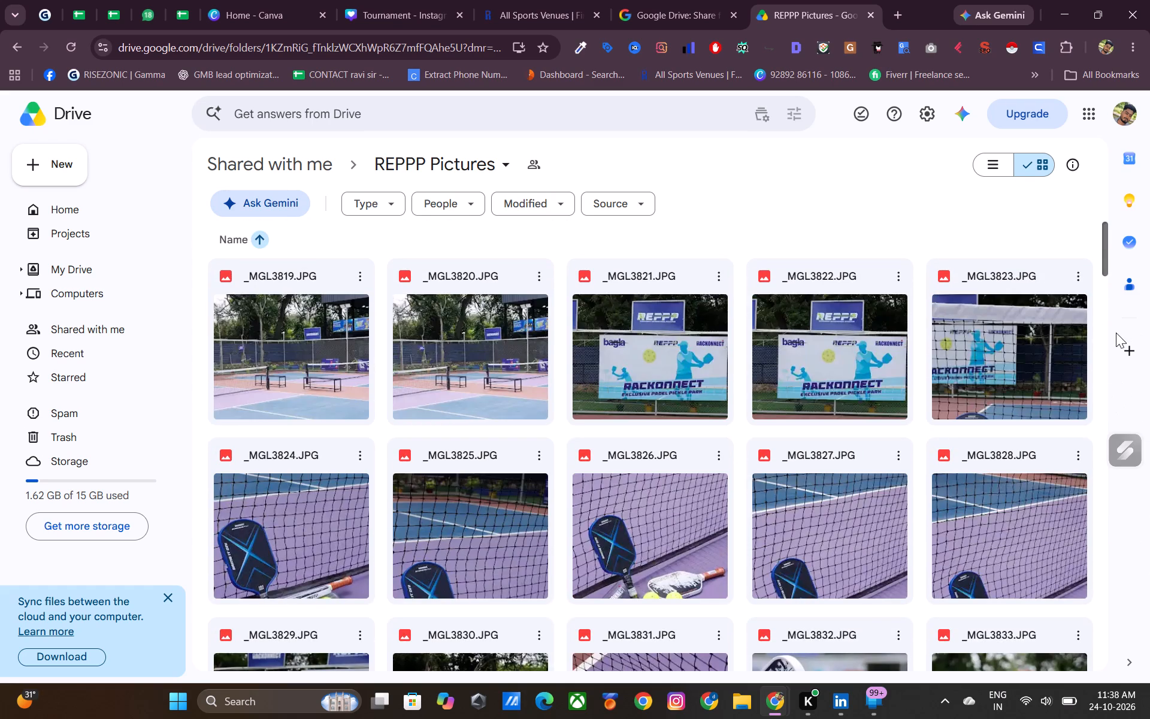
left_click_drag(1116, 333, 1149, 459)
left_click_drag(1149, 459, 1148, 546)
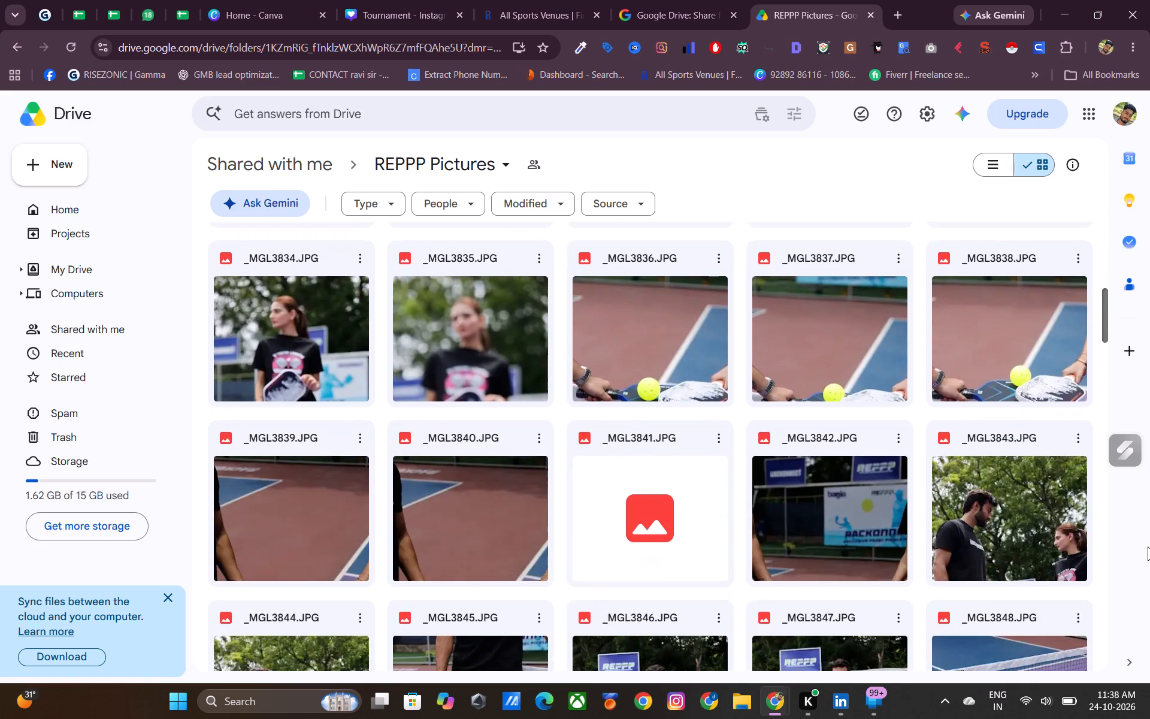
left_click_drag(1148, 546, 1133, 568)
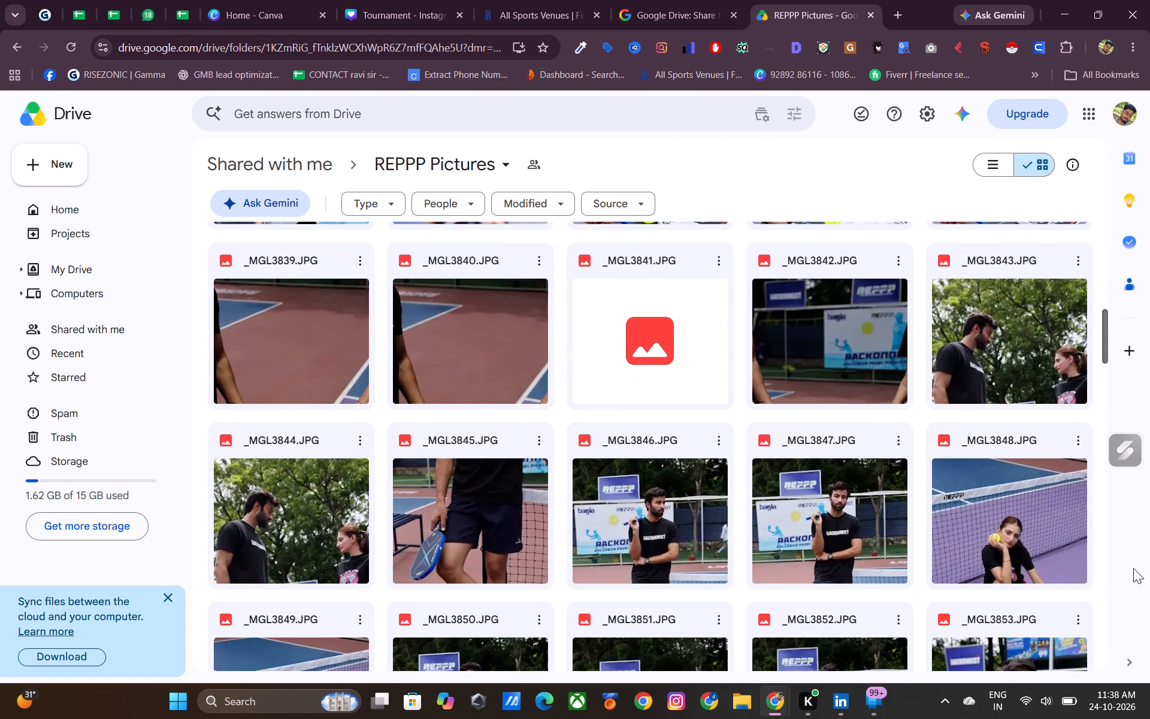
left_click_drag(1133, 568, 1140, 616)
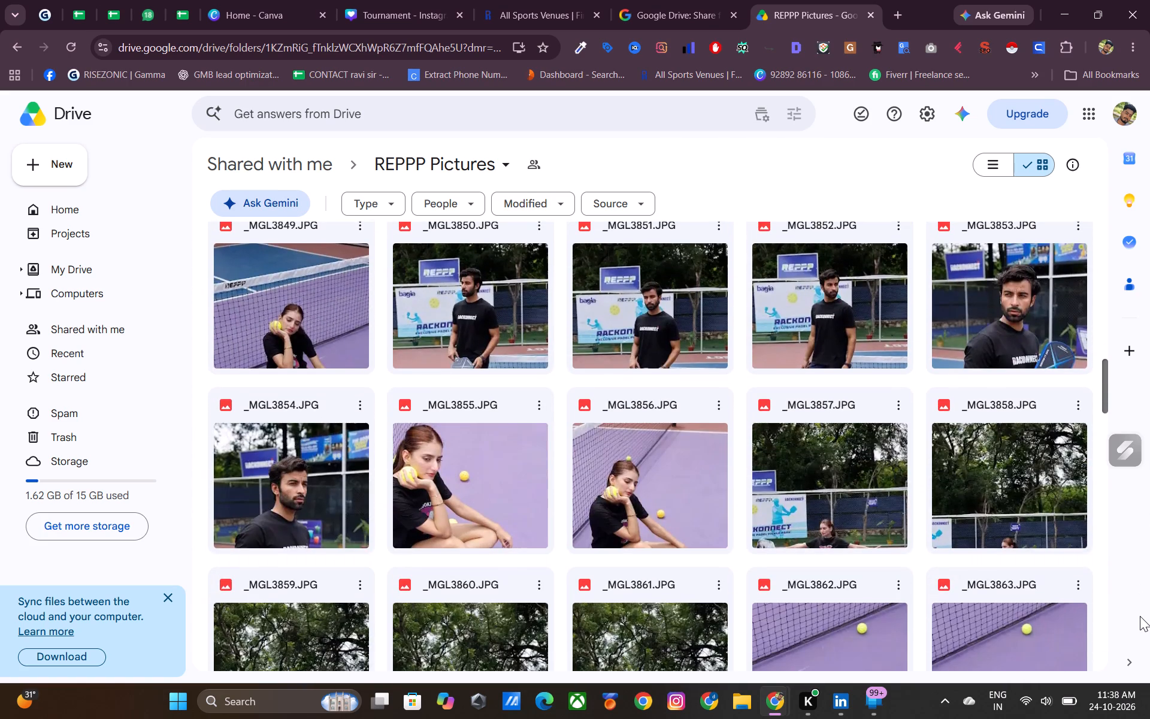
left_click_drag(1140, 616, 1135, 617)
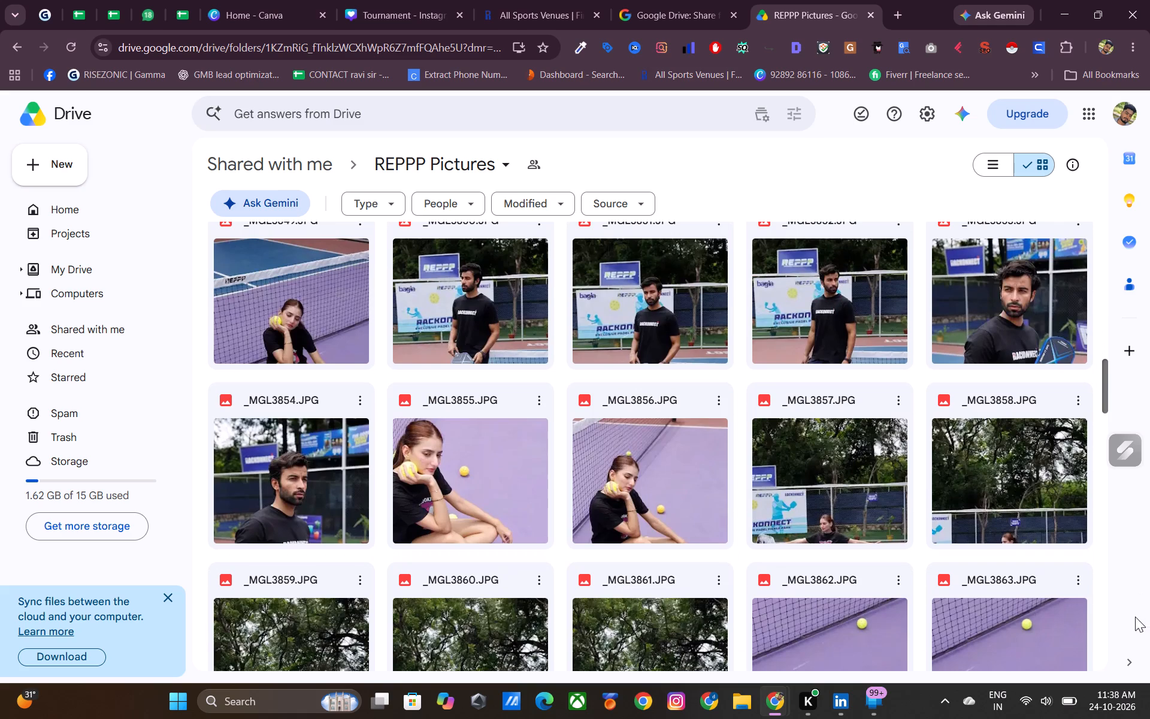
left_click_drag(1135, 617, 1134, 617)
left_click_drag(1134, 617, 1130, 655)
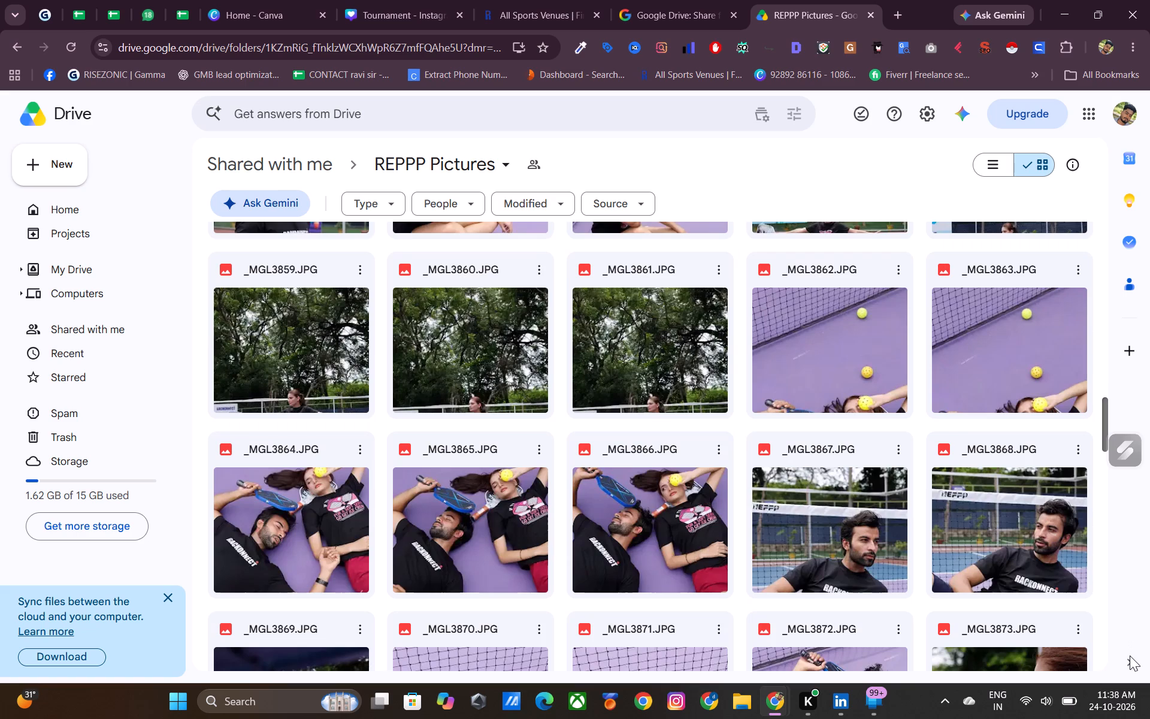
left_click_drag(1130, 655, 1143, 687)
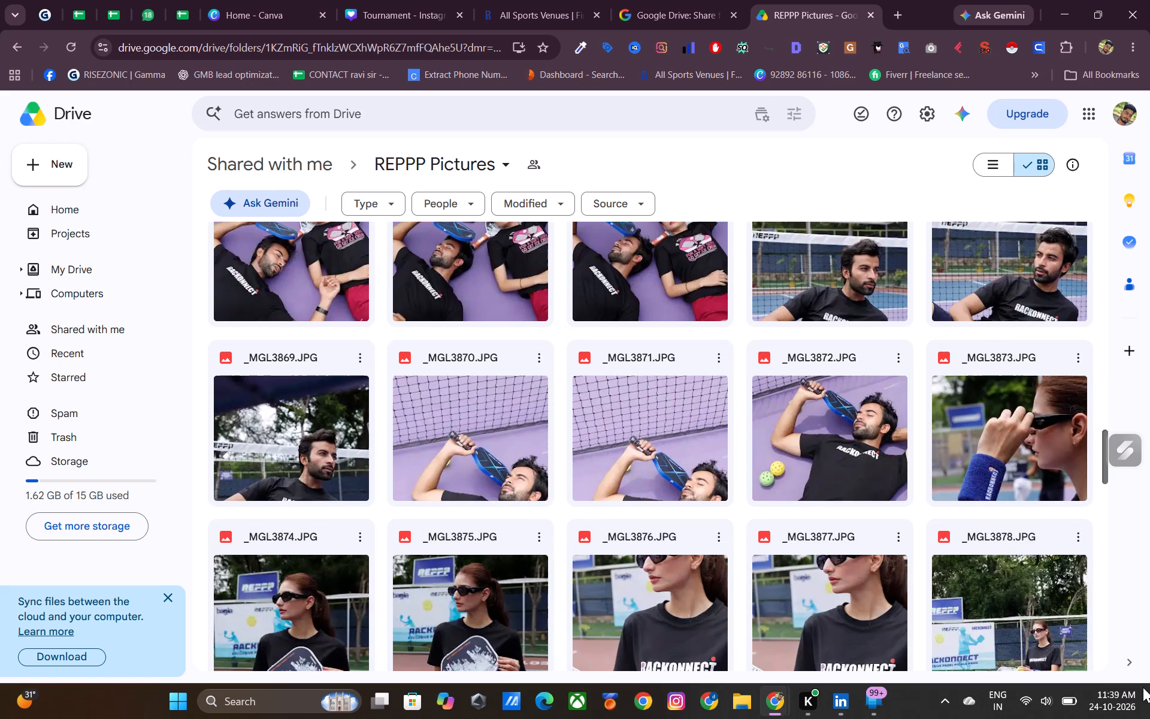
left_click_drag(1143, 687, 1141, 718)
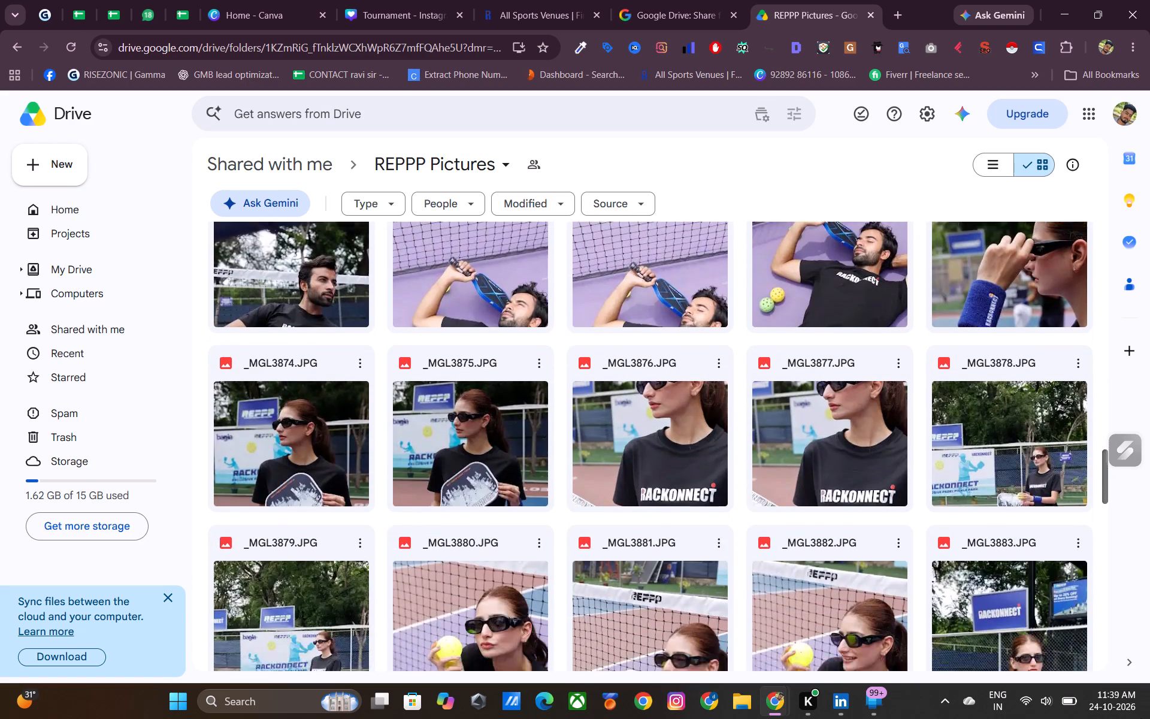
left_click_drag(1141, 718, 1142, 718)
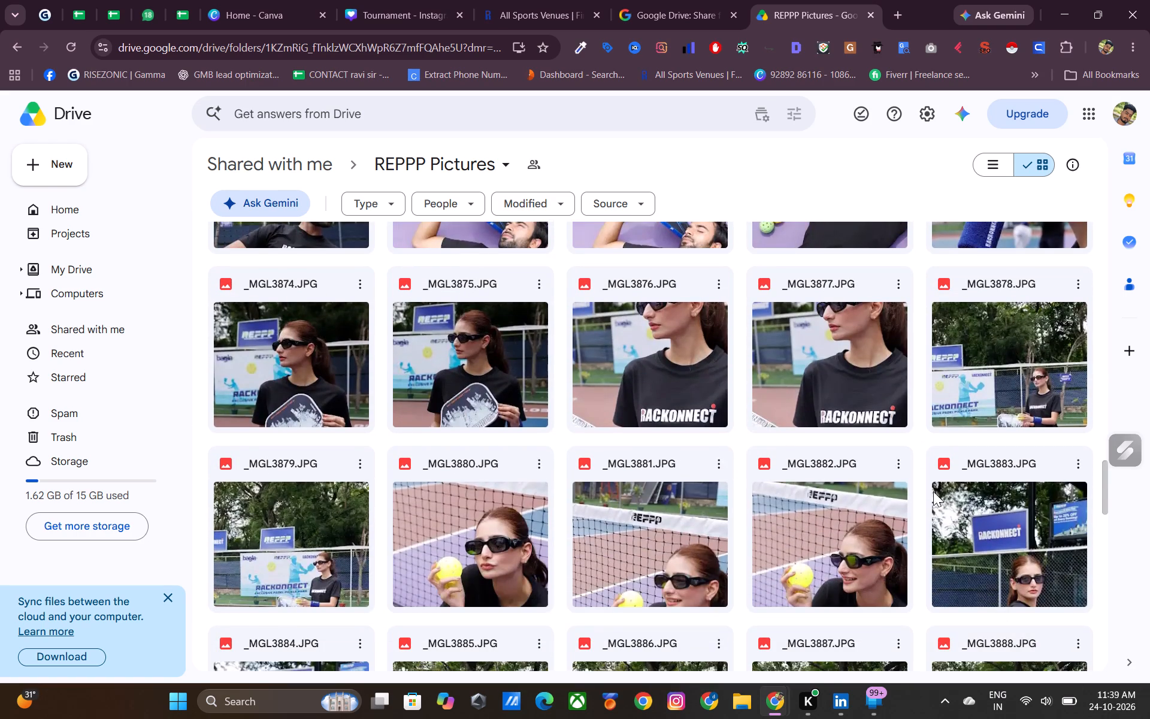
scroll(924, 478, "down", 1)
scroll(738, 482, "down", 1)
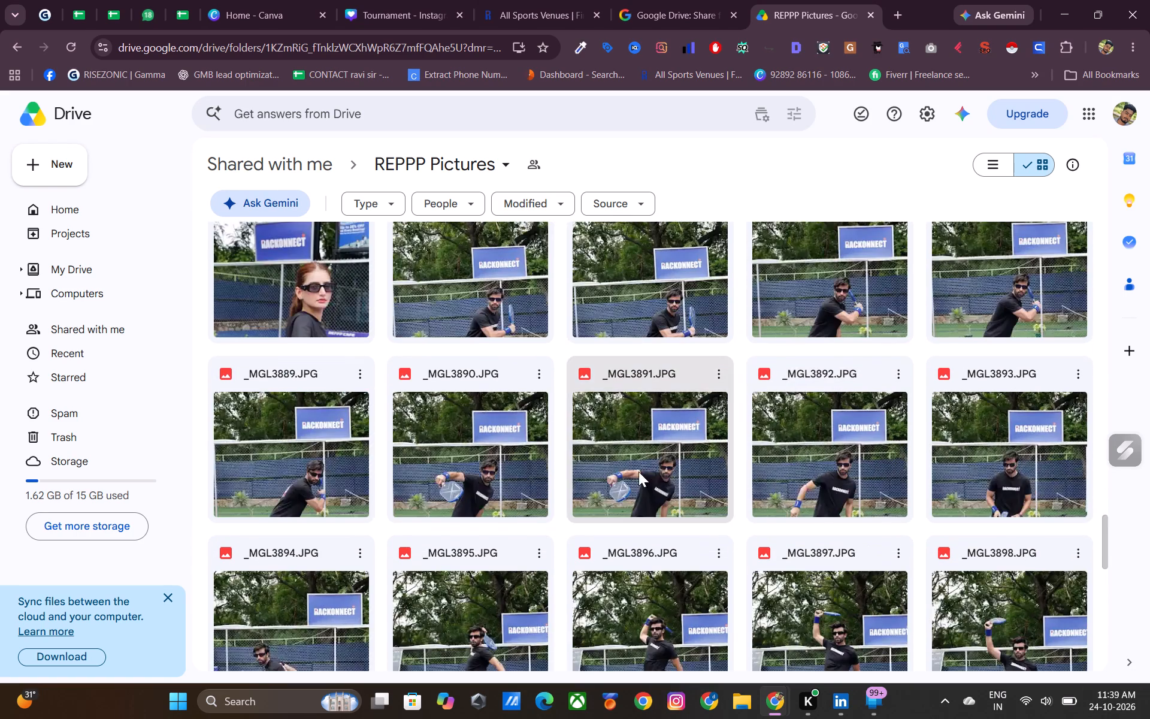
scroll(634, 475, "down", 1)
scroll(554, 485, "down", 3)
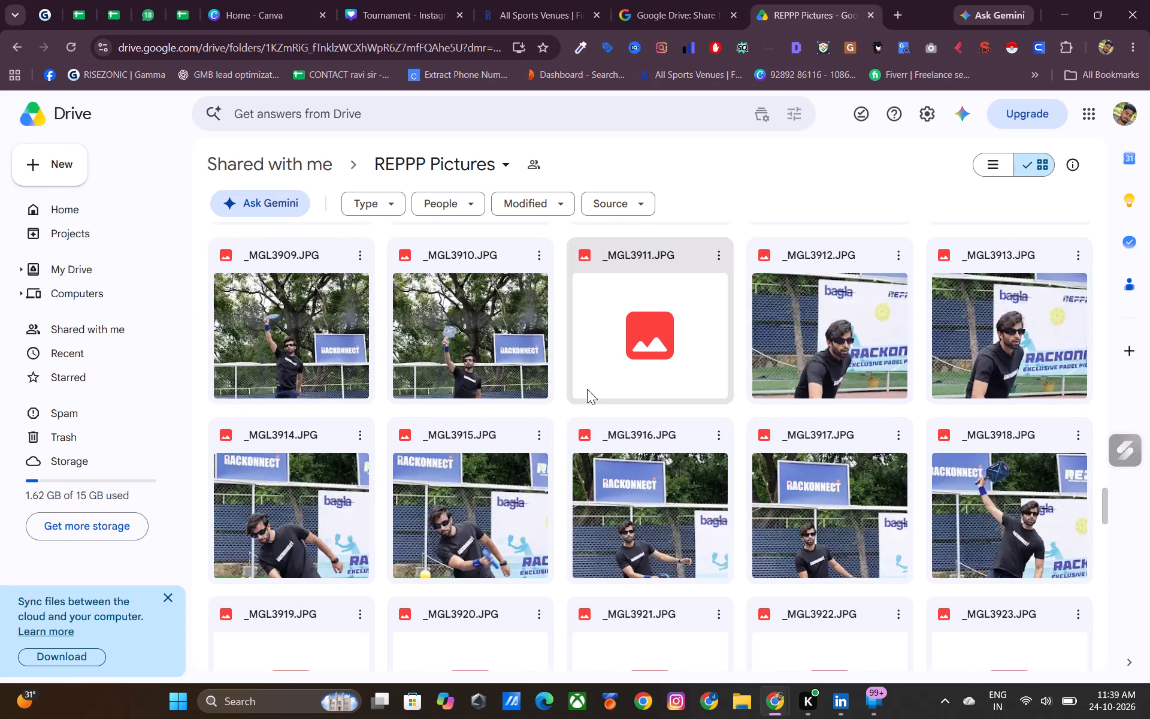
scroll(676, 530, "down", 1)
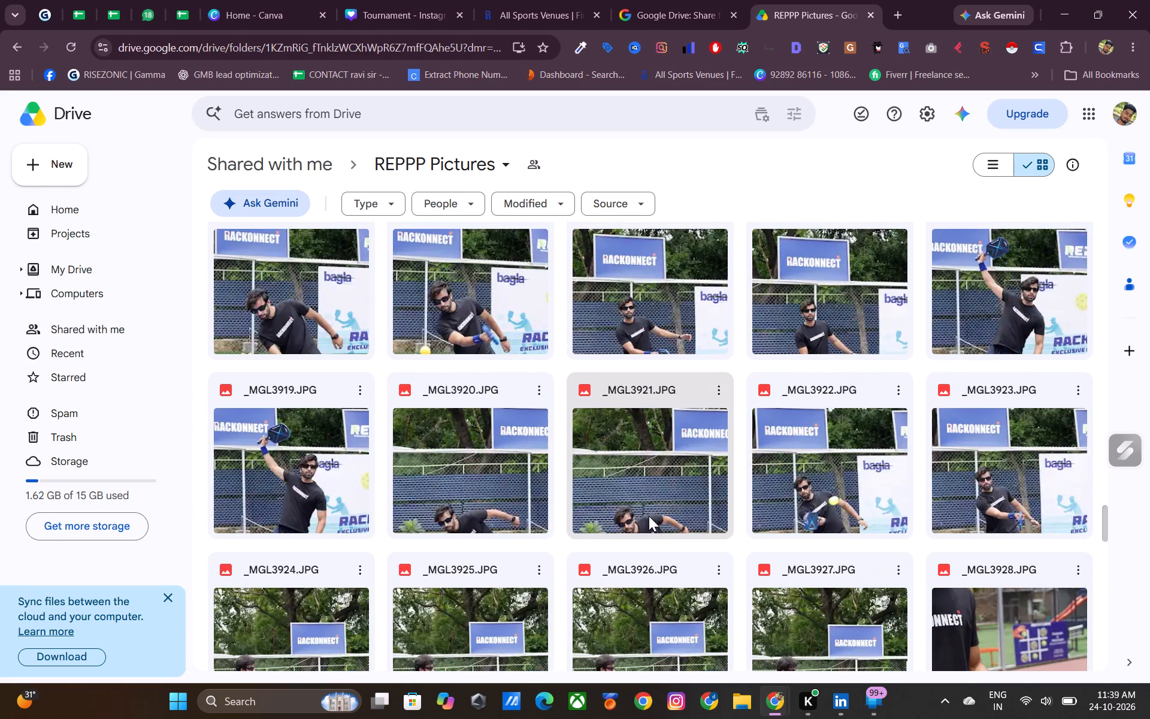
scroll(486, 512, "down", 1)
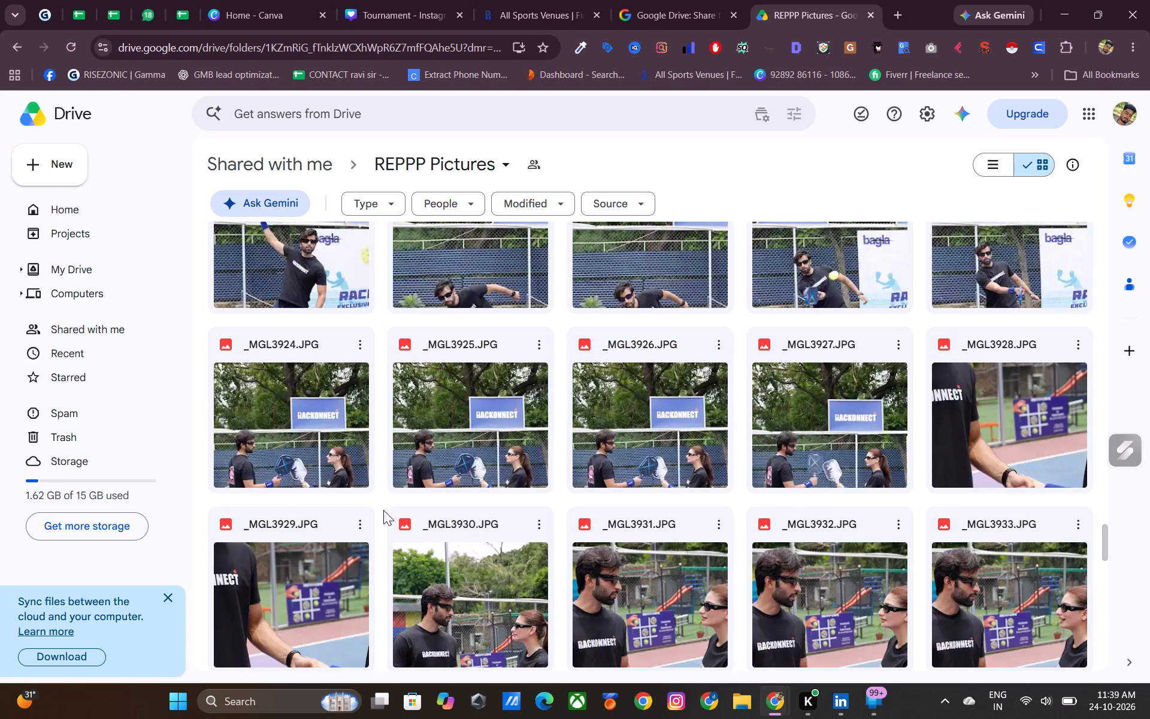
scroll(536, 550, "down", 2)
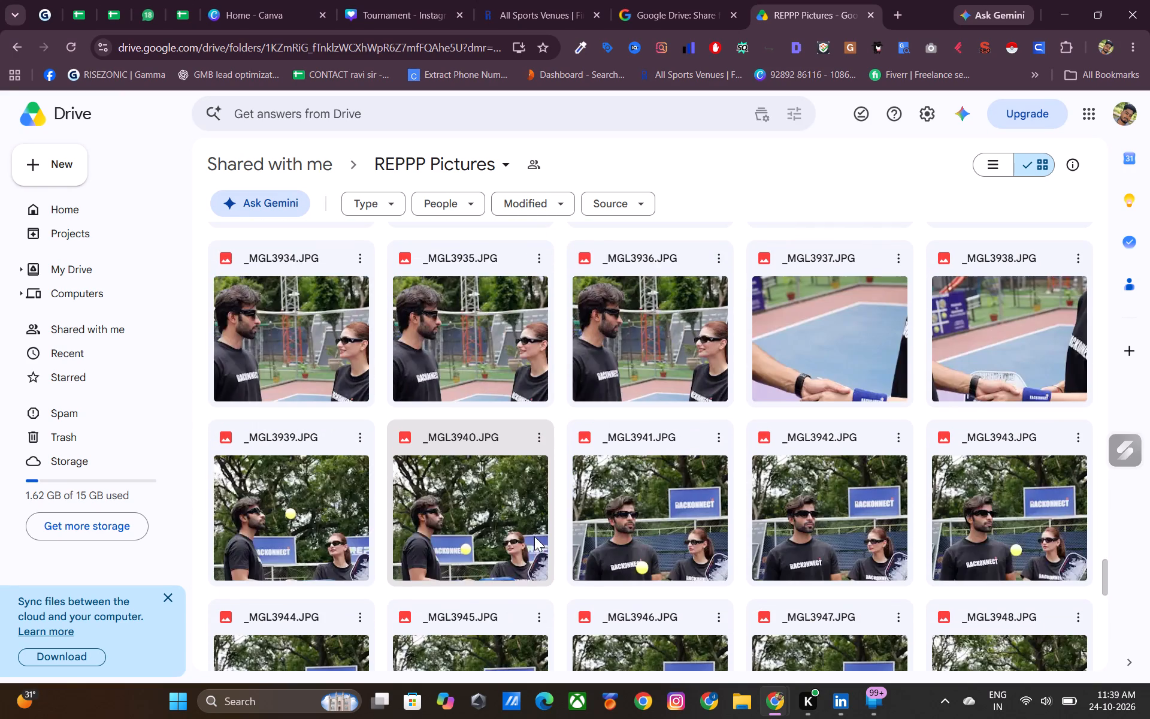
scroll(534, 536, "down", 3)
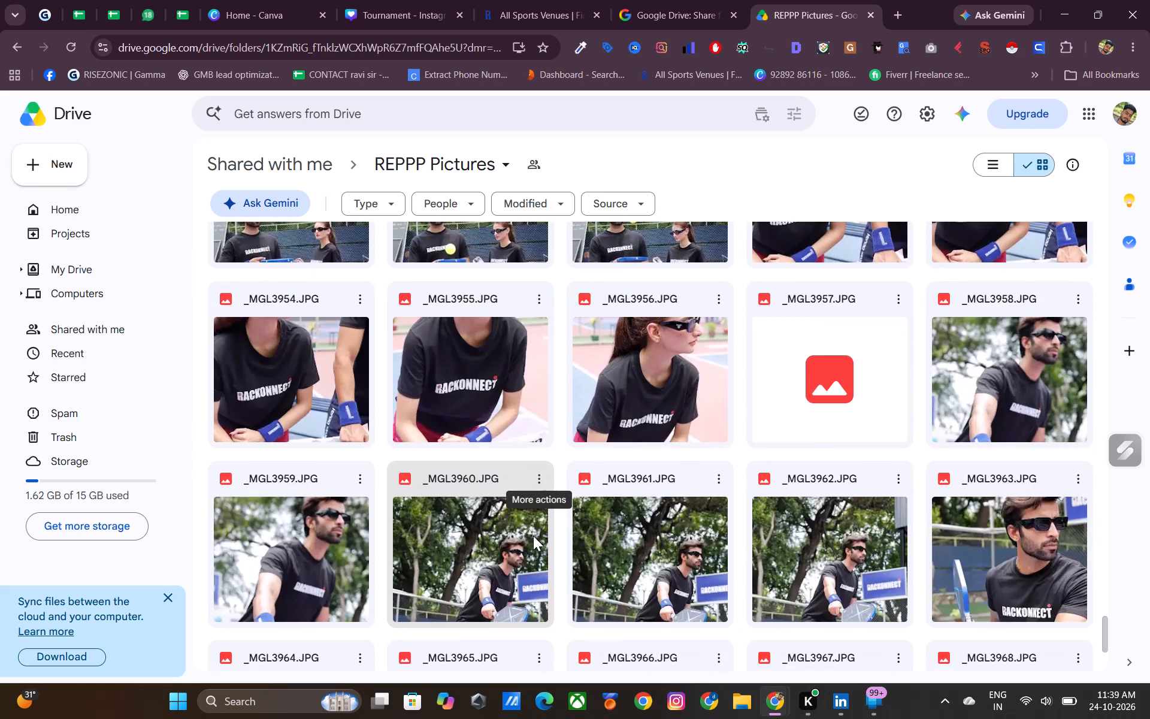
scroll(533, 536, "down", 2)
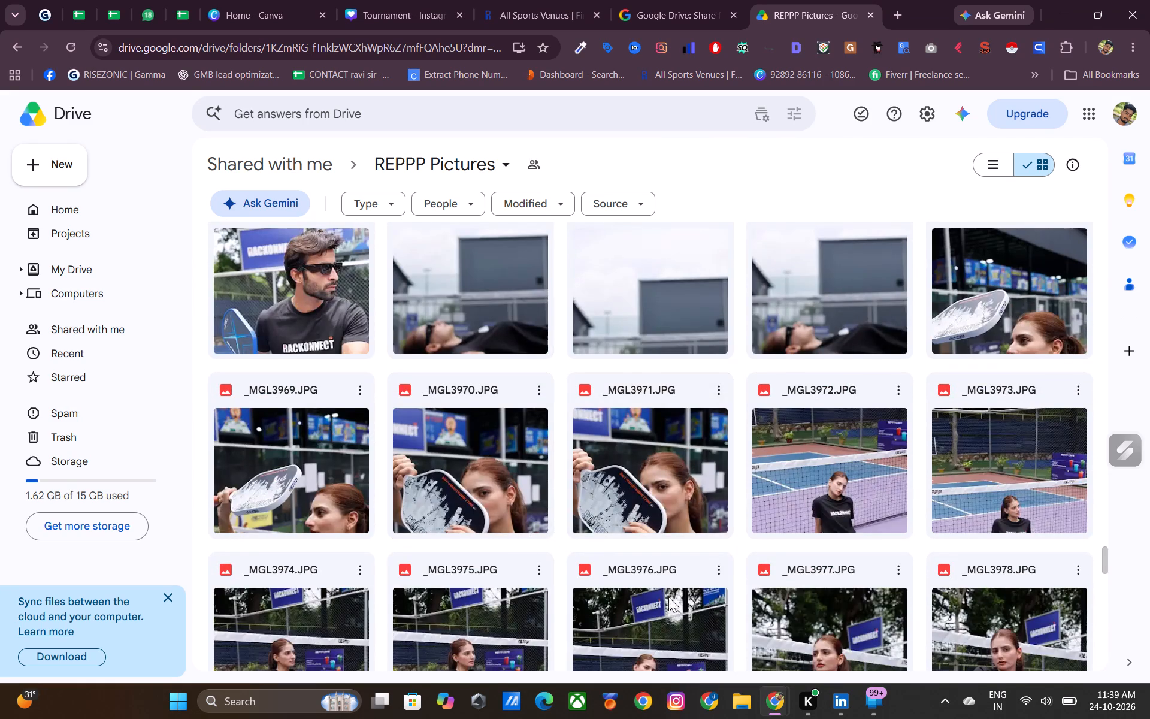
scroll(681, 604, "down", 1)
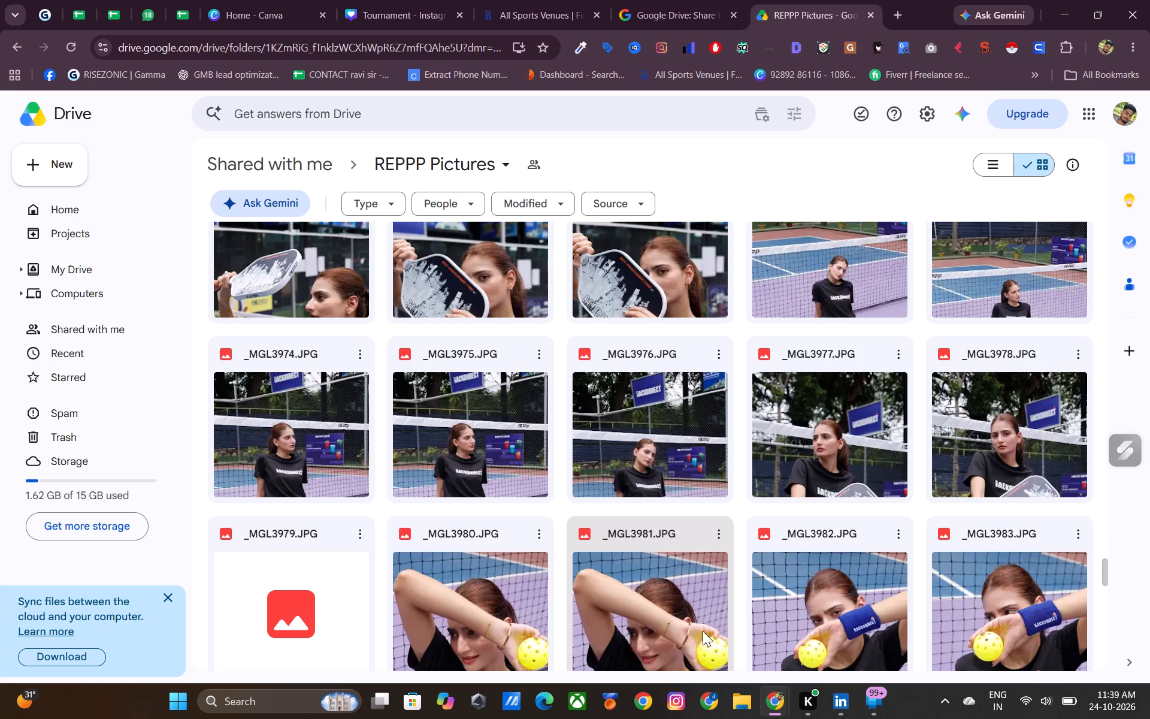
scroll(711, 638, "down", 2)
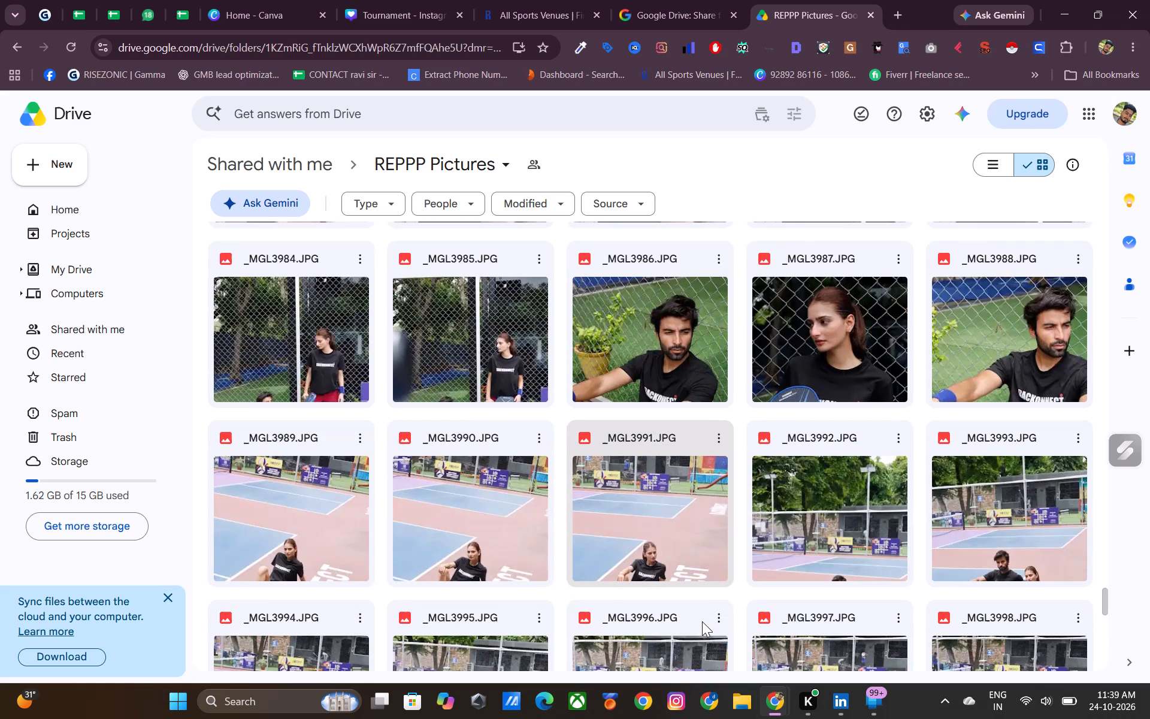
scroll(704, 622, "down", 1)
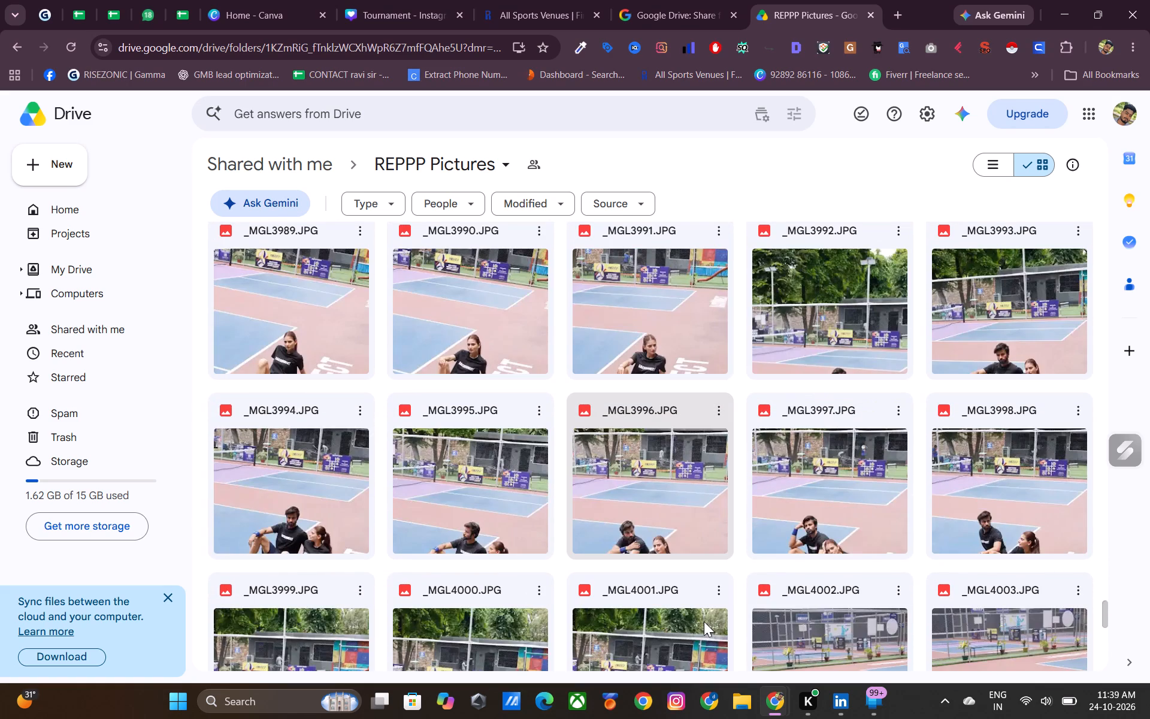
scroll(704, 621, "down", 1)
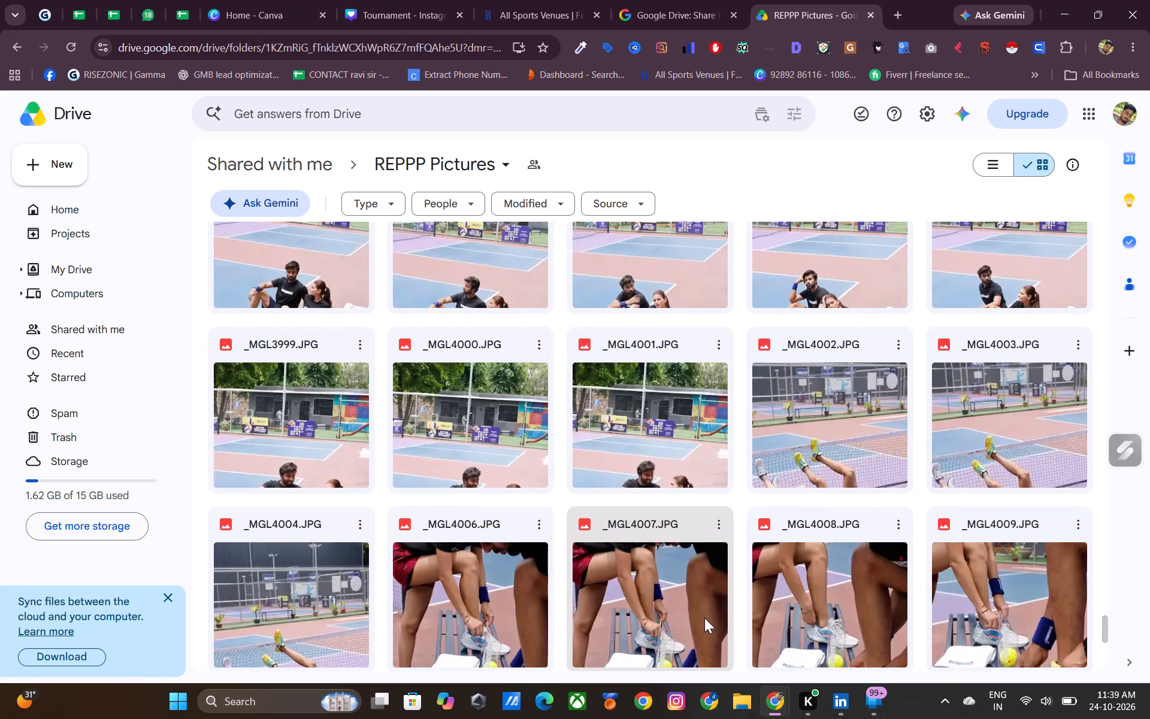
scroll(704, 618, "down", 1)
scroll(609, 608, "down", 1)
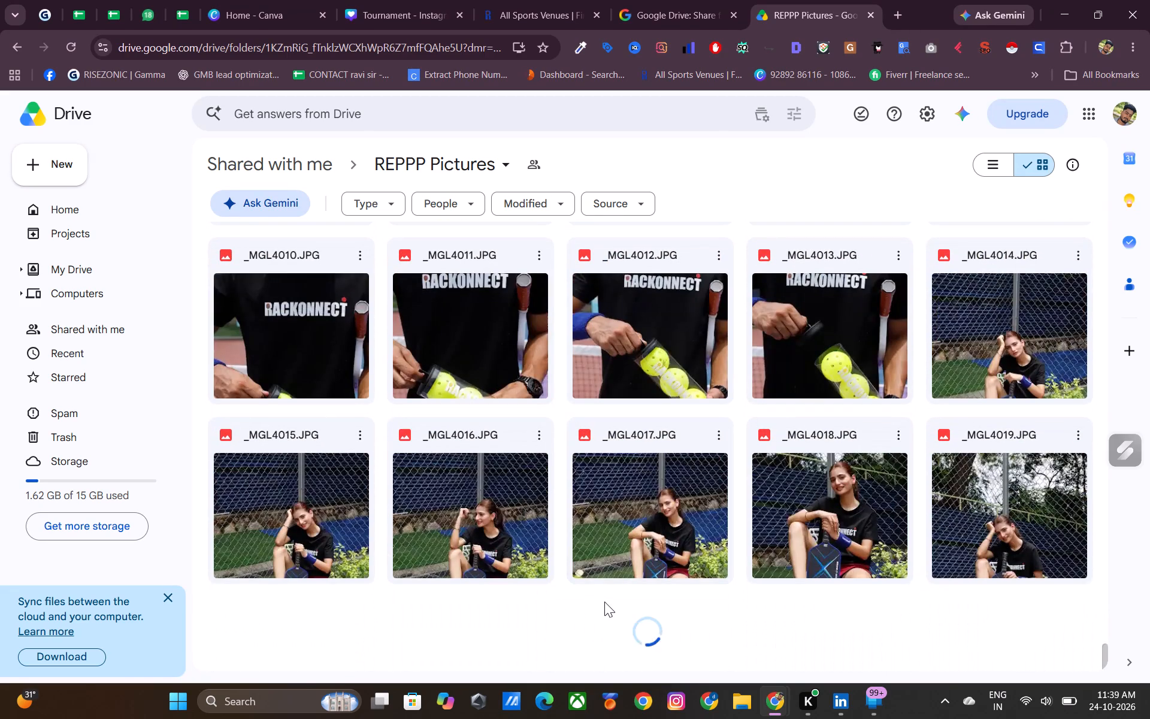
scroll(610, 581, "down", 1)
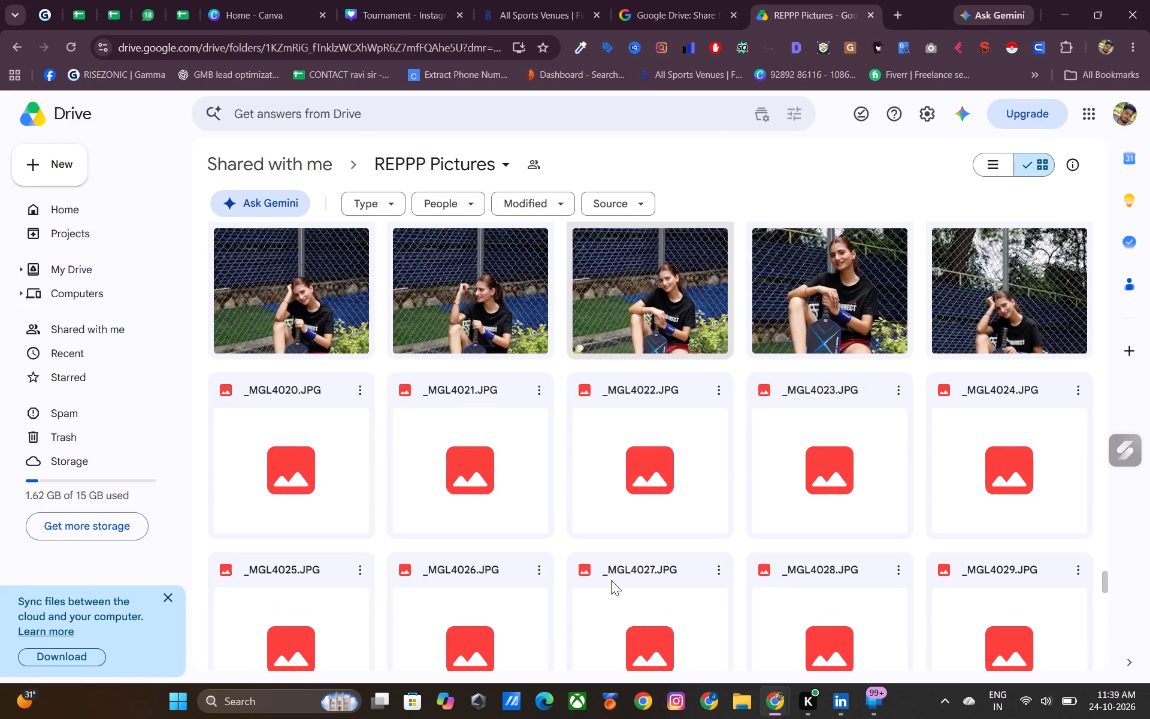
scroll(631, 559, "down", 1)
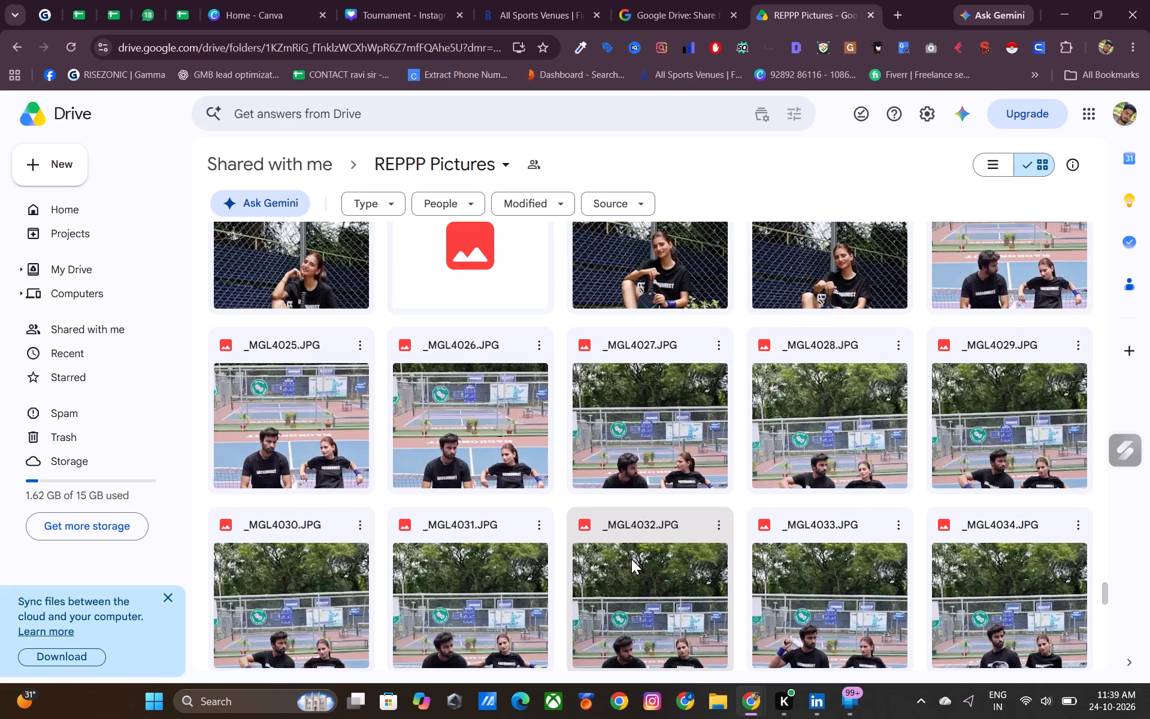
Look through the remaining photos in the REPPP Pictures folder, down to the last ones, for a suitable pickleball player shot.
scroll(632, 555, "down", 2)
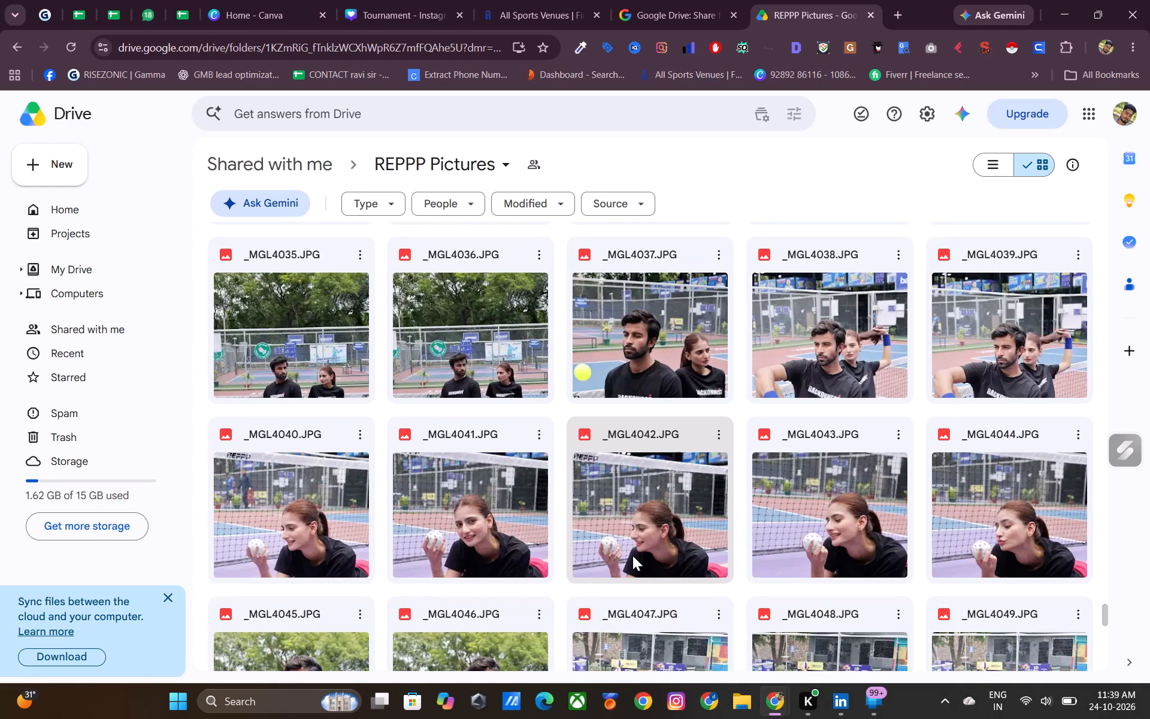
scroll(632, 555, "down", 2)
scroll(583, 500, "down", 1)
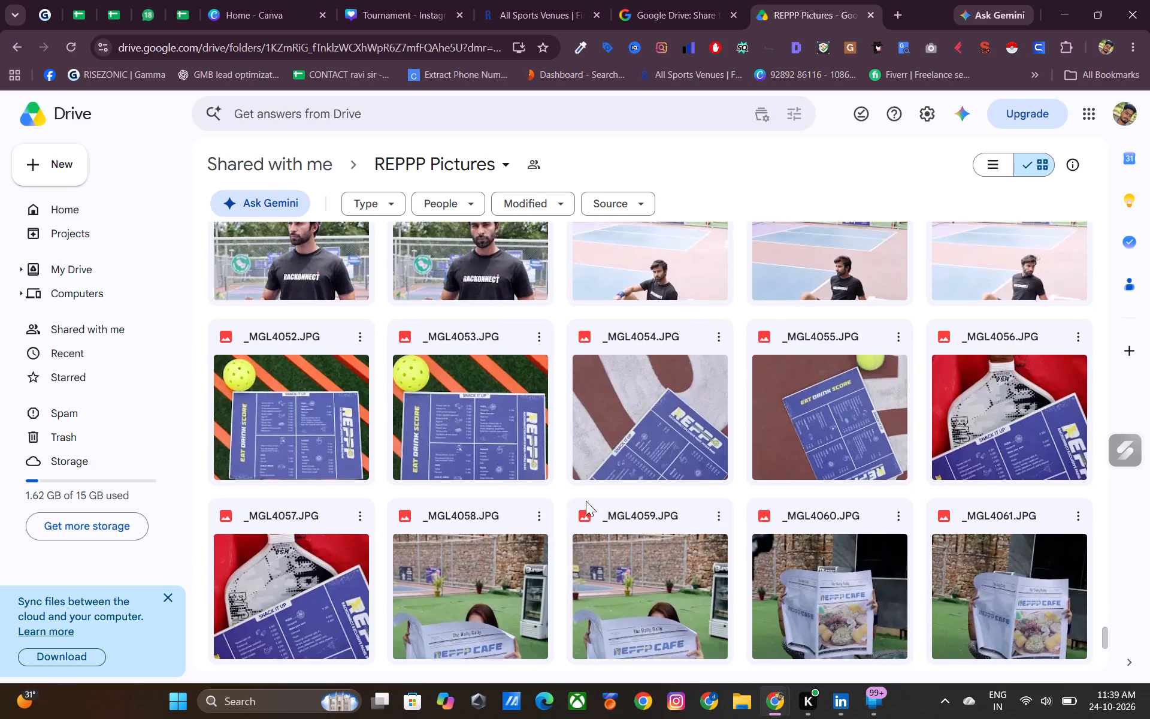
scroll(588, 503, "down", 2)
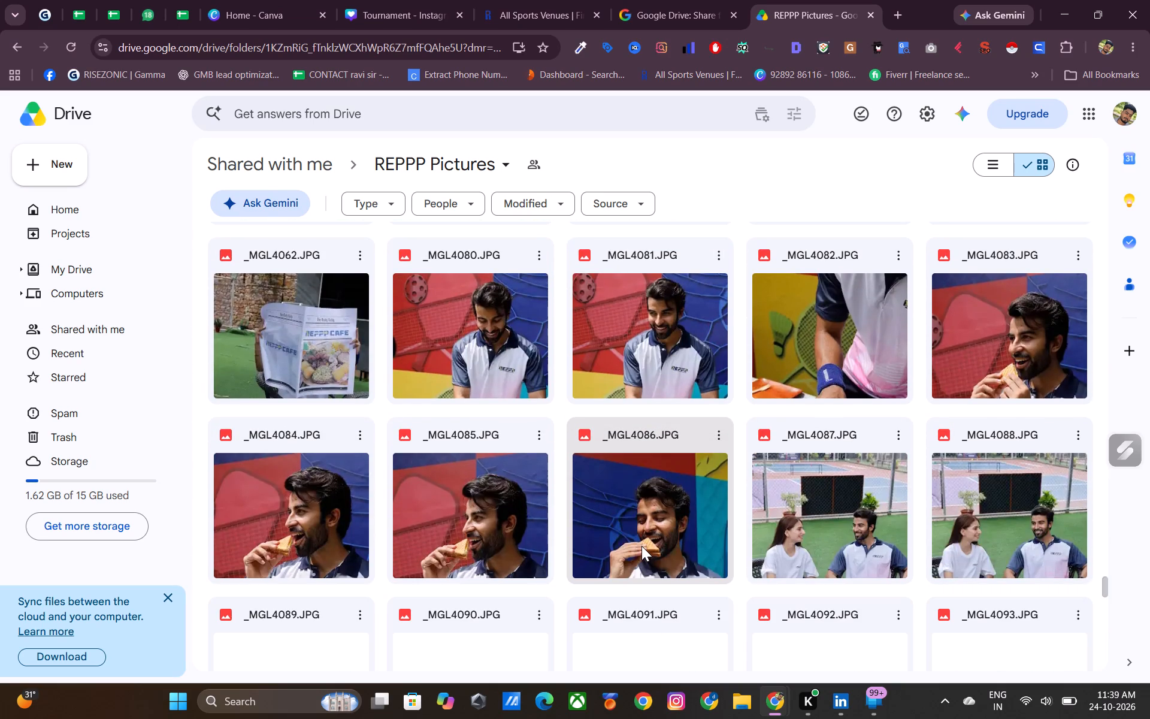
scroll(642, 545, "down", 2)
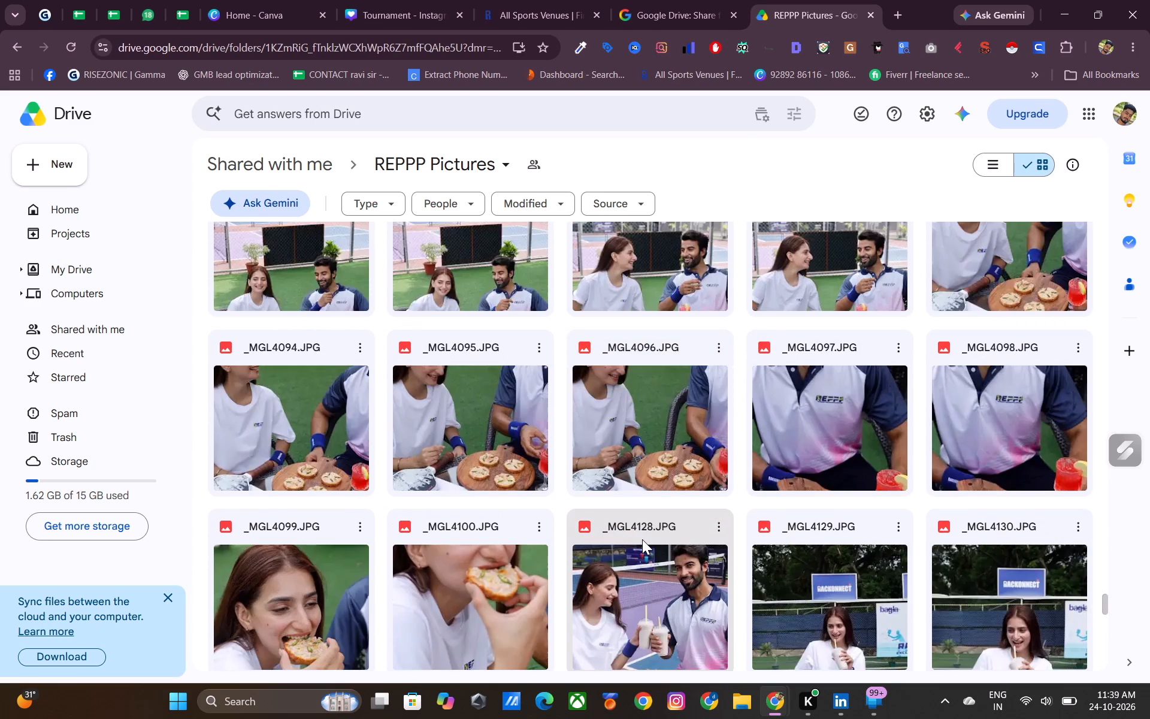
scroll(642, 539, "down", 5)
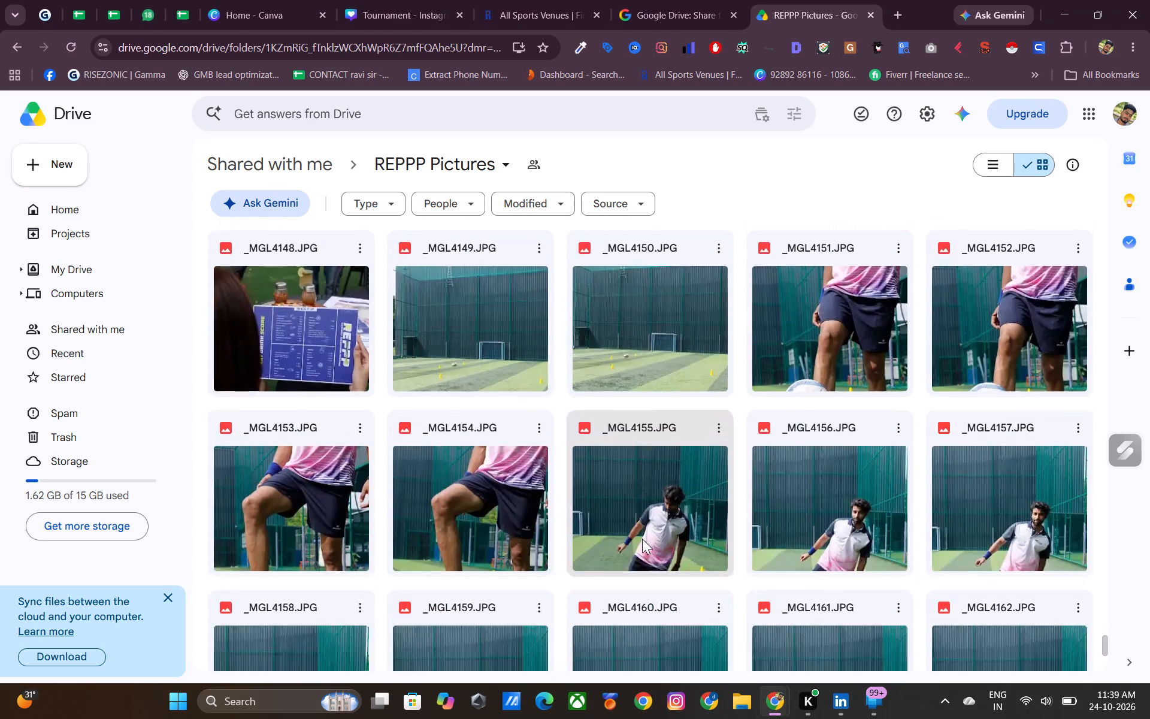
scroll(642, 537, "down", 5)
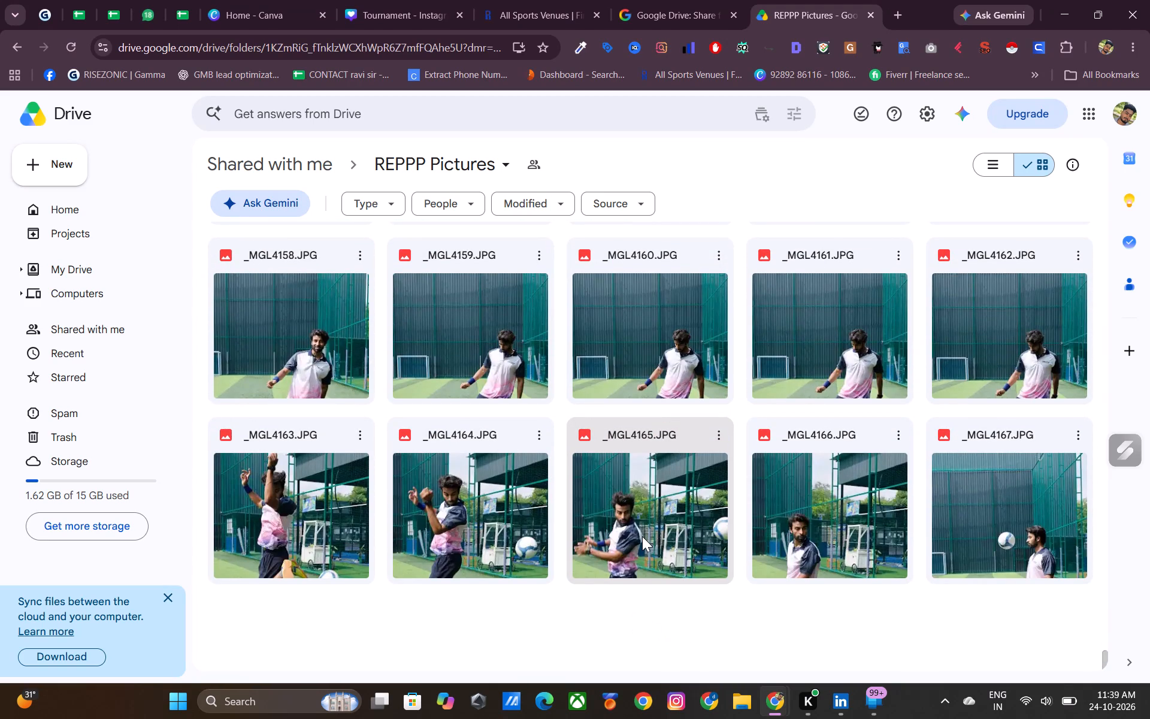
scroll(661, 532, "down", 5)
scroll(638, 481, "up", 3)
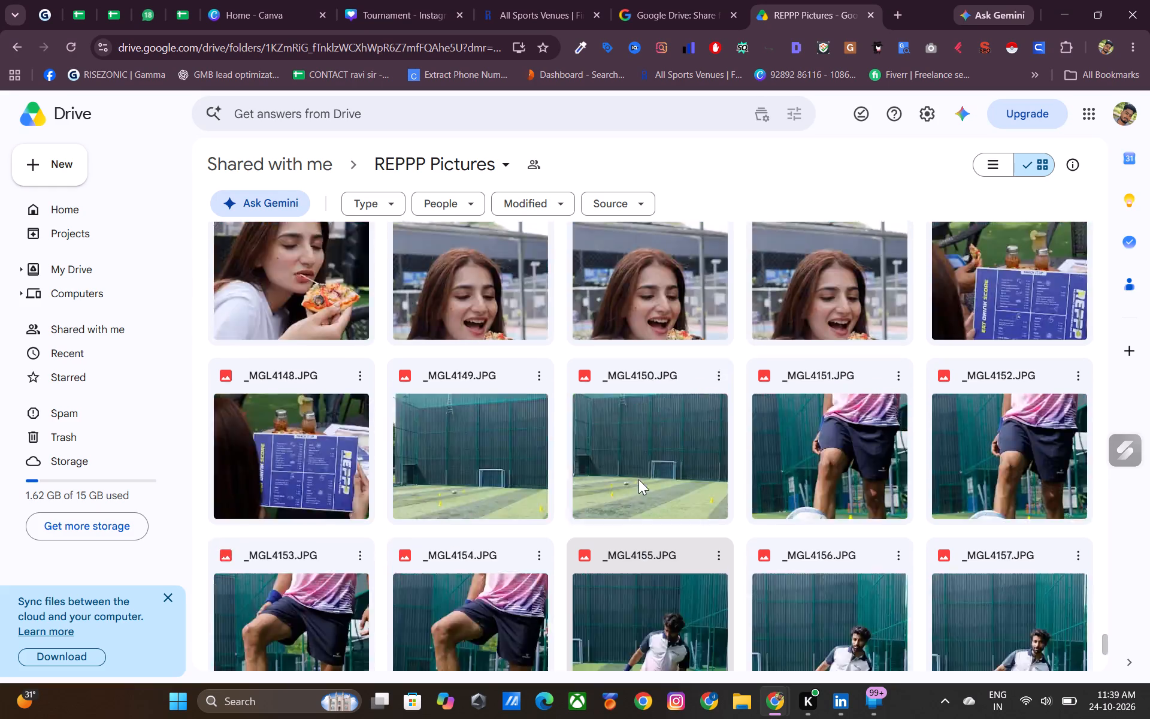
scroll(638, 479, "up", 4)
scroll(639, 473, "down", 1)
scroll(640, 472, "up", 6)
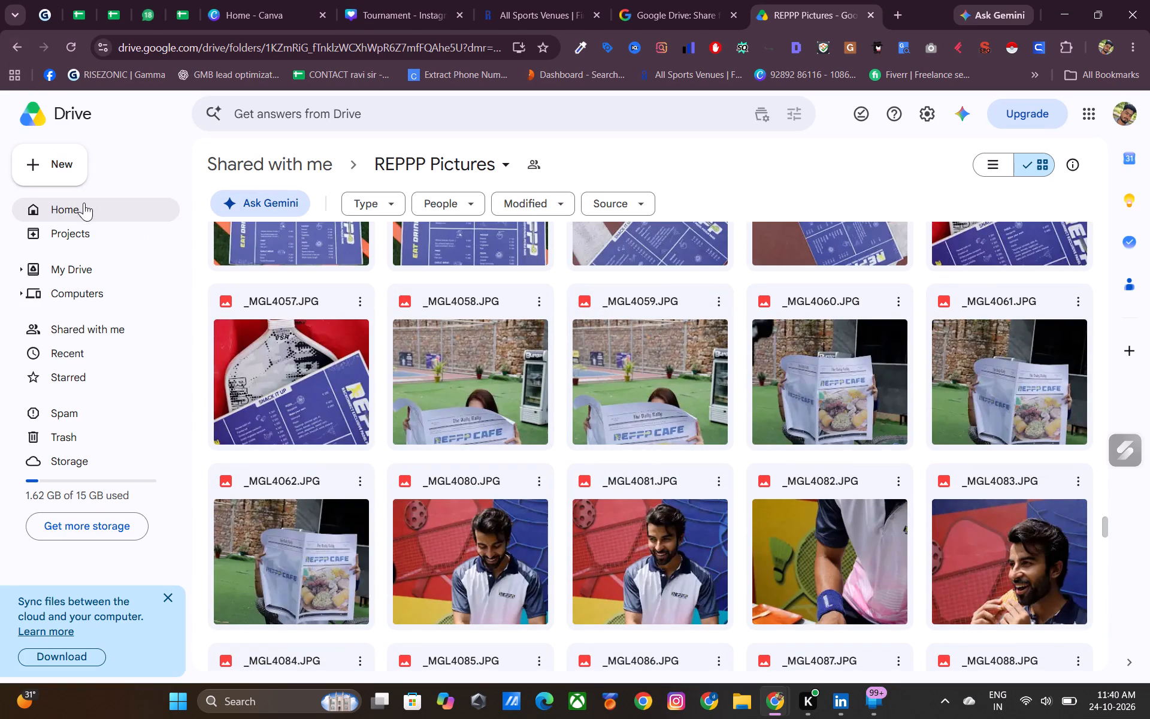
Open the second suggested REPPP Pictures shared folder and look over its paddle, court and player photos.
left_click(16, 45)
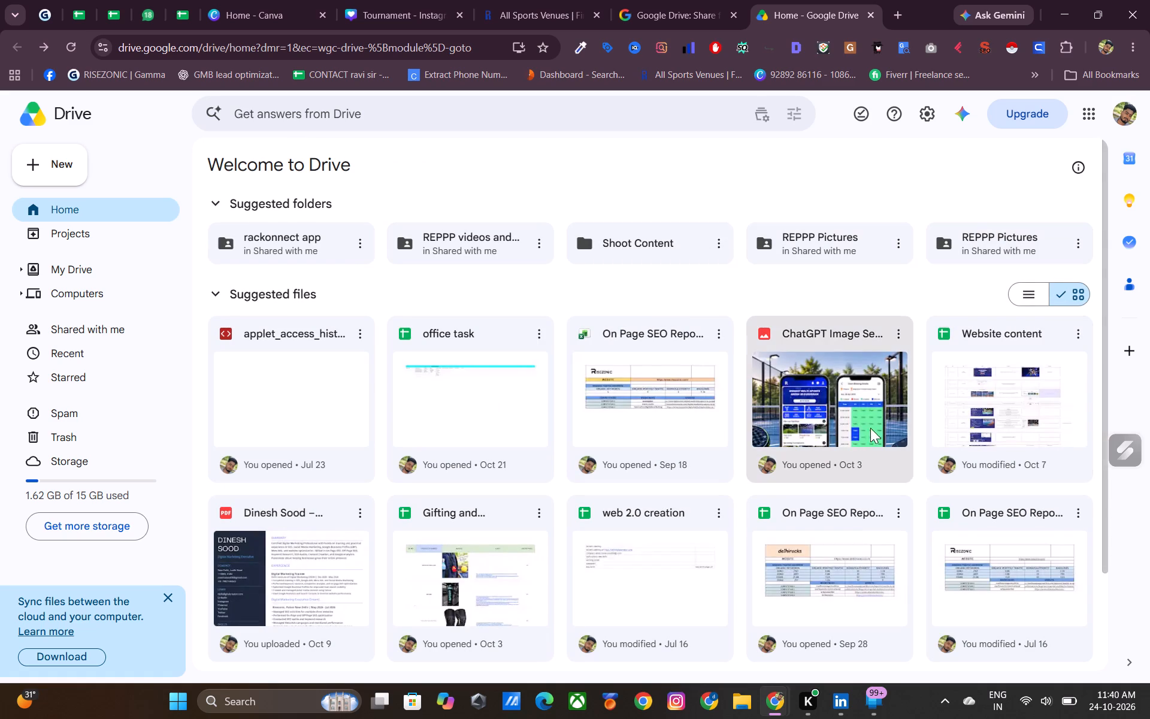
left_click(983, 247)
left_click(983, 247)
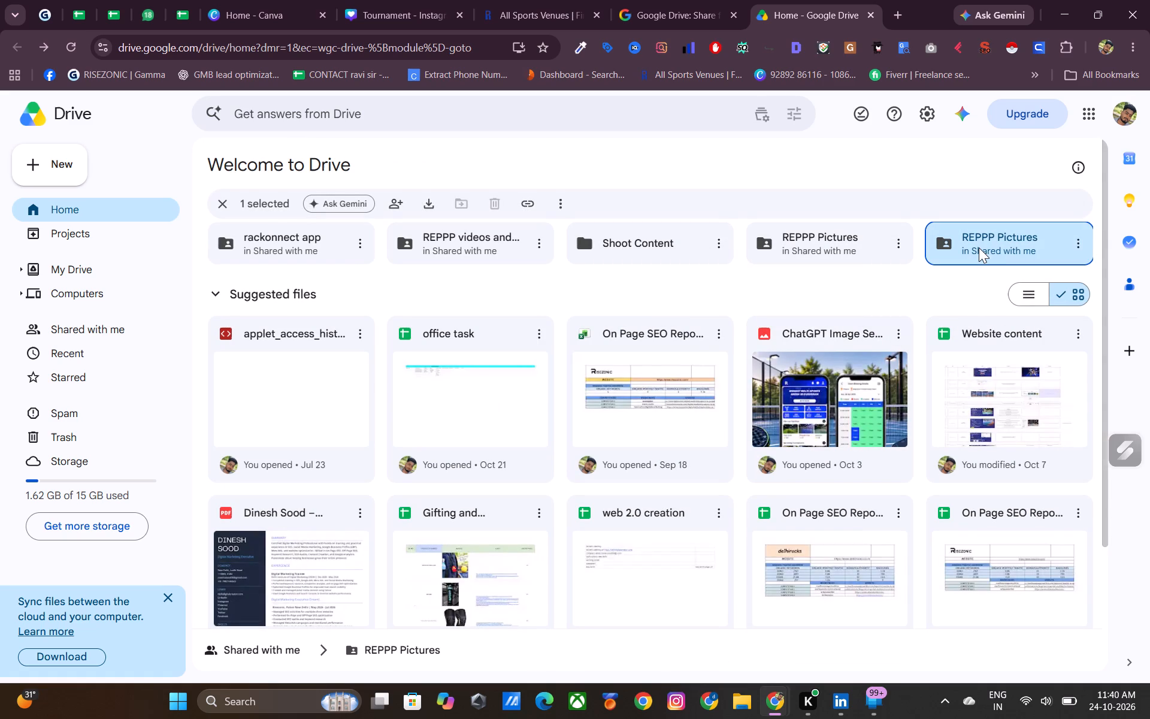
double_click(979, 247)
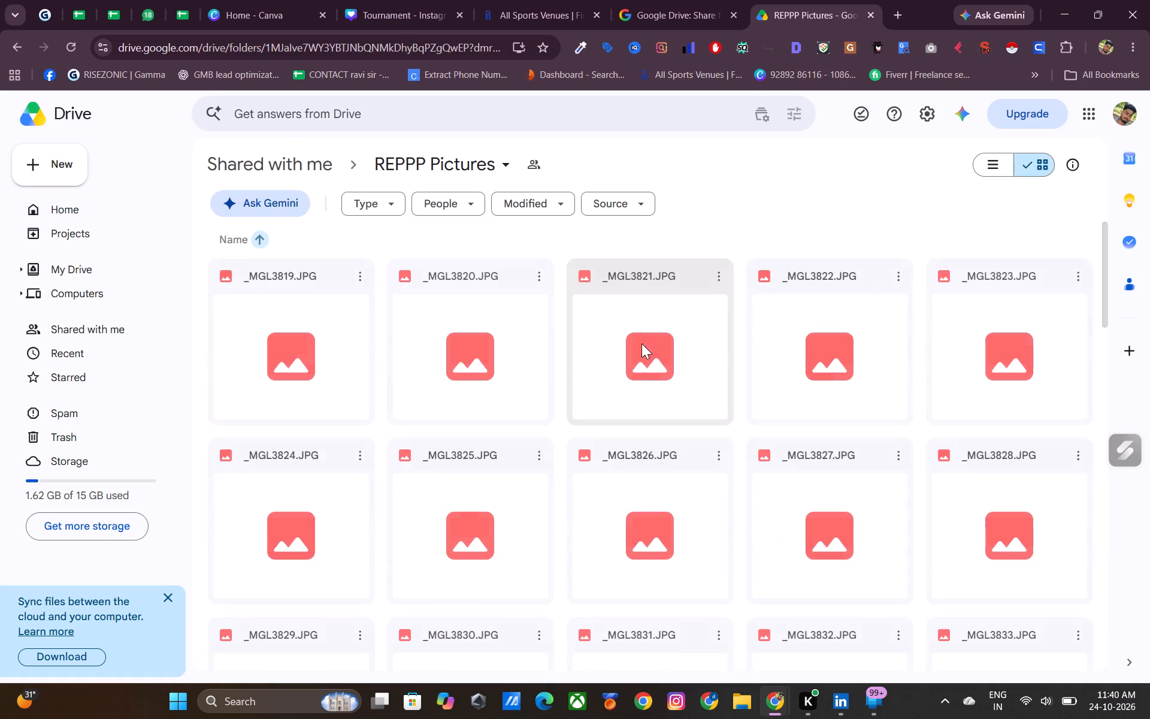
scroll(674, 461, "down", 2)
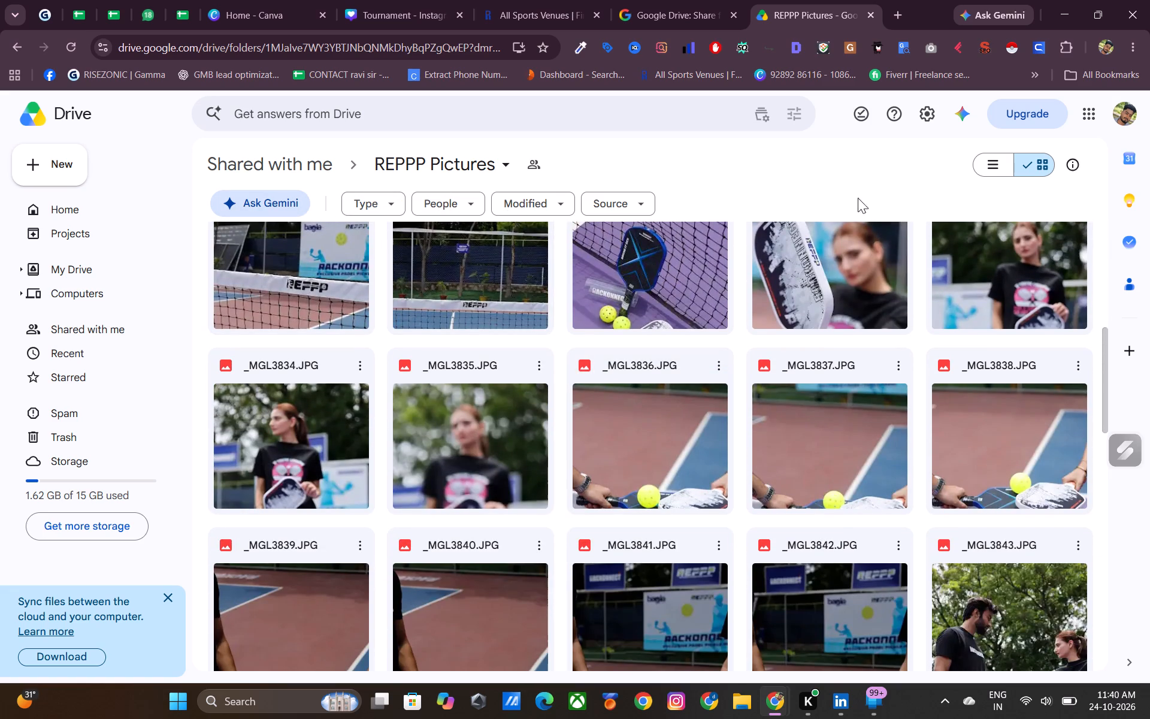
left_click(995, 175)
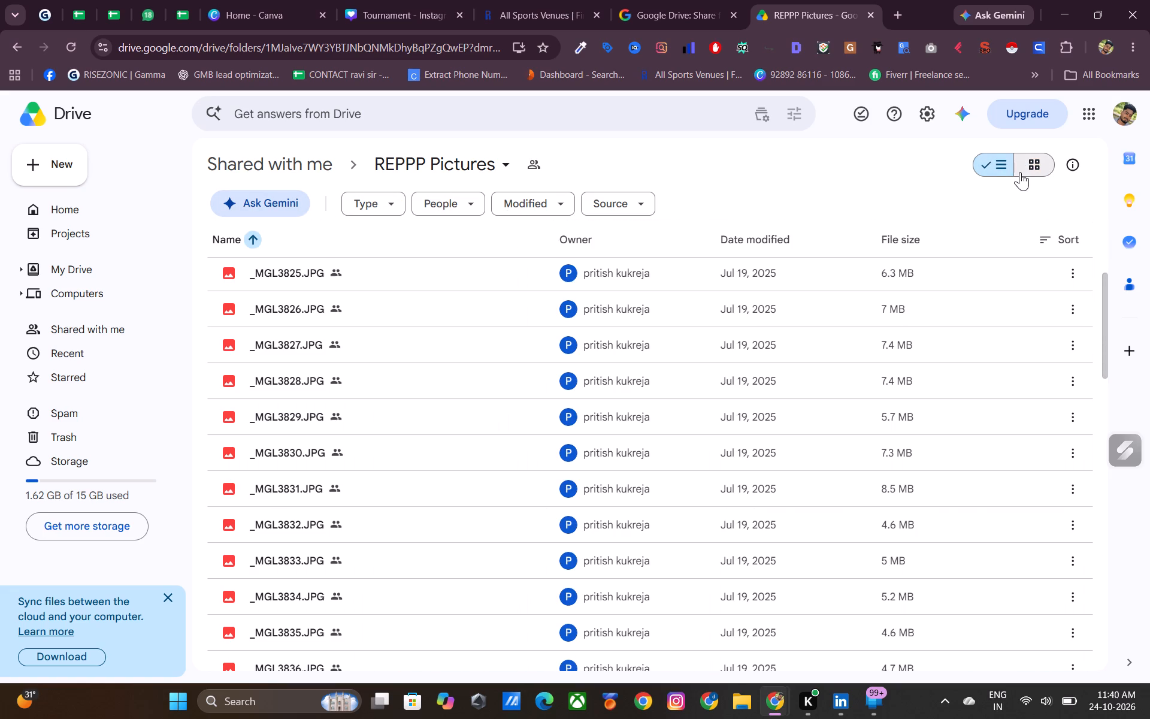
left_click(1036, 168)
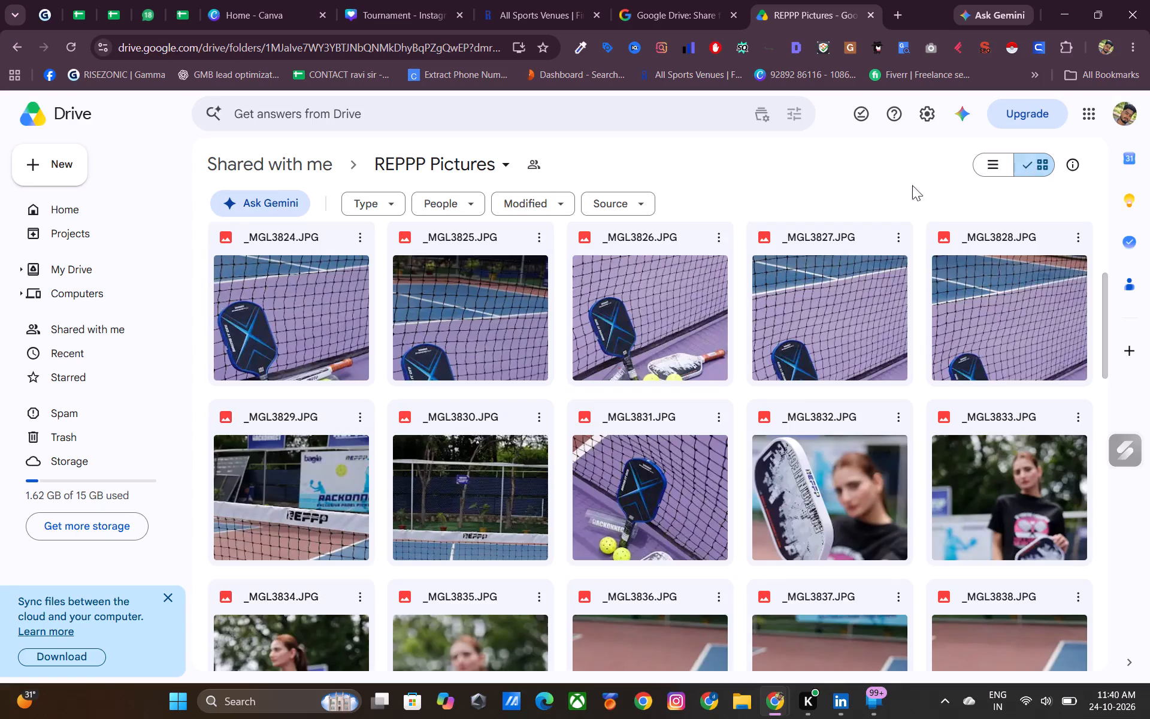
left_click(452, 215)
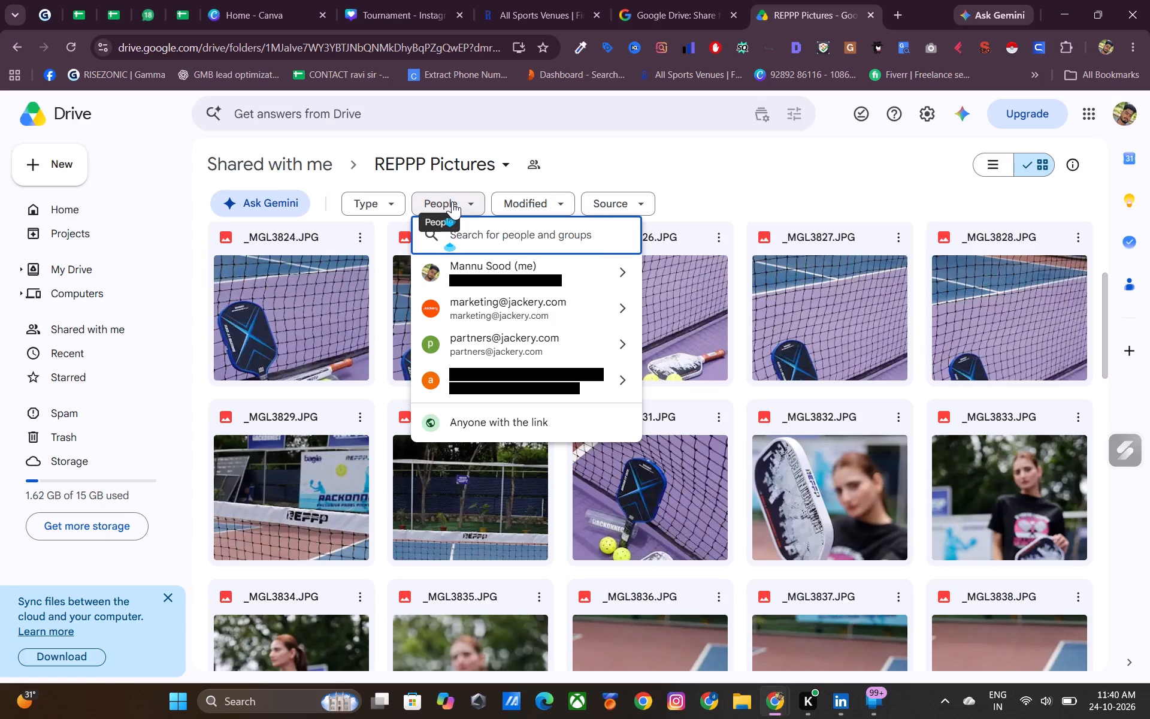
left_click(452, 201)
left_click(9, 45)
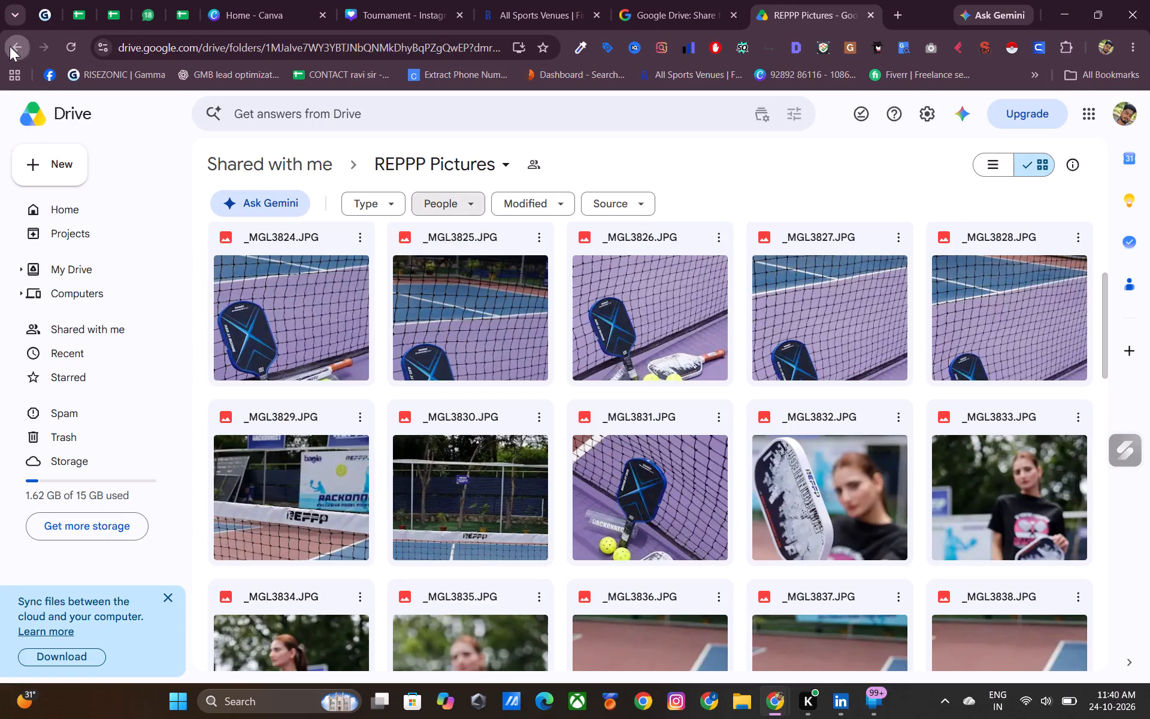
Reopen the first suggested REPPP Pictures folder and download _MGL3848.JPG, the player seated by the net holding a yellow ball.
left_click(843, 237)
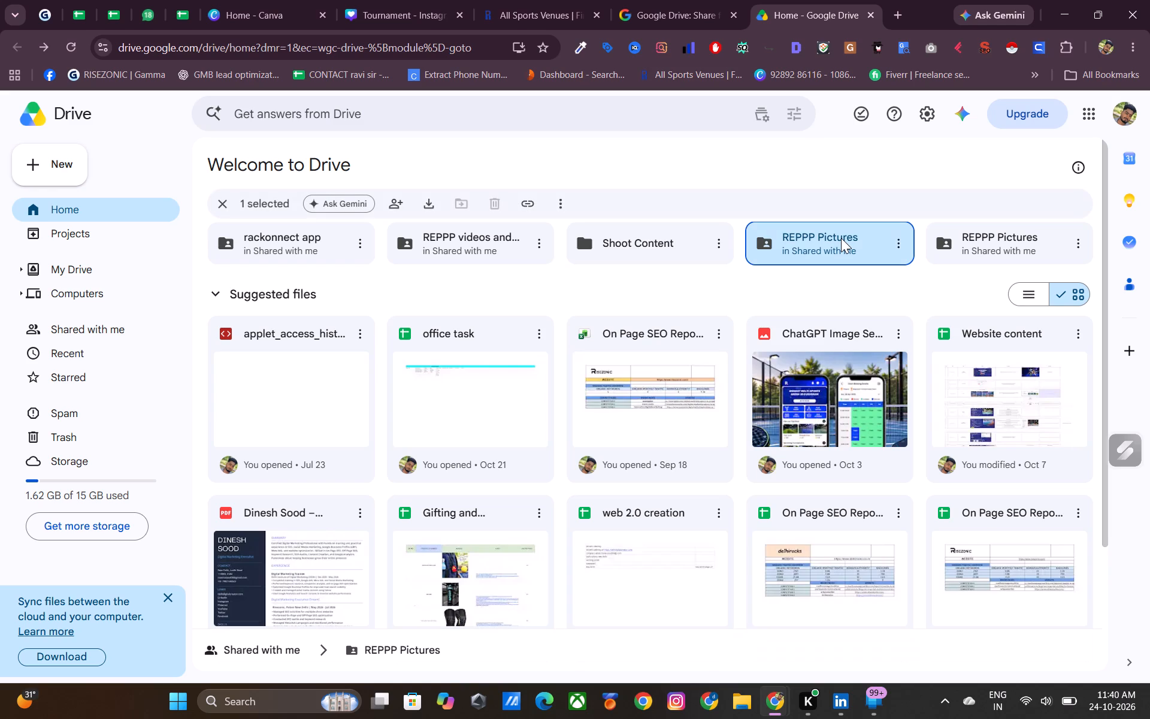
left_click(841, 238)
left_click(841, 238)
scroll(748, 431, "down", 2)
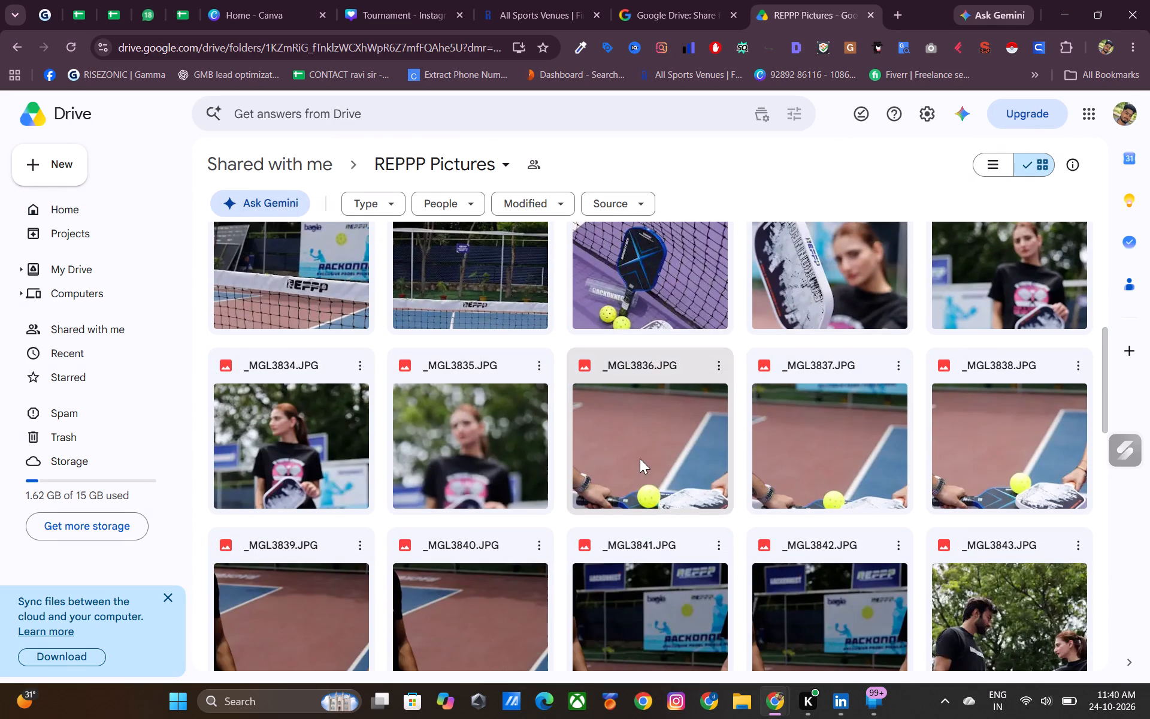
scroll(643, 460, "down", 2)
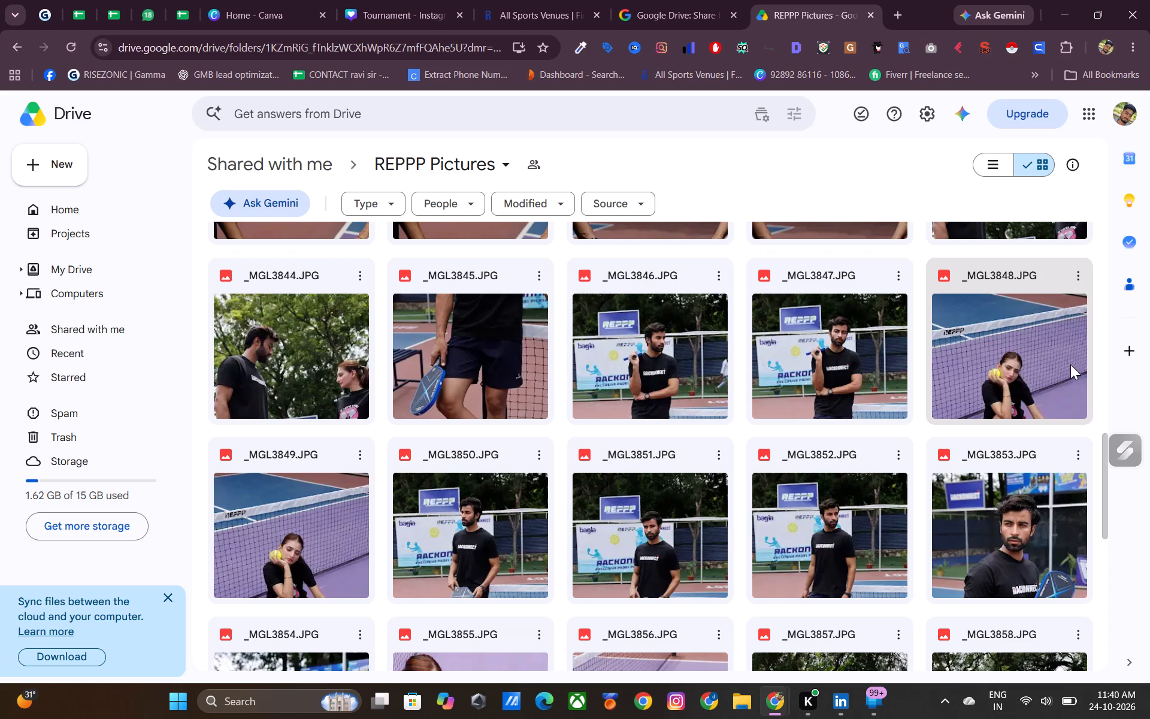
left_click(1016, 369)
double_click(1015, 370)
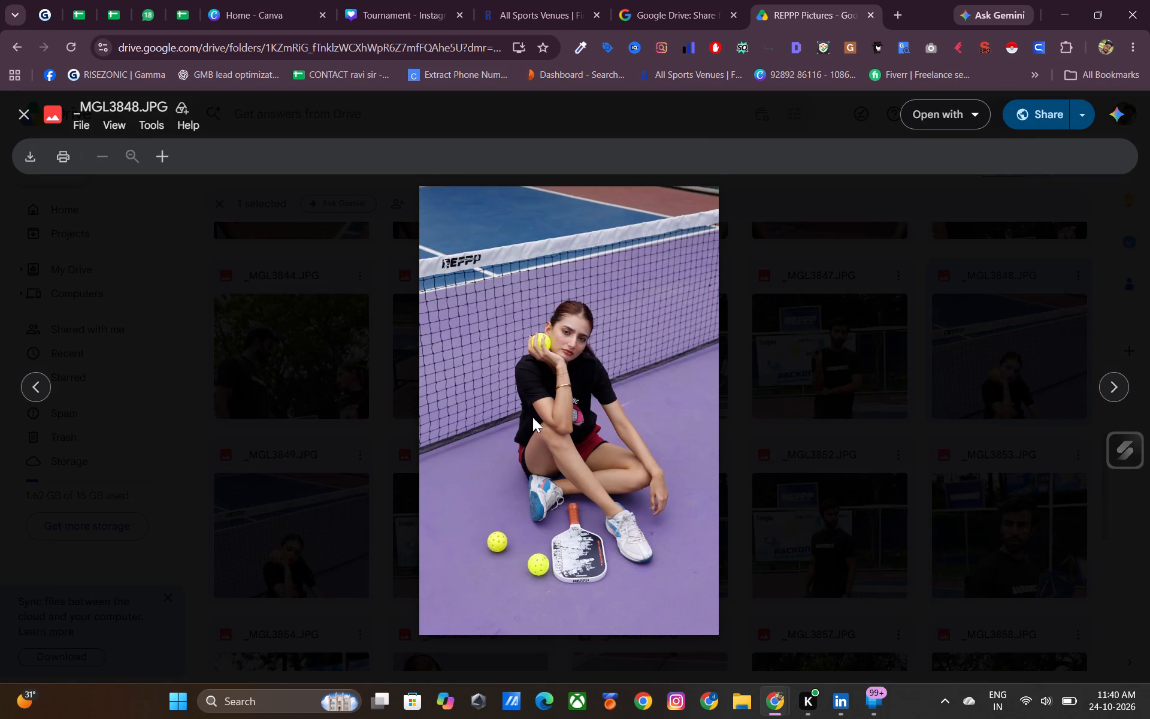
left_click(22, 165)
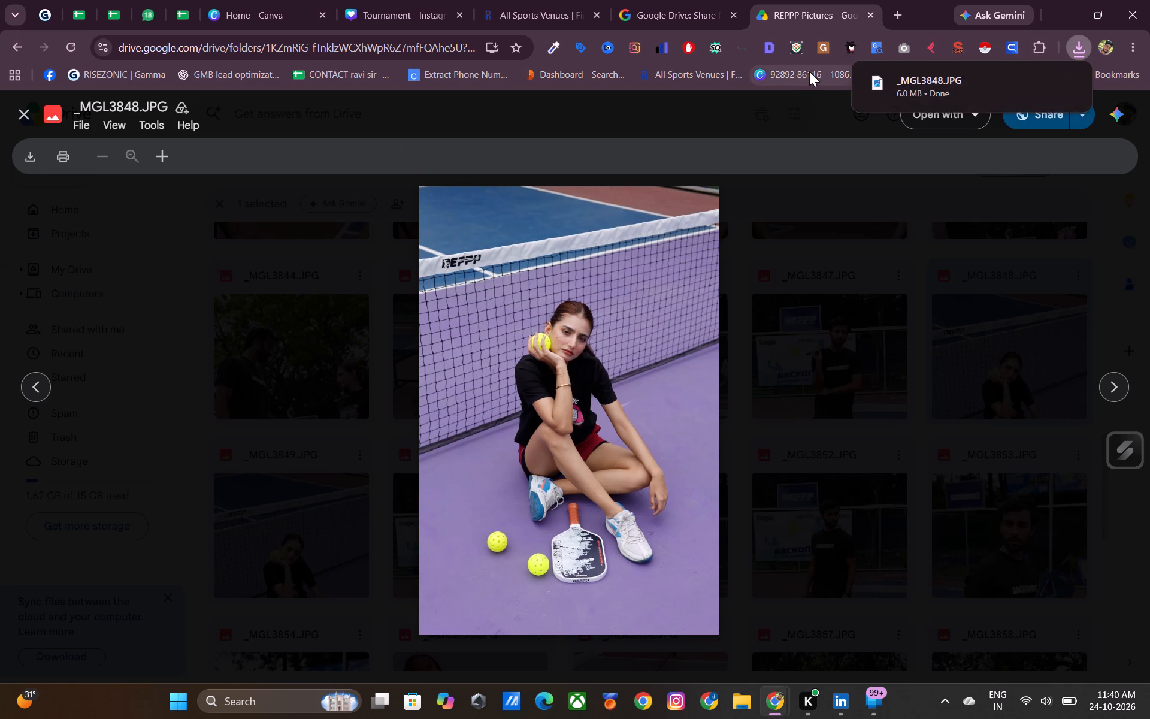
Switch to the Canva Tournament design and upload the _MGL3848 photo from Downloads.
left_click(400, 25)
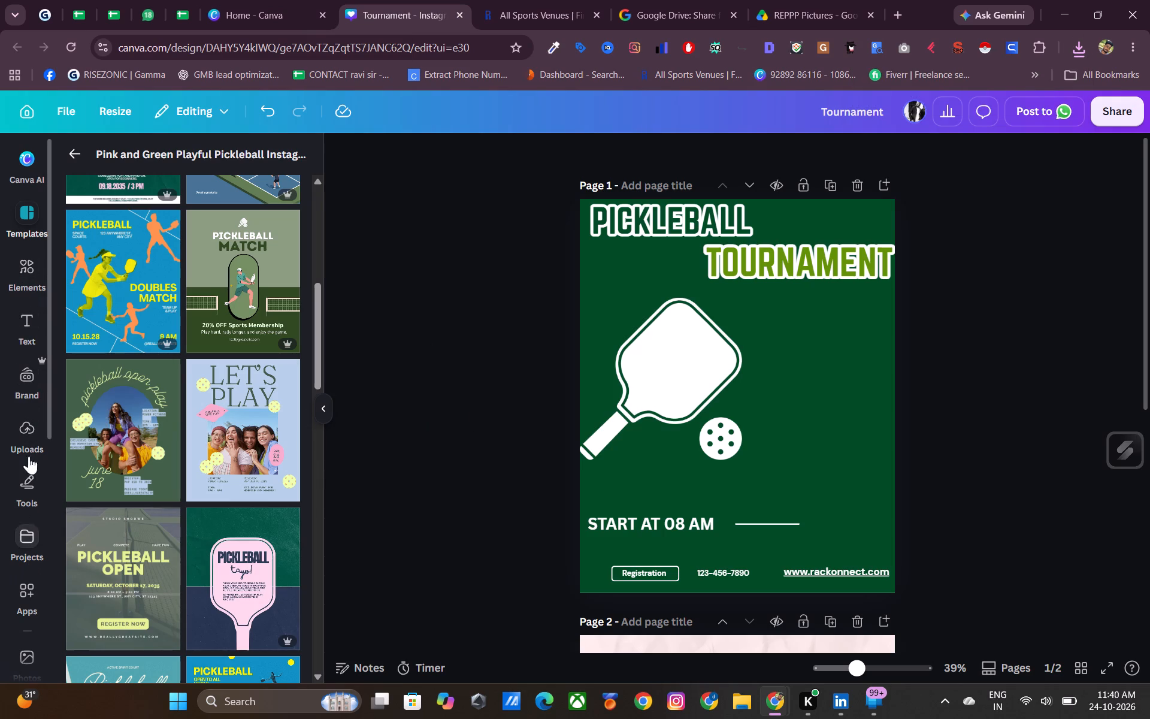
left_click(22, 436)
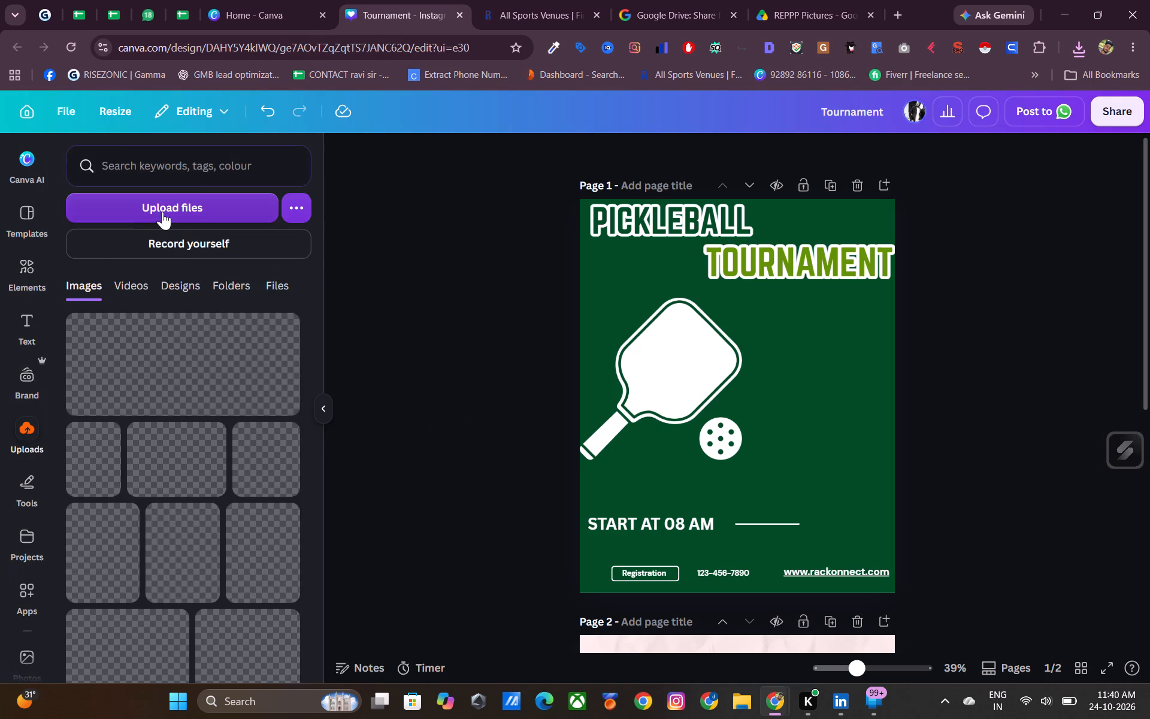
left_click(158, 207)
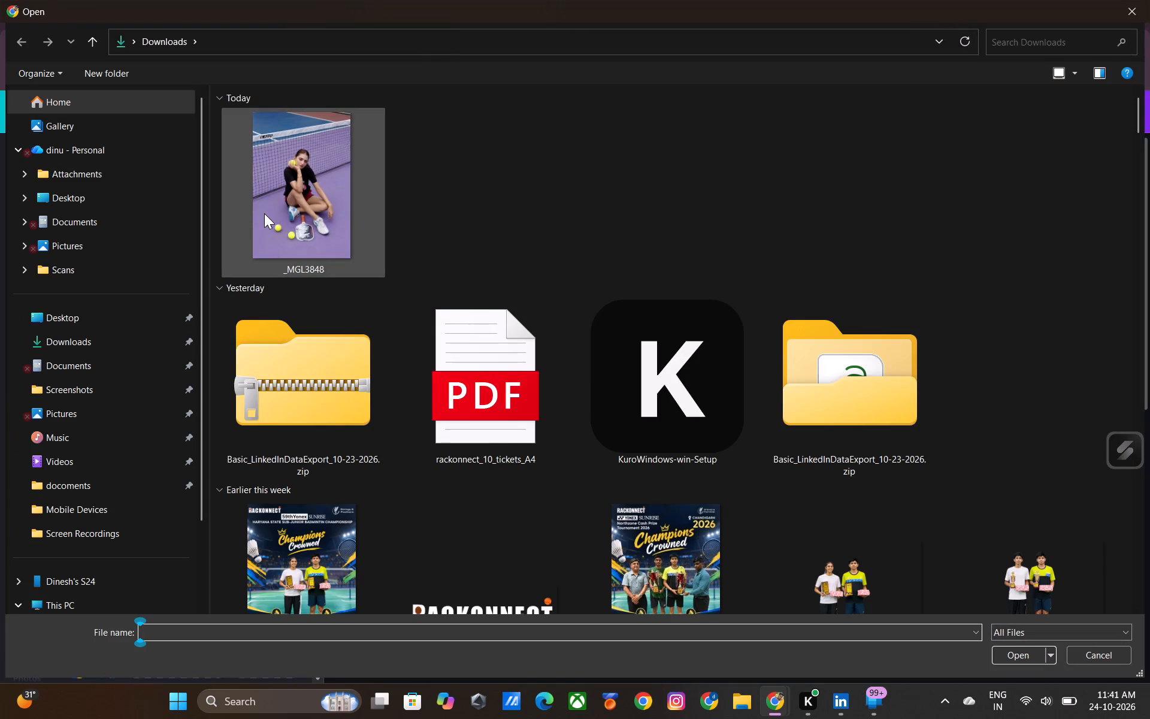
left_click(270, 213)
left_click(1017, 652)
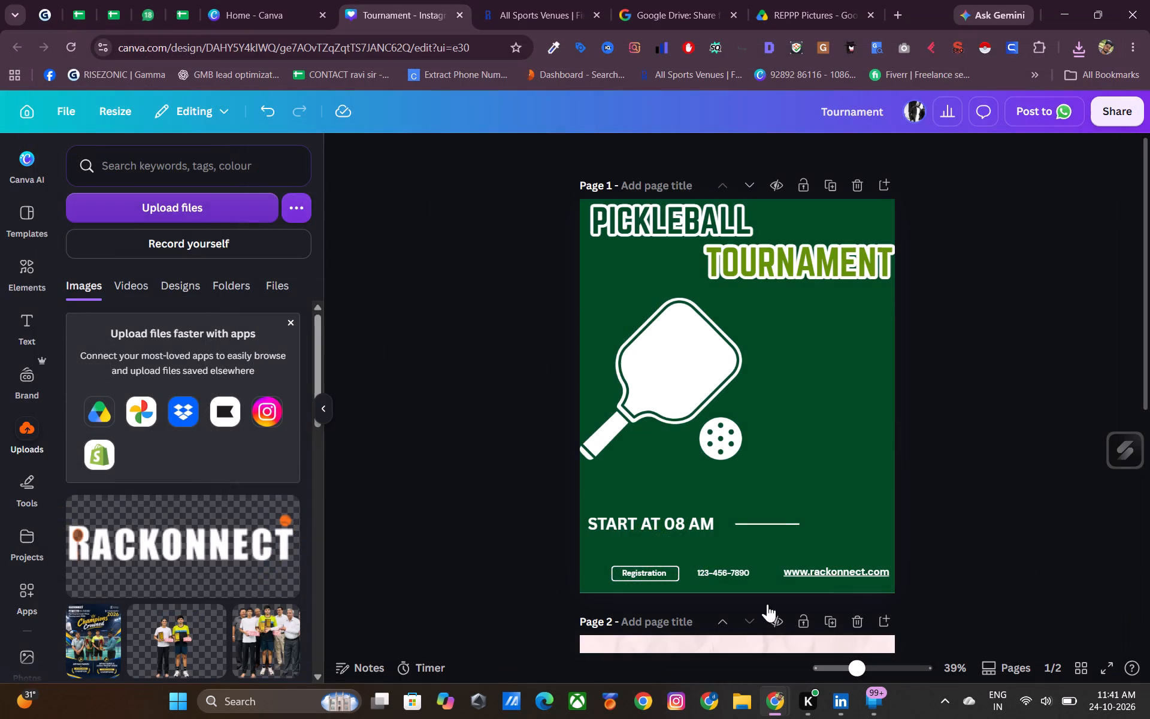
left_click_drag(1146, 313, 1149, 437)
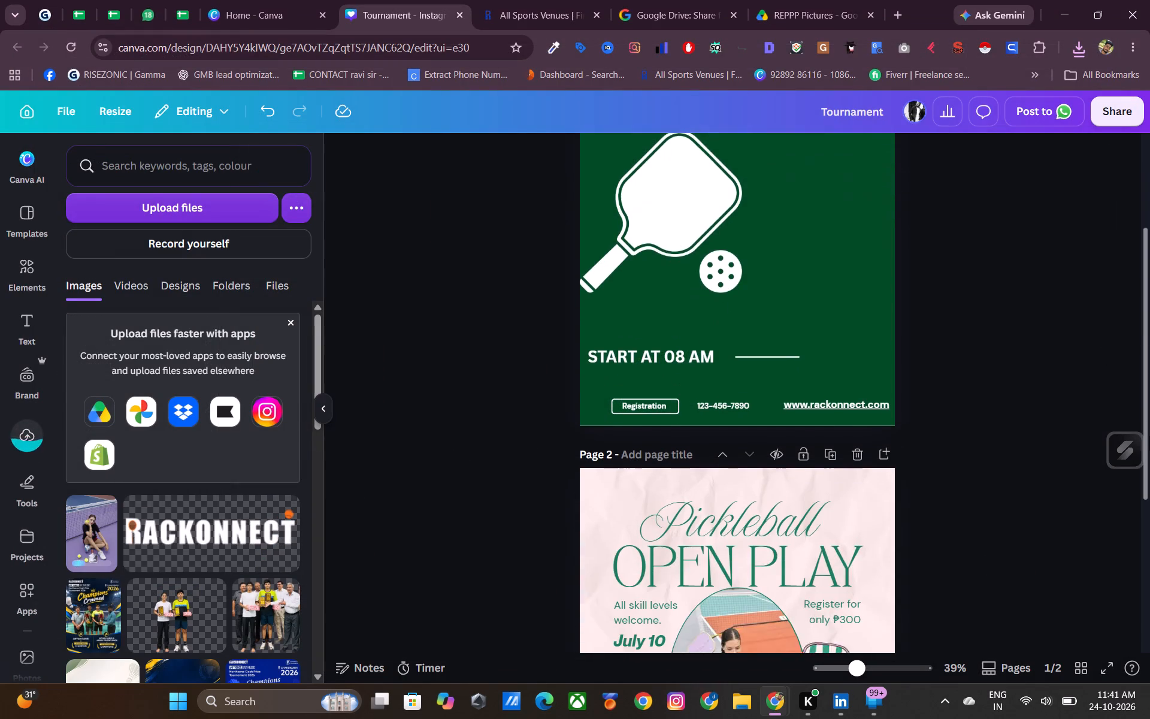
left_click_drag(1149, 437, 1149, 618)
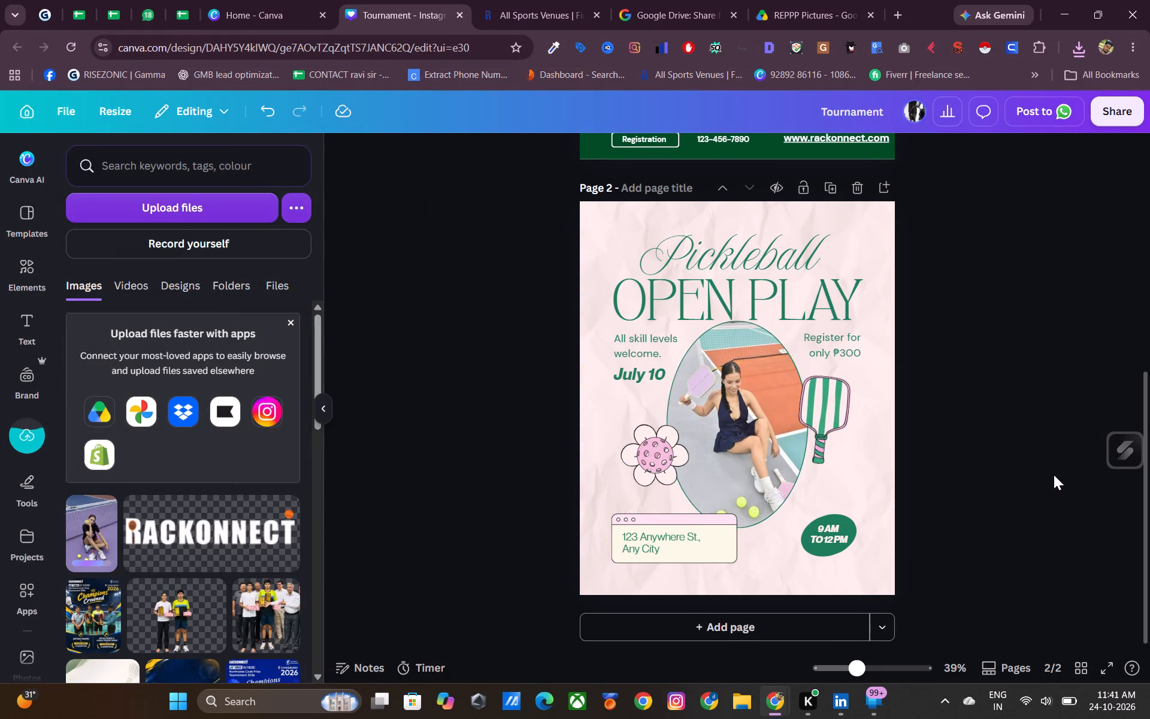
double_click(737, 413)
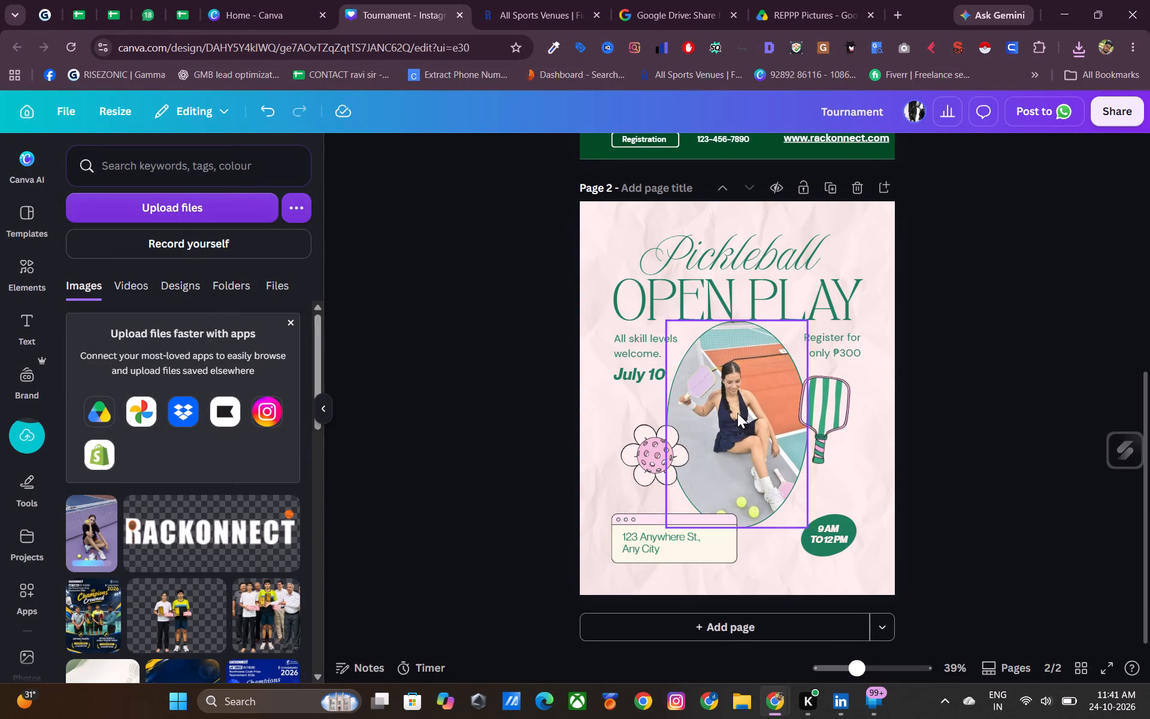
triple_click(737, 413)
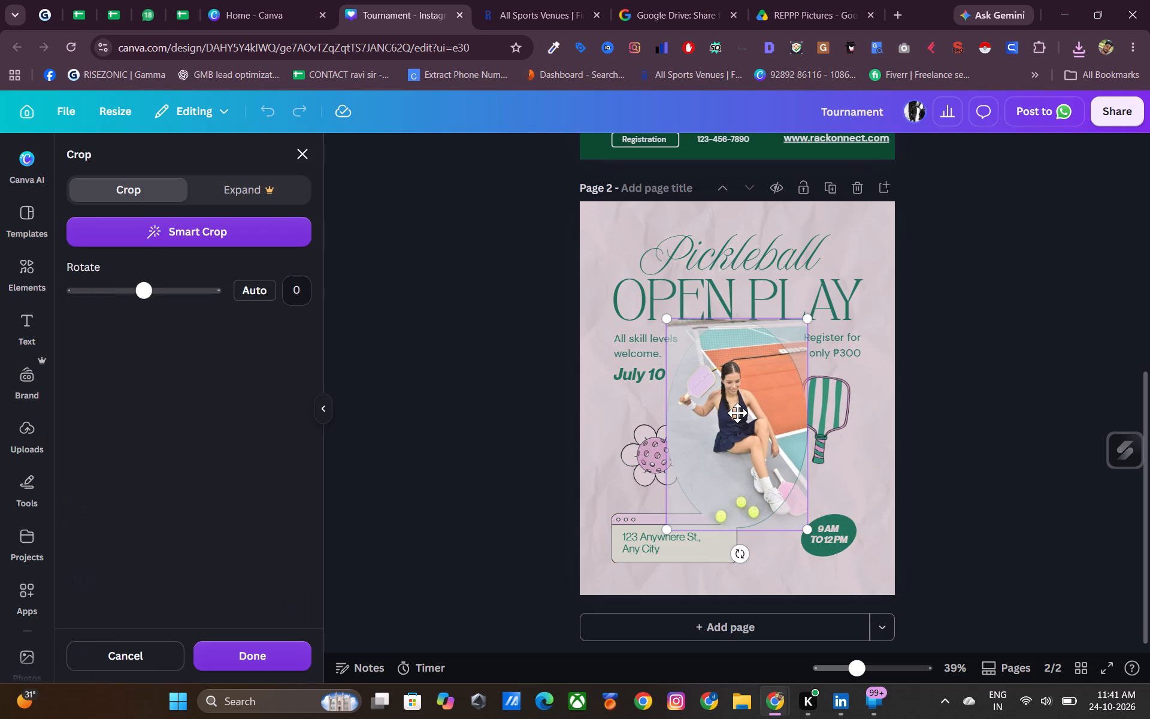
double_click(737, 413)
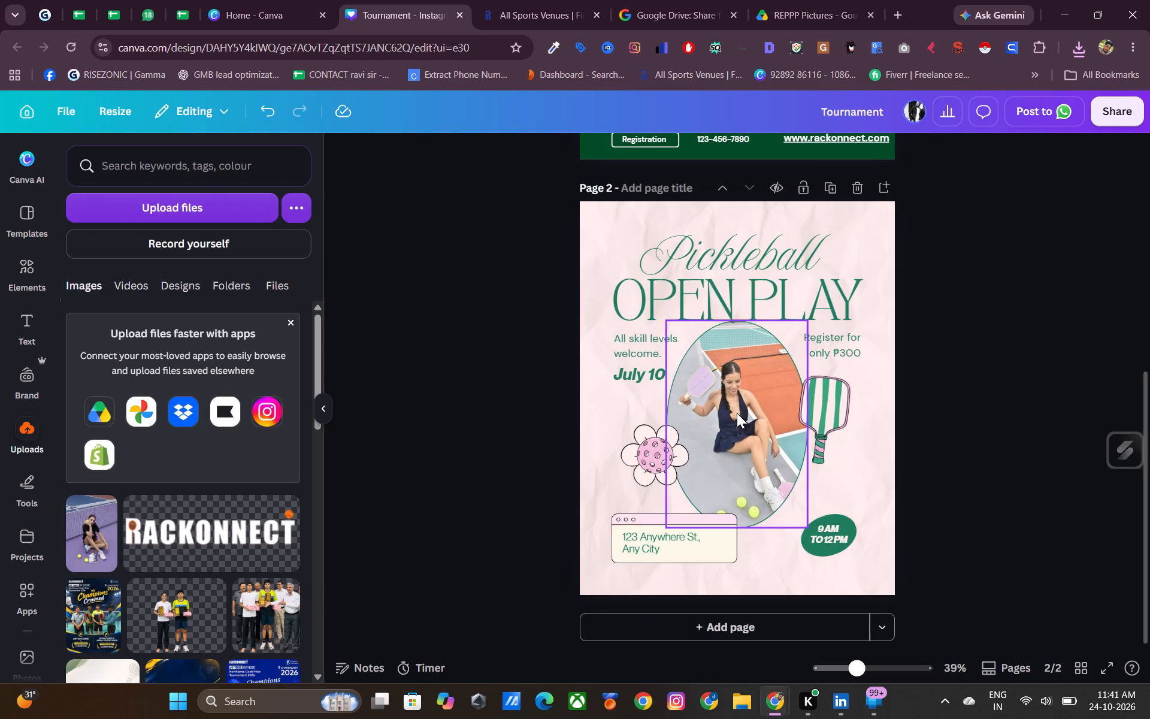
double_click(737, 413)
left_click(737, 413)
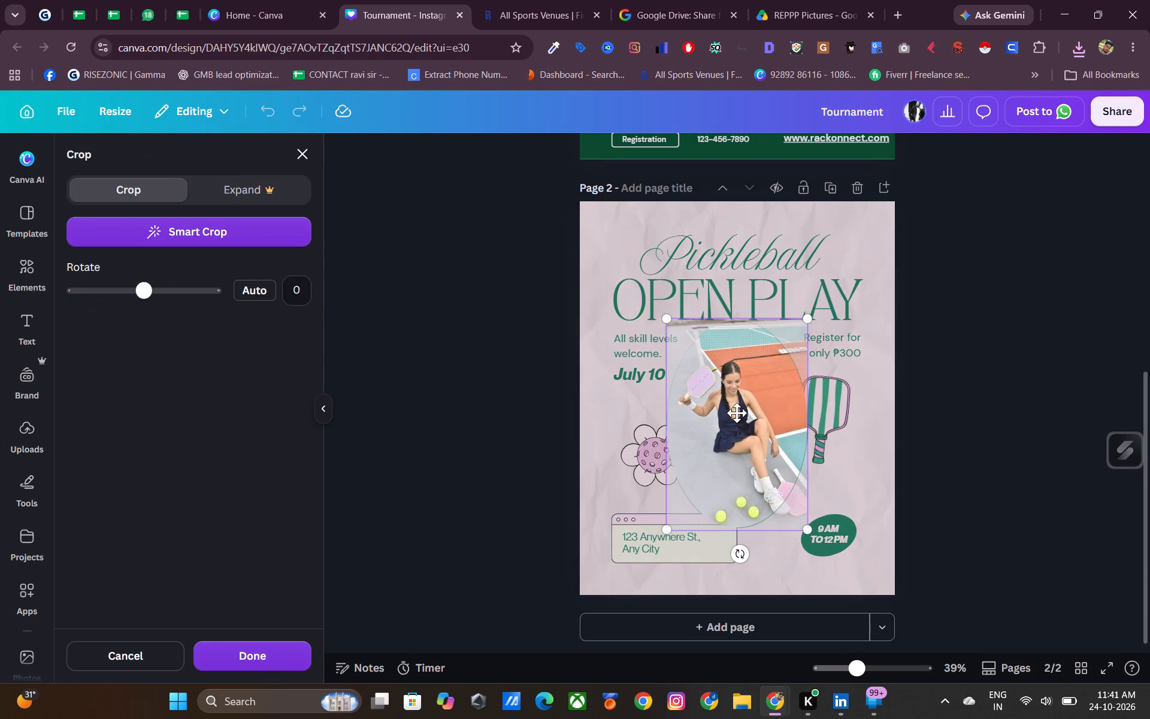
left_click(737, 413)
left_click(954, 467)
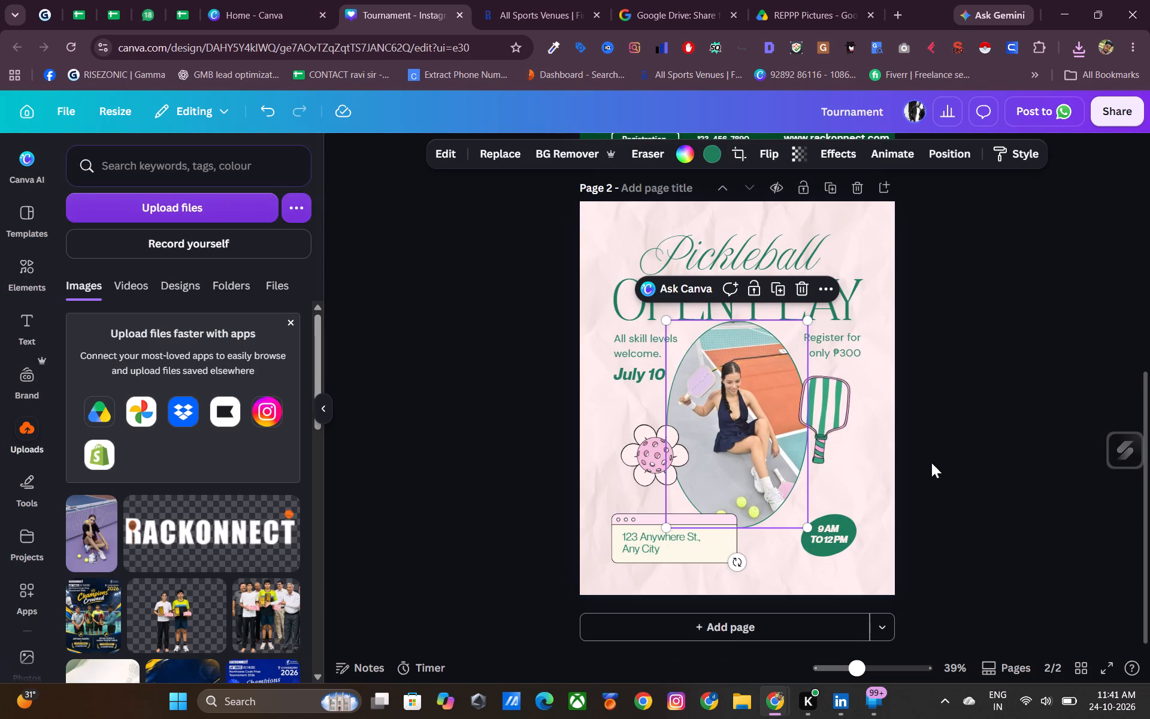
Replace the photo in page 2's oval frame with the uploaded picture of the seated player in a black T-shirt.
left_click_drag(88, 541, 530, 481)
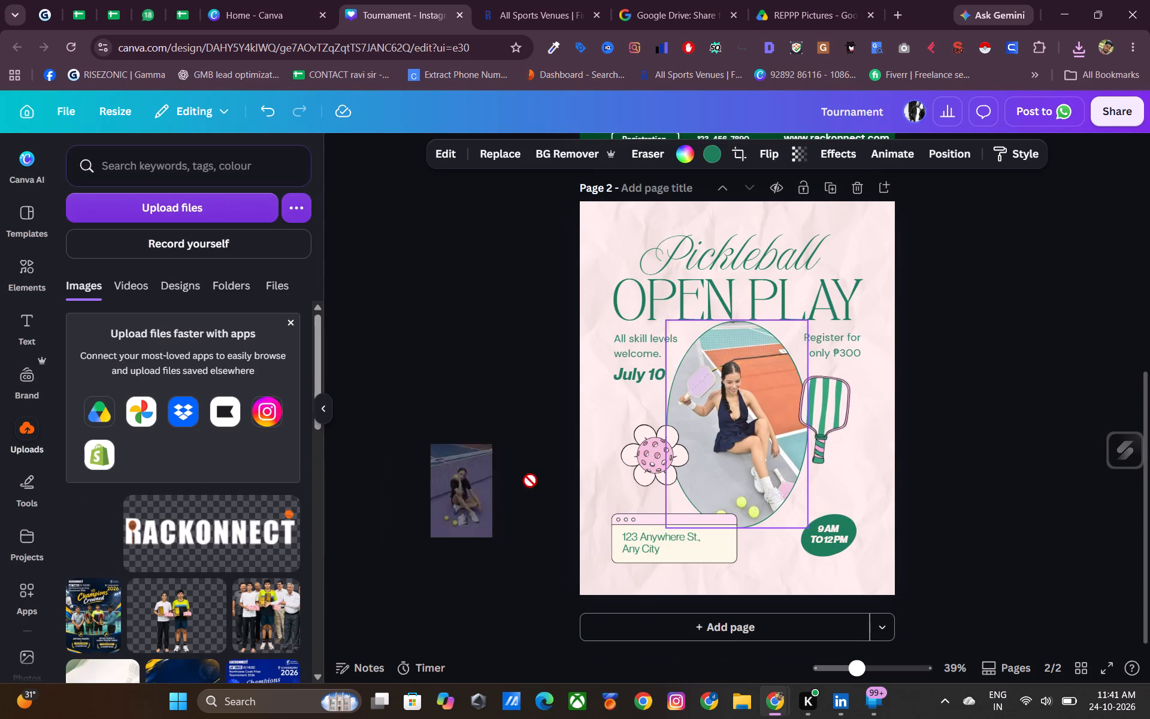
left_click_drag(530, 481, 698, 400)
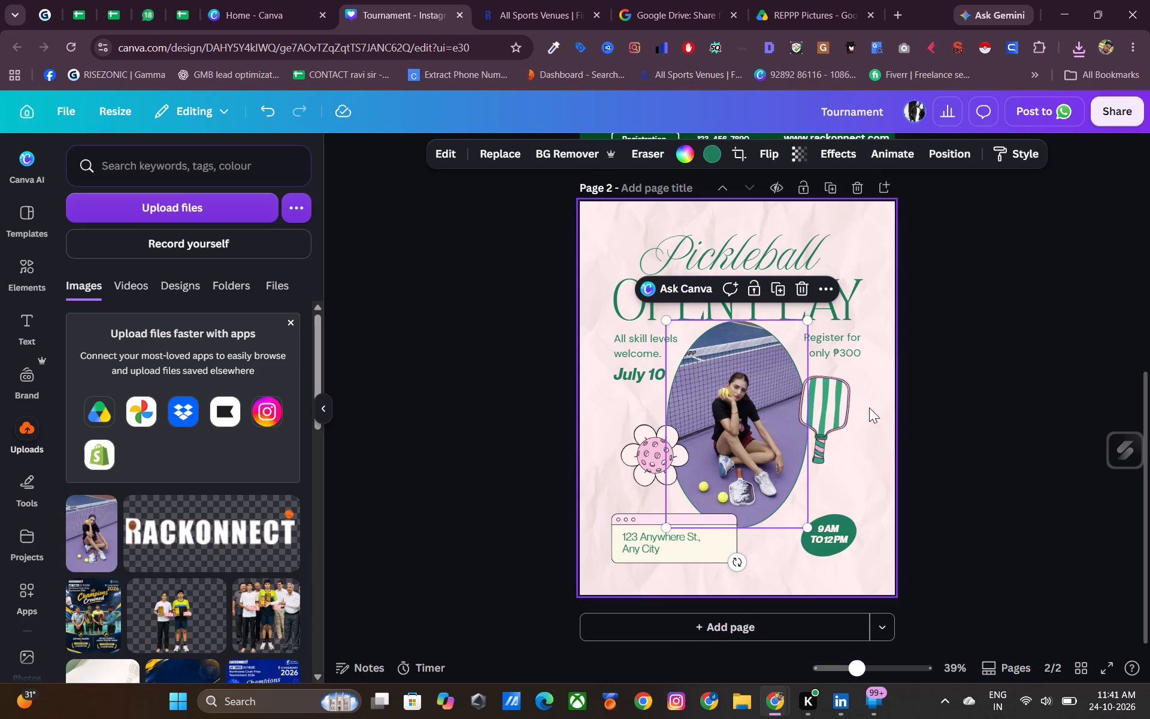
left_click(927, 418)
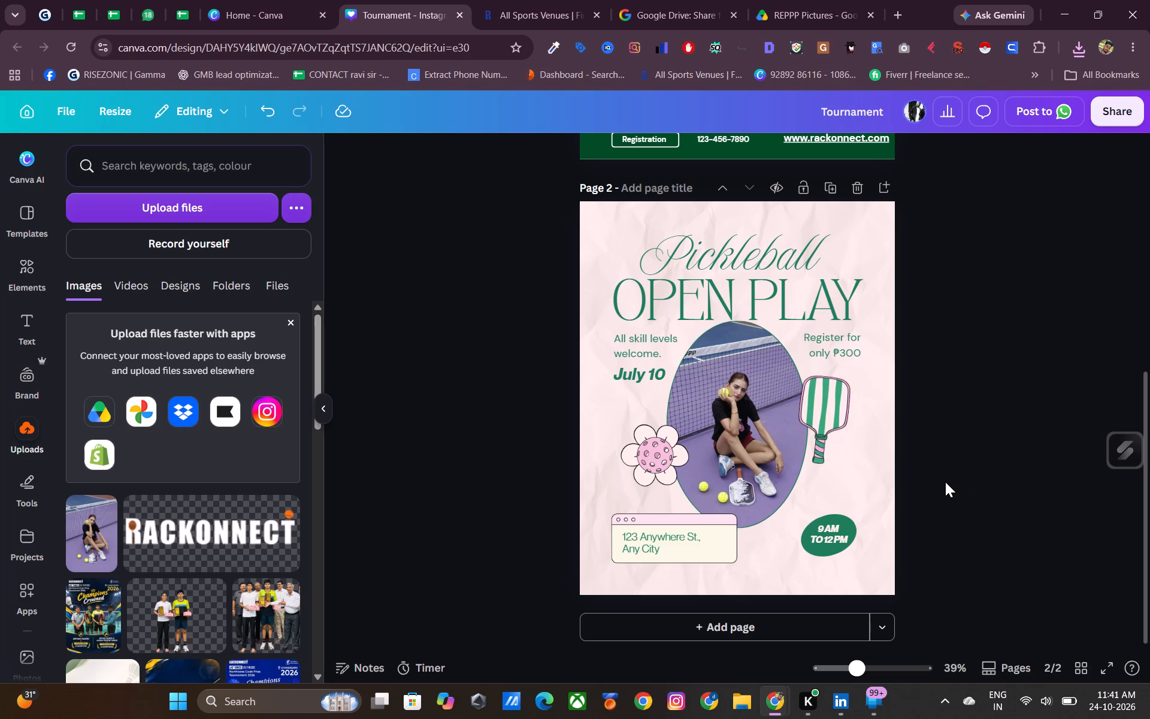
Delete the peso sign before 300 in page 2's registration text.
double_click(833, 355)
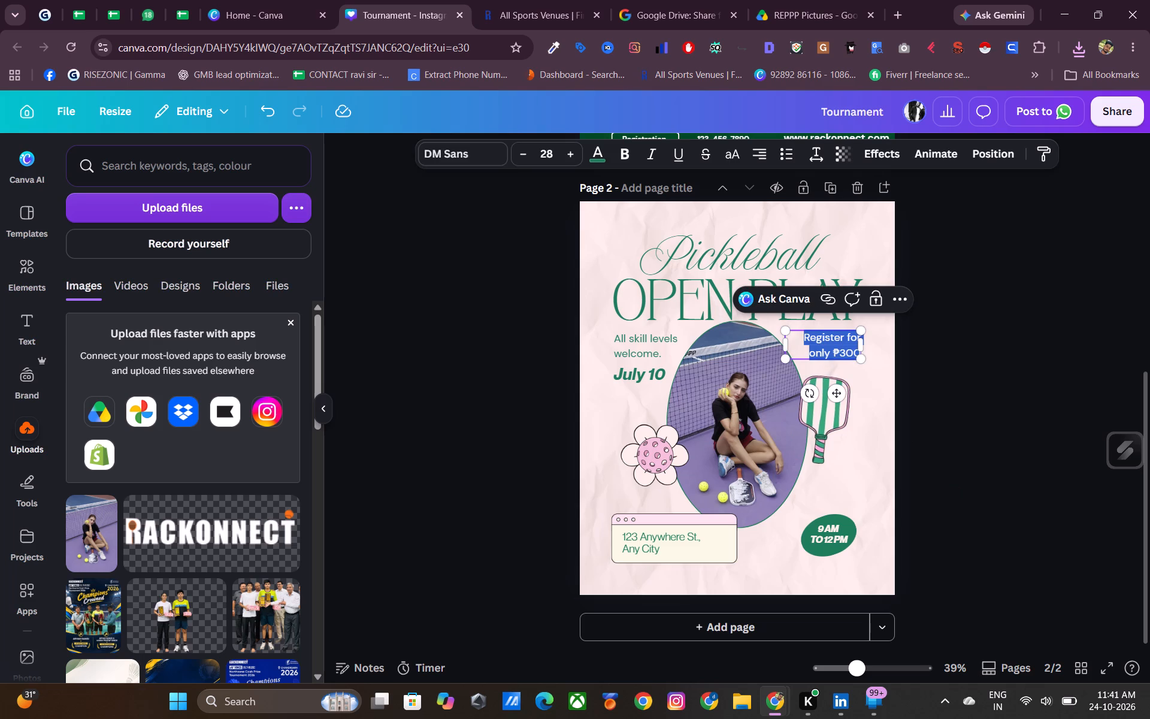
left_click(837, 357)
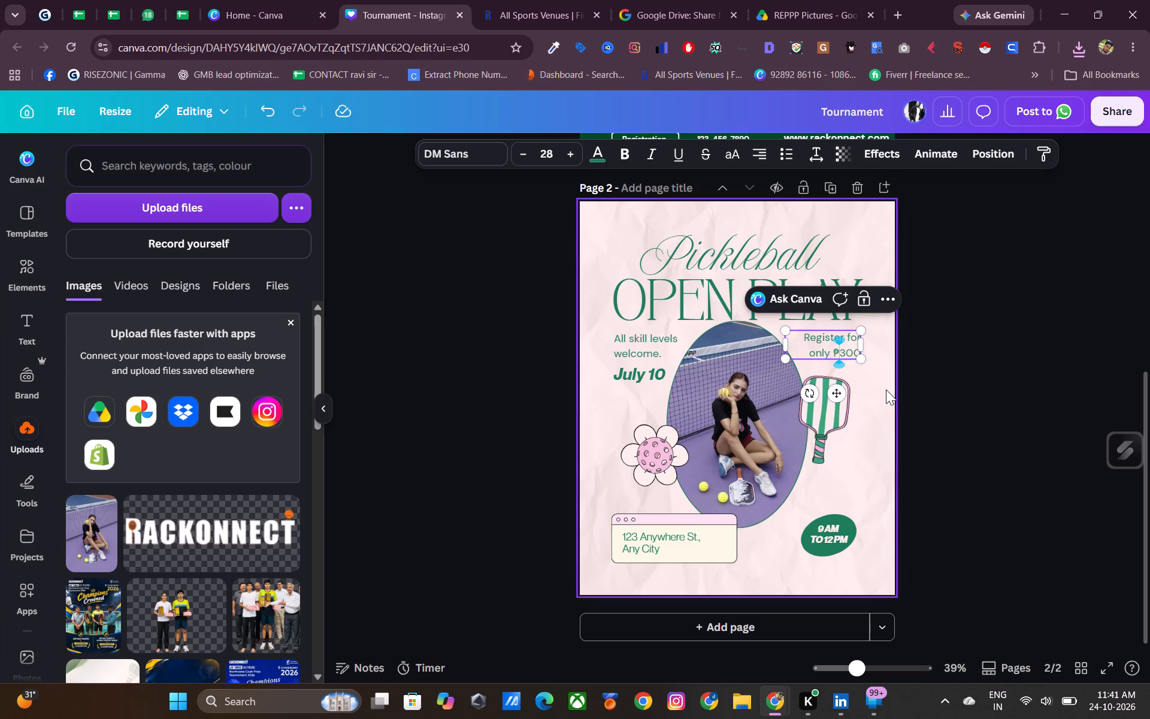
key("BackSpace")
key("Right")
key("Right")
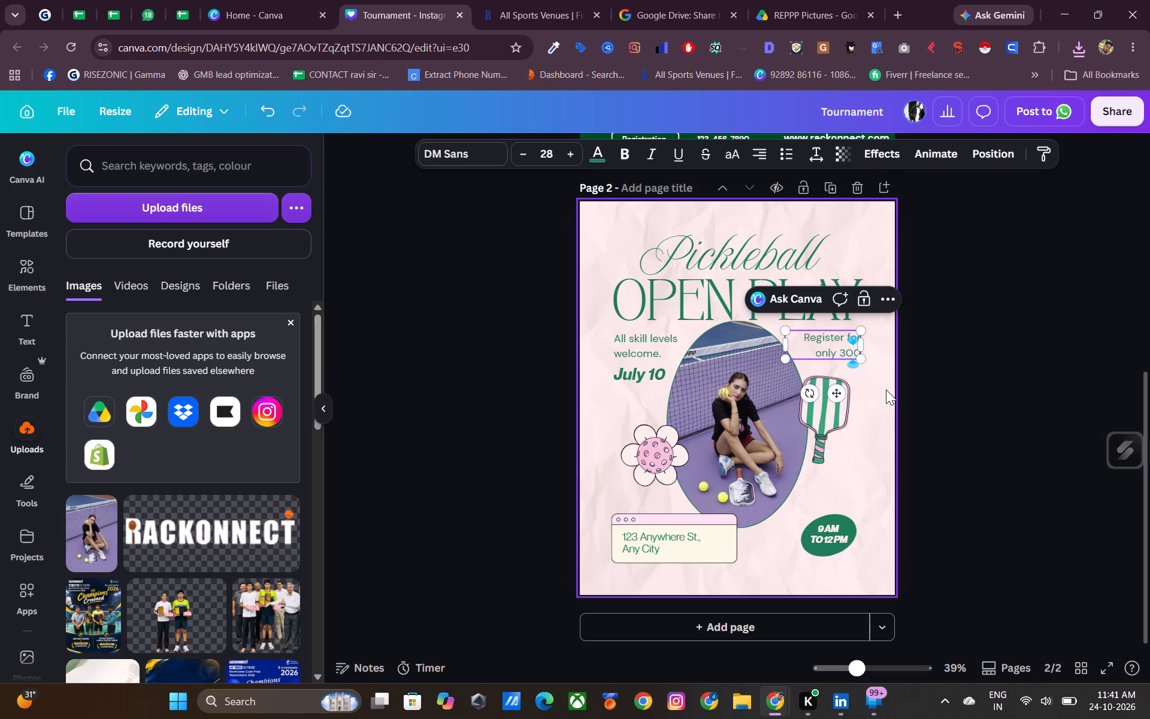
key("Left")
key("Left")
Open a blank browser tab, then on Rackonnect's All Venues page close the developer tools and examine the venue cards' hourly prices and locations.
left_click(896, 21)
left_click(495, 294)
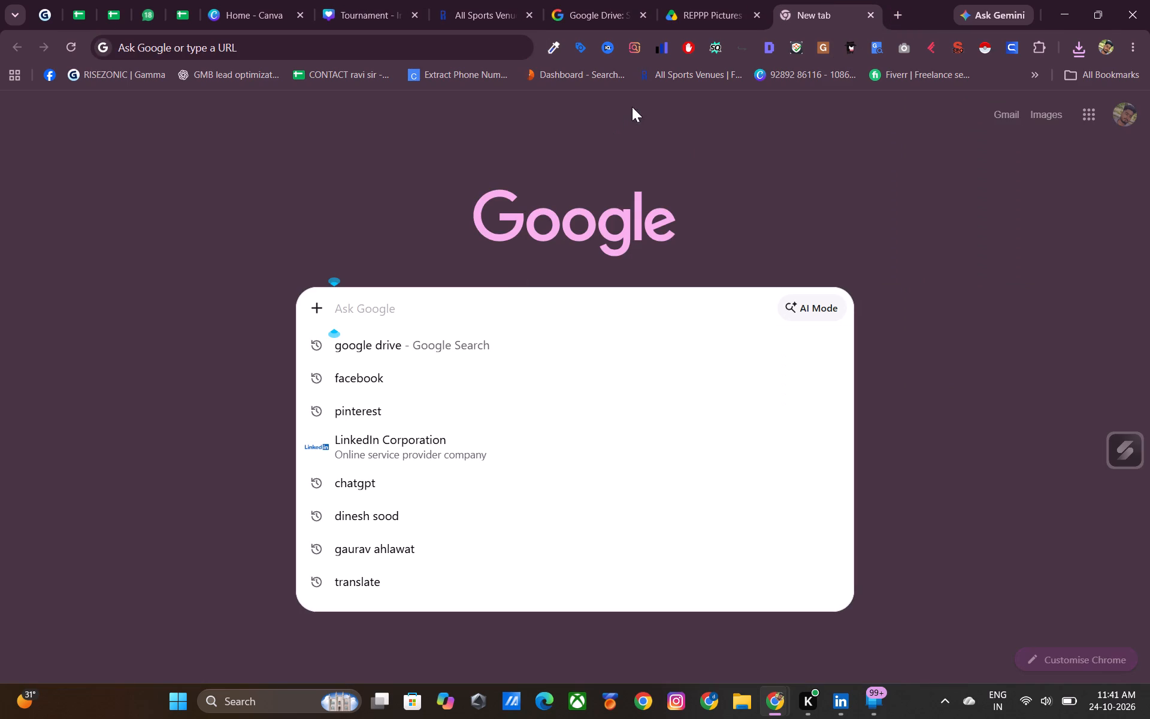
left_click(497, 19)
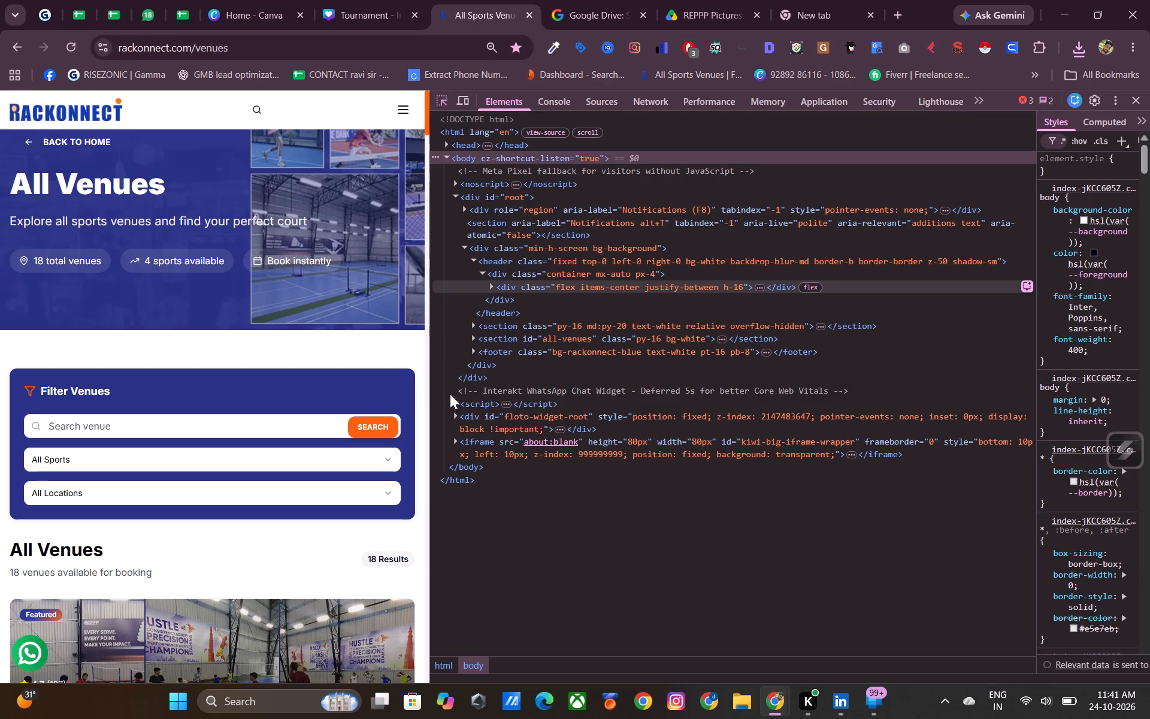
left_click(1149, 99)
left_click(1137, 103)
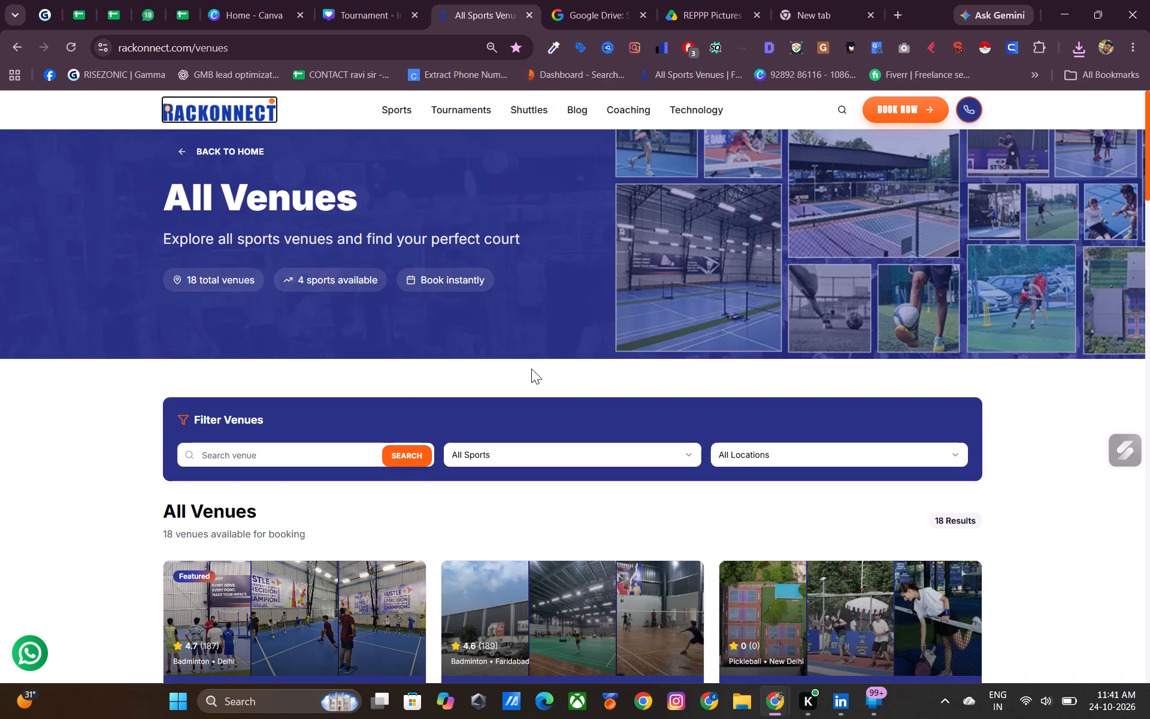
scroll(250, 496, "down", 3)
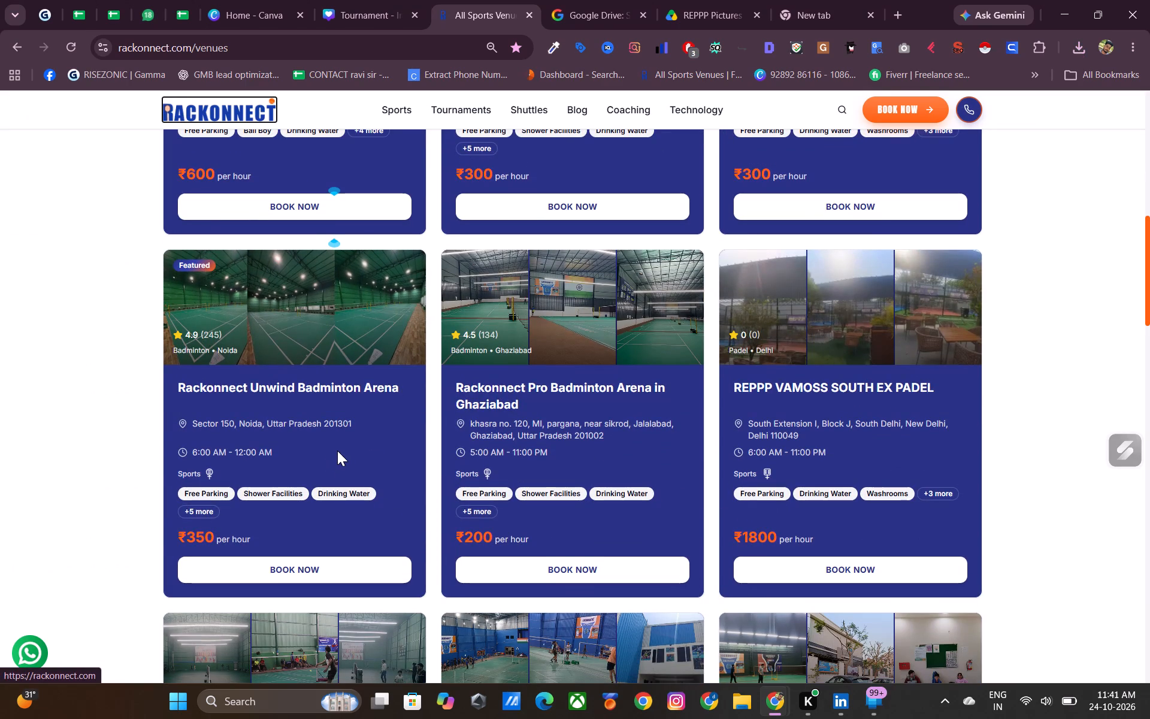
scroll(343, 451, "down", 3)
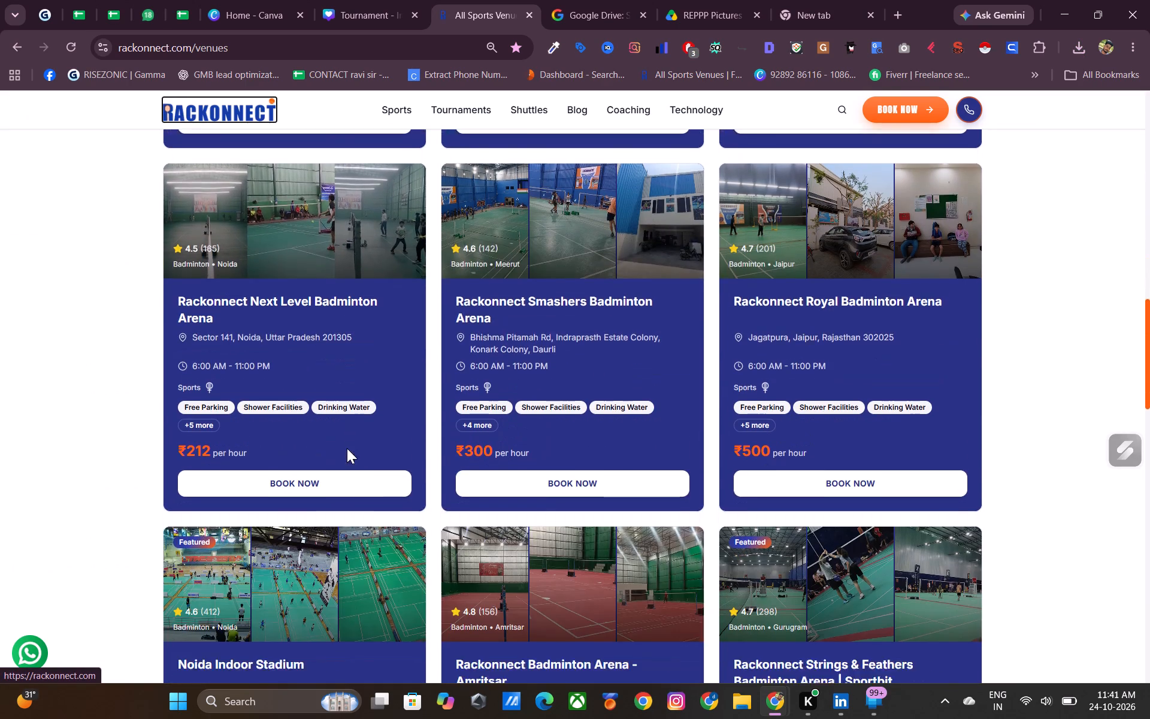
scroll(347, 448, "down", 2)
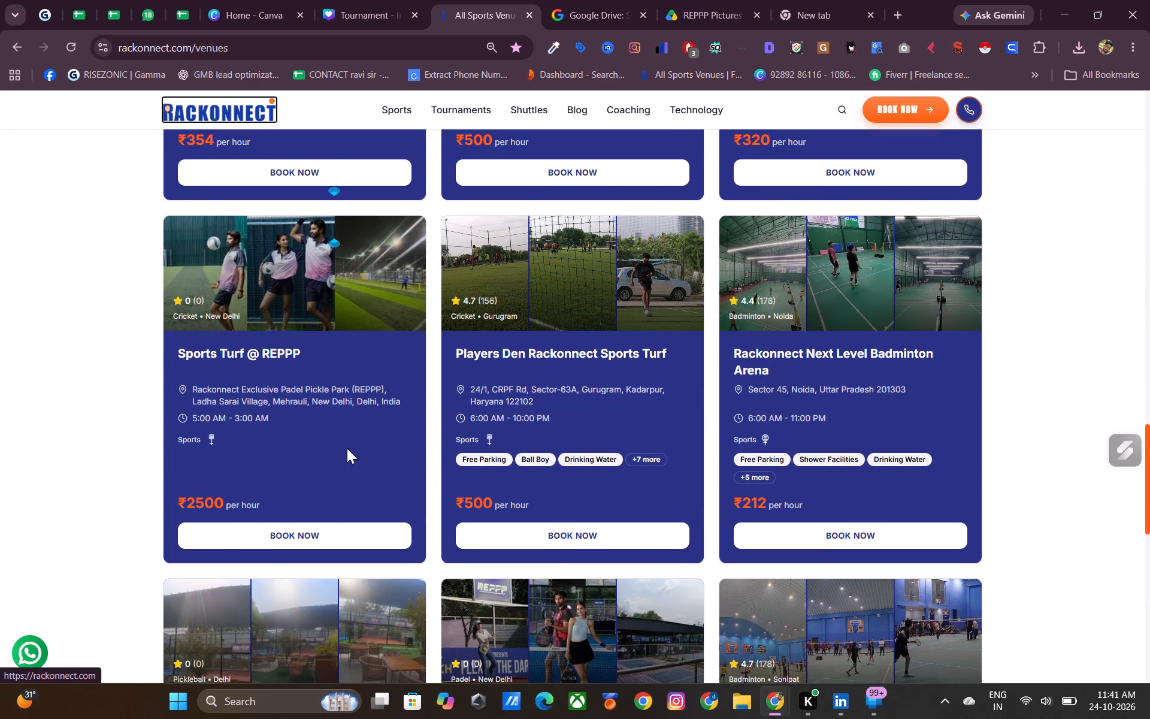
scroll(347, 448, "down", 1)
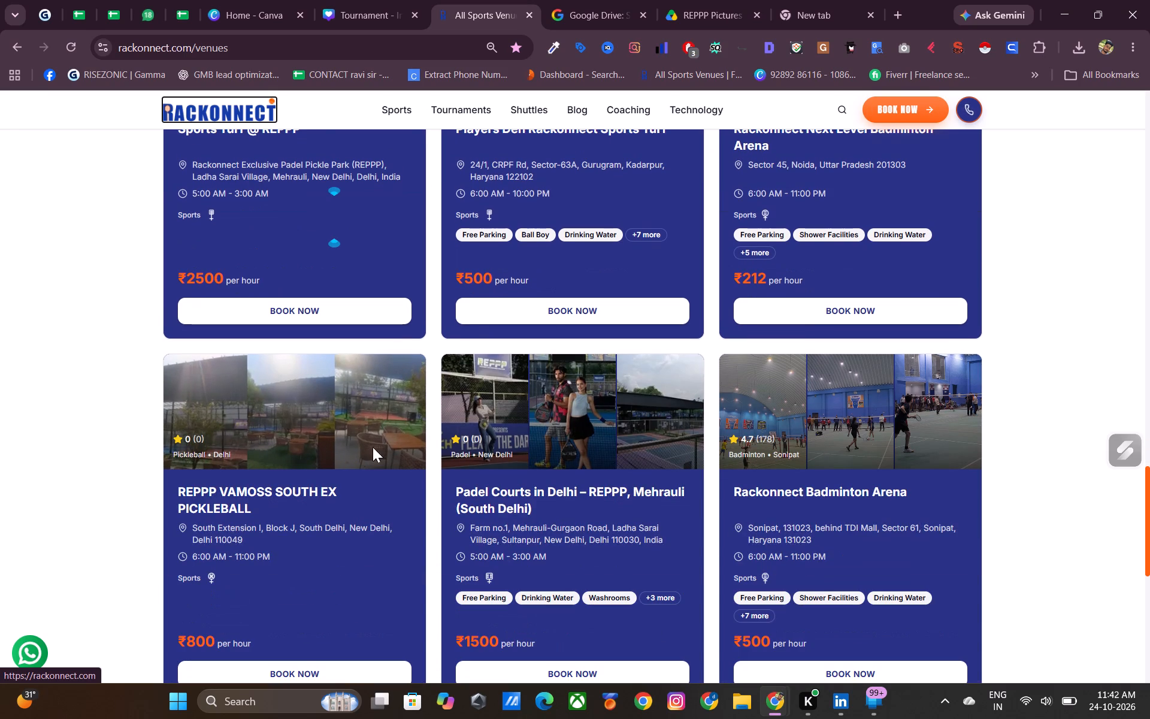
scroll(615, 448, "down", 1)
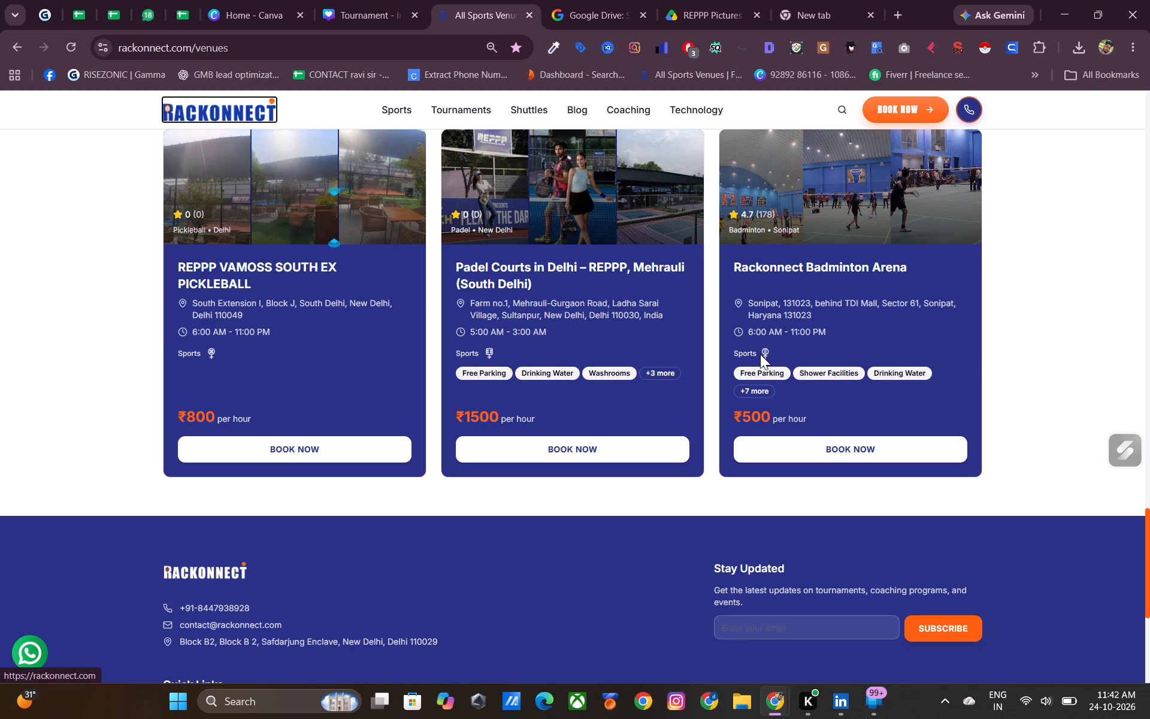
scroll(743, 355, "up", 1)
scroll(693, 415, "up", 1)
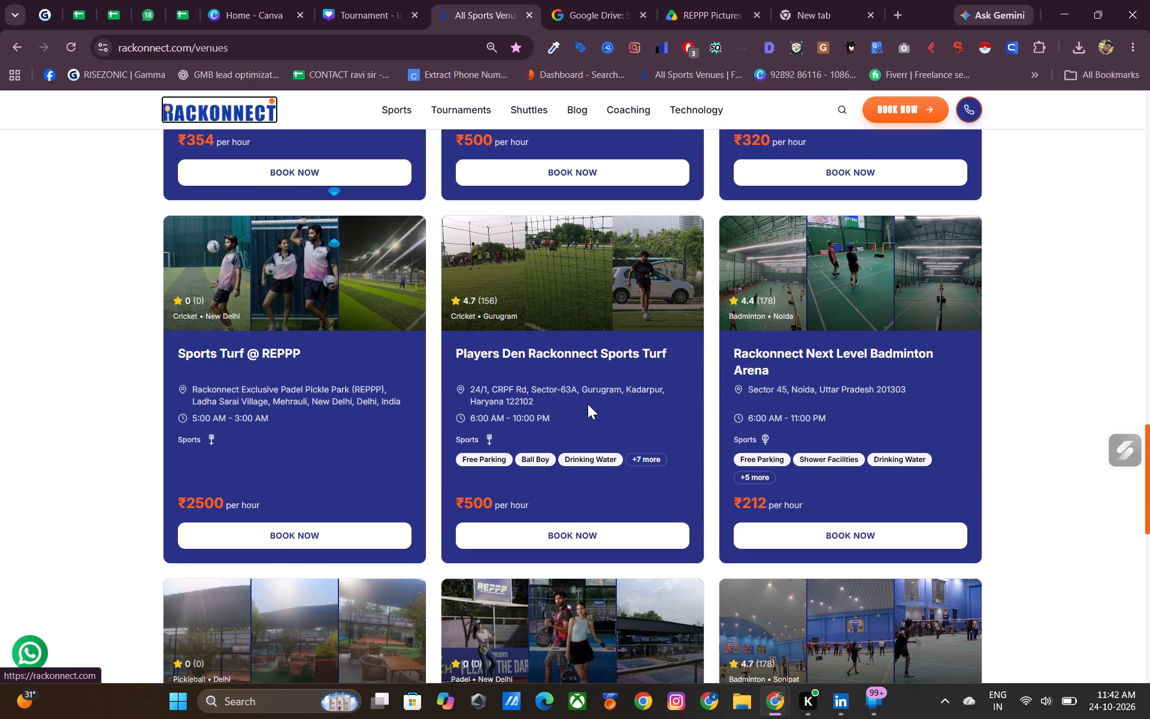
scroll(625, 414, "up", 1)
scroll(625, 414, "down", 3)
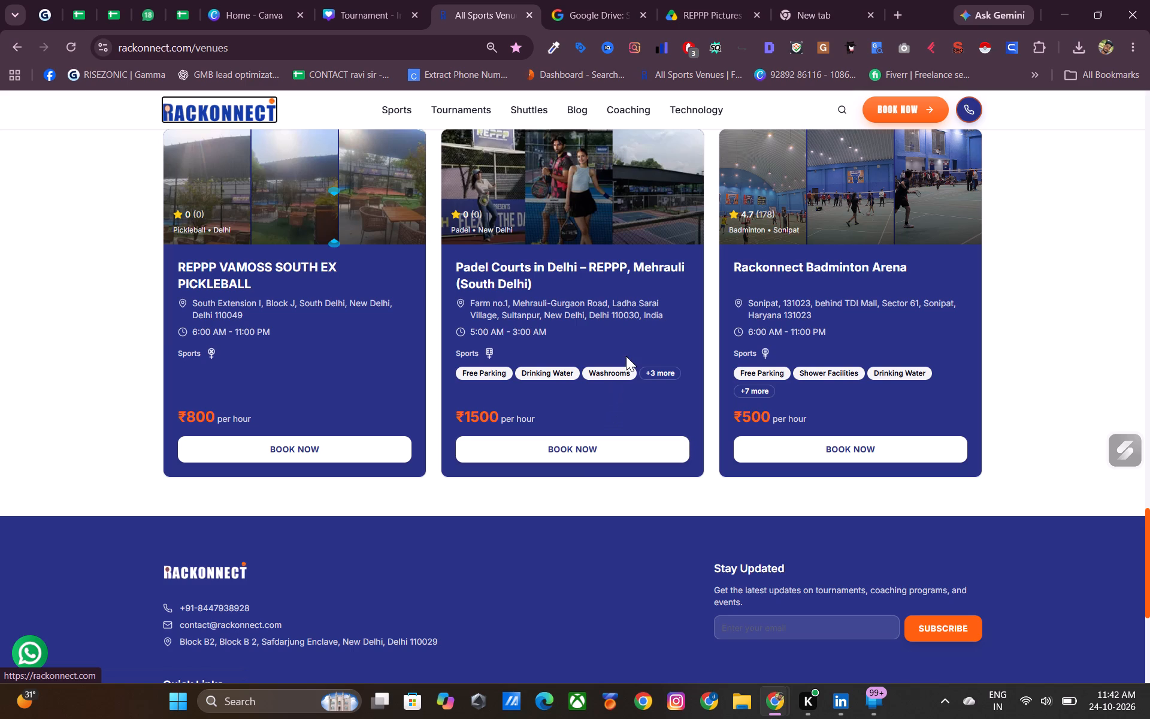
scroll(534, 313, "up", 1)
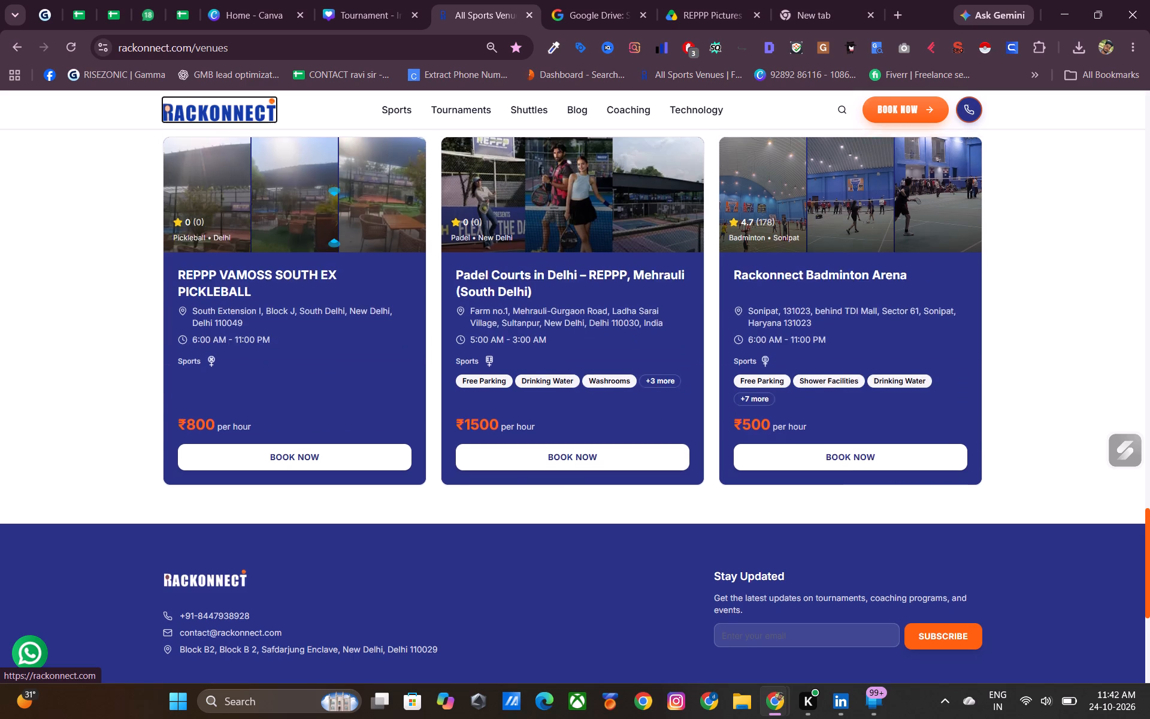
scroll(534, 313, "up", 2)
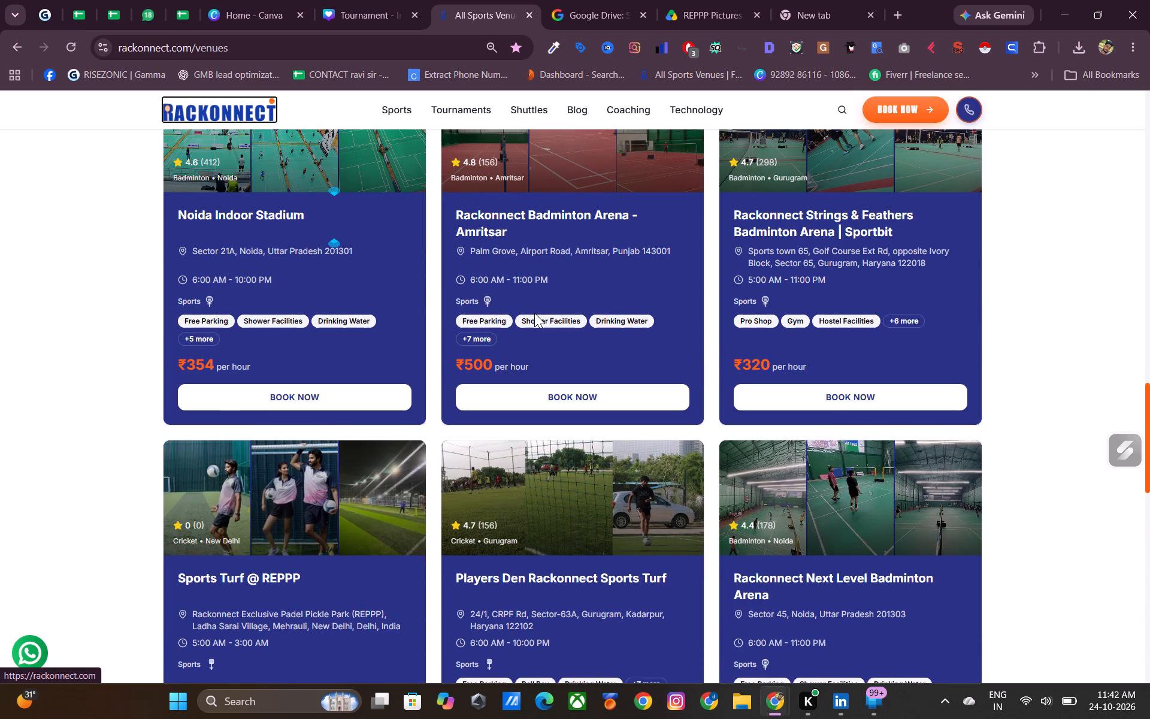
scroll(589, 271, "up", 1)
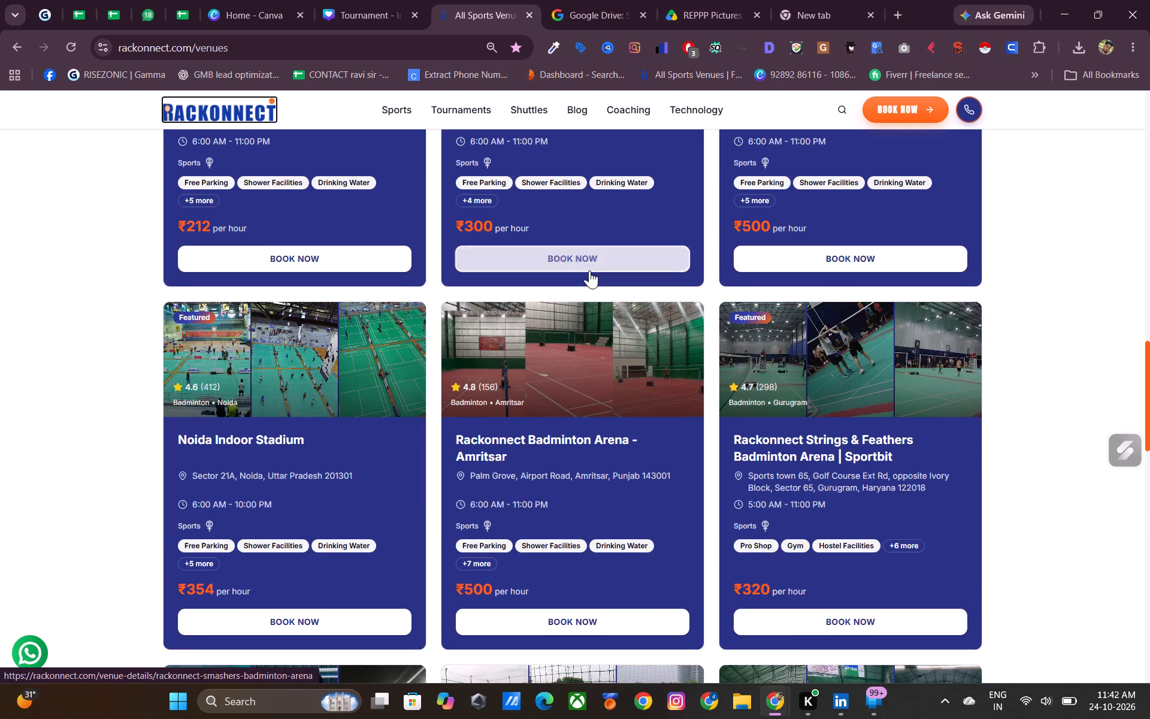
scroll(589, 270, "up", 2)
scroll(494, 288, "up", 2)
scroll(576, 279, "up", 2)
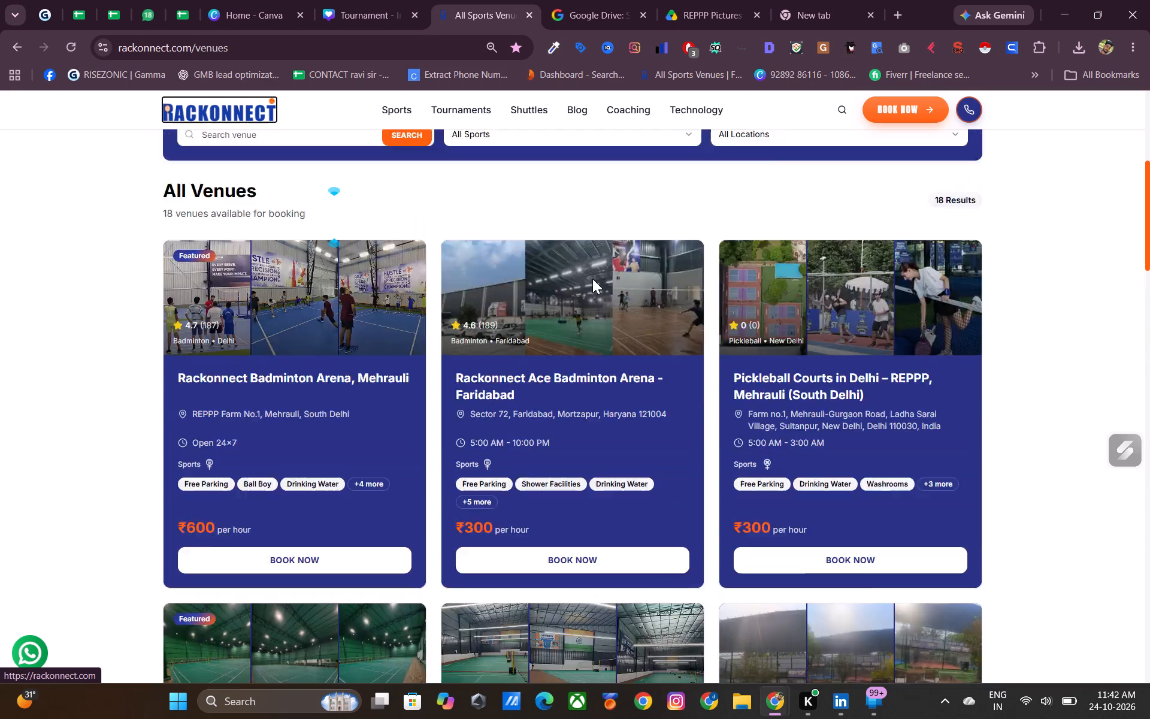
scroll(605, 289, "down", 2)
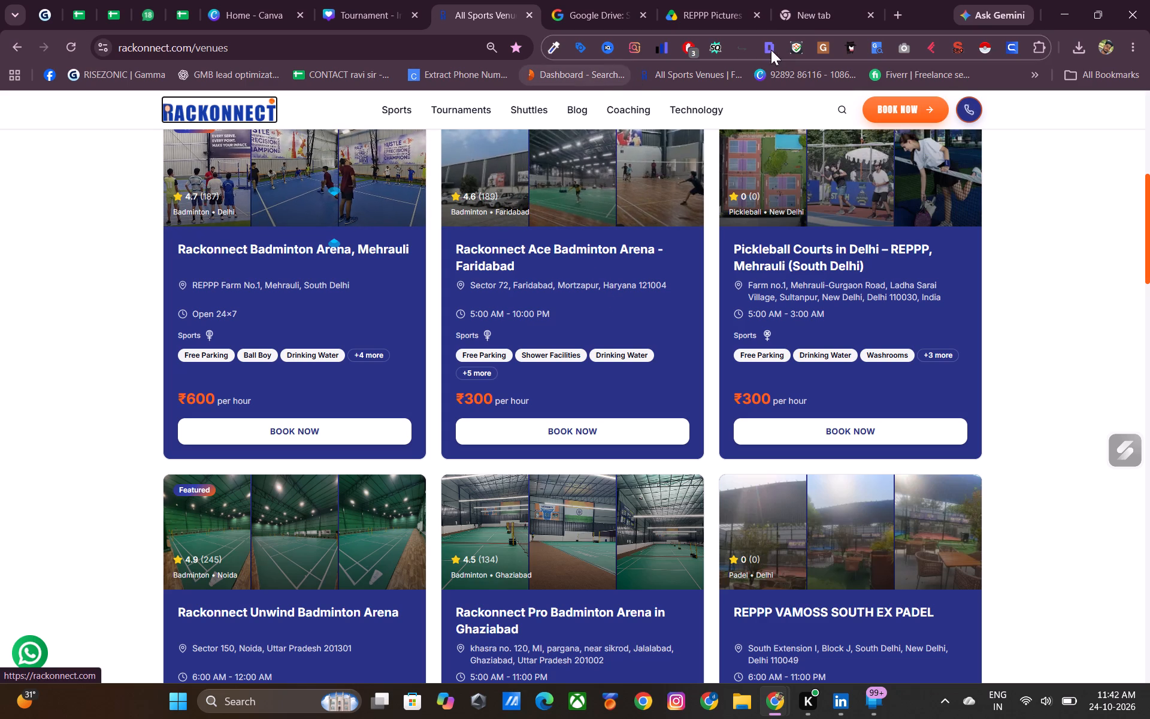
Switch back to the Canva Tournament design.
left_click(368, 17)
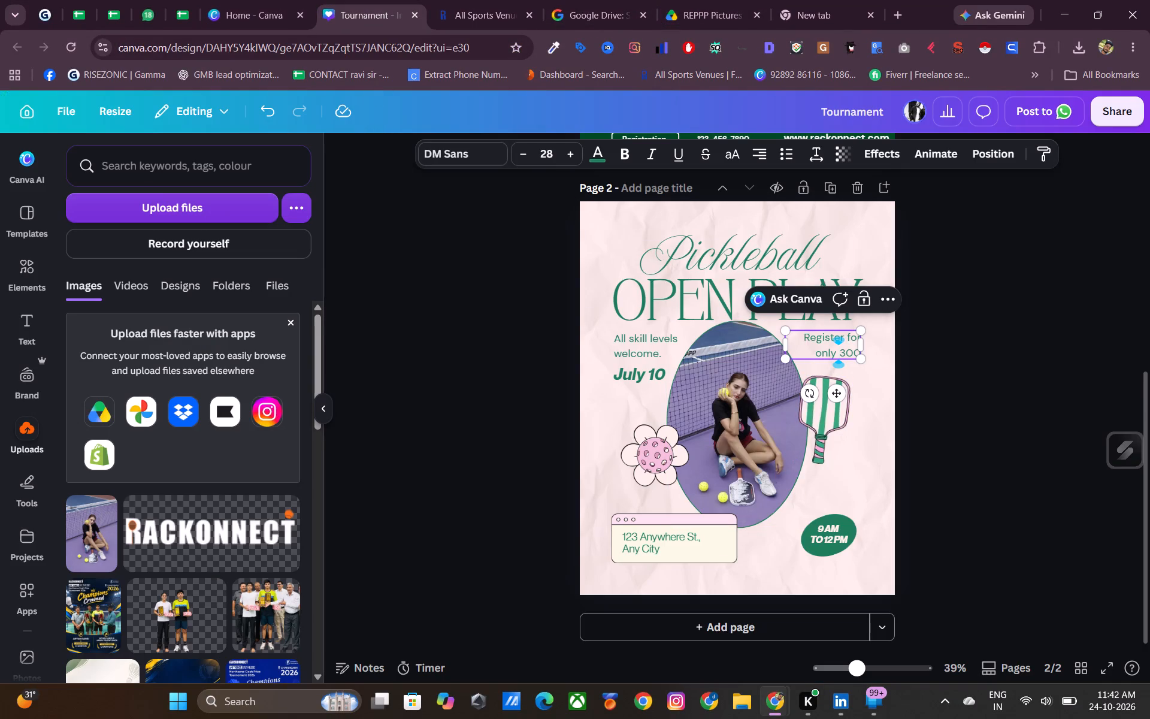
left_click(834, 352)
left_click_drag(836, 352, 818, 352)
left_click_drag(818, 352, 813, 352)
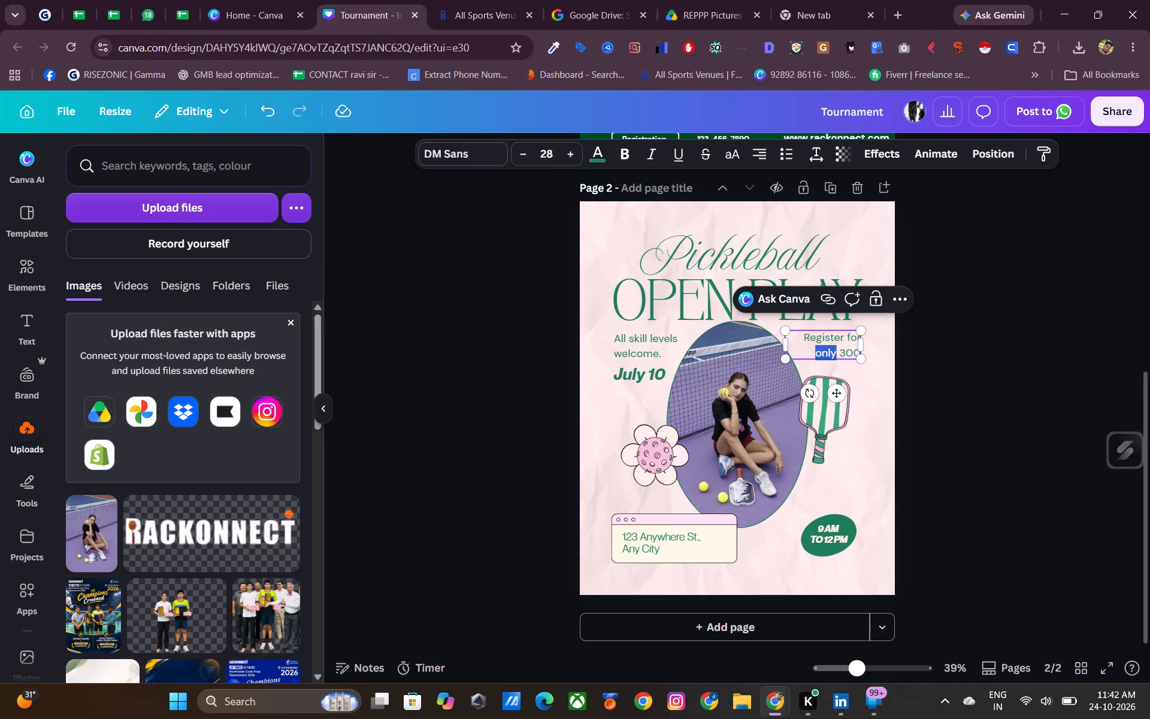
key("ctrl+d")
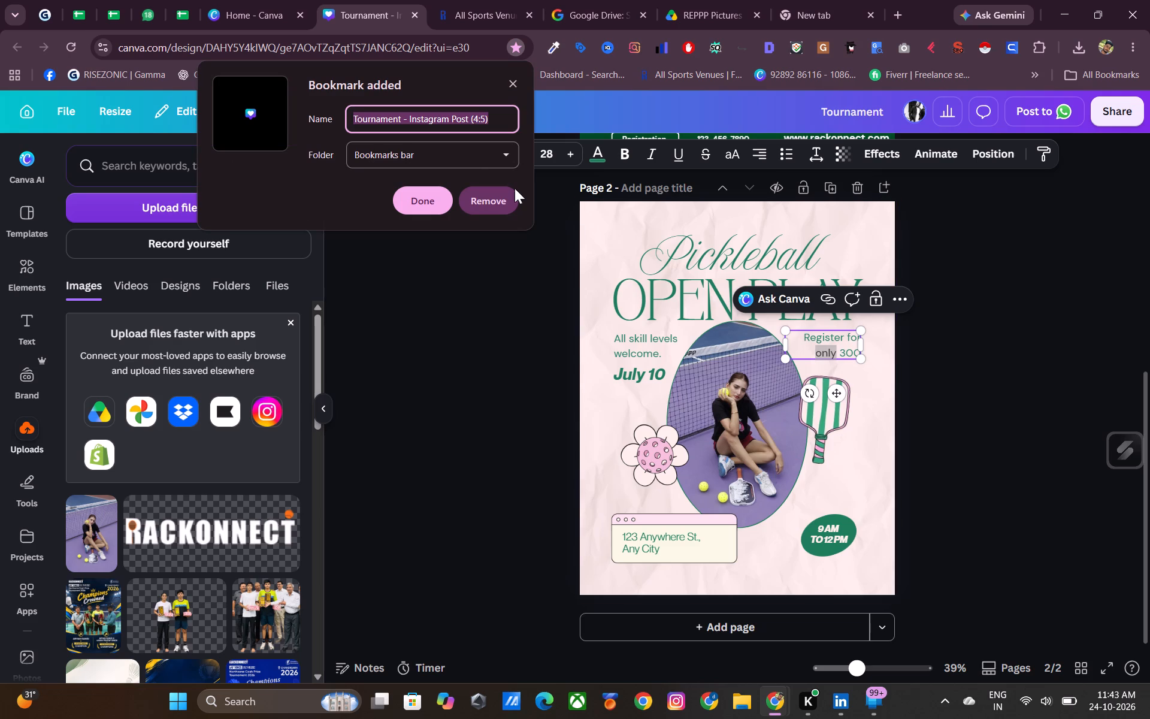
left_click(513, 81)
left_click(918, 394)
Add the word "per" after 300 in page 2's registration text.
double_click(842, 351)
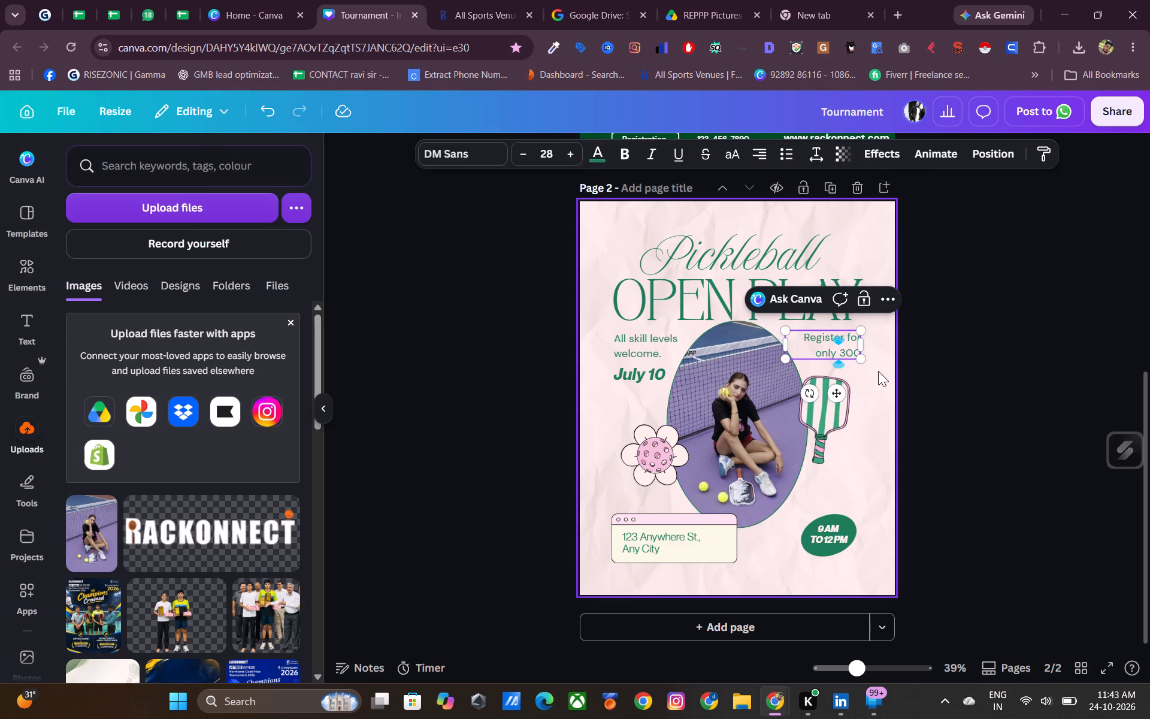
key("Right")
key("Right")
key("Right")
key("Right")
key("Right")
key("Right")
key("Right")
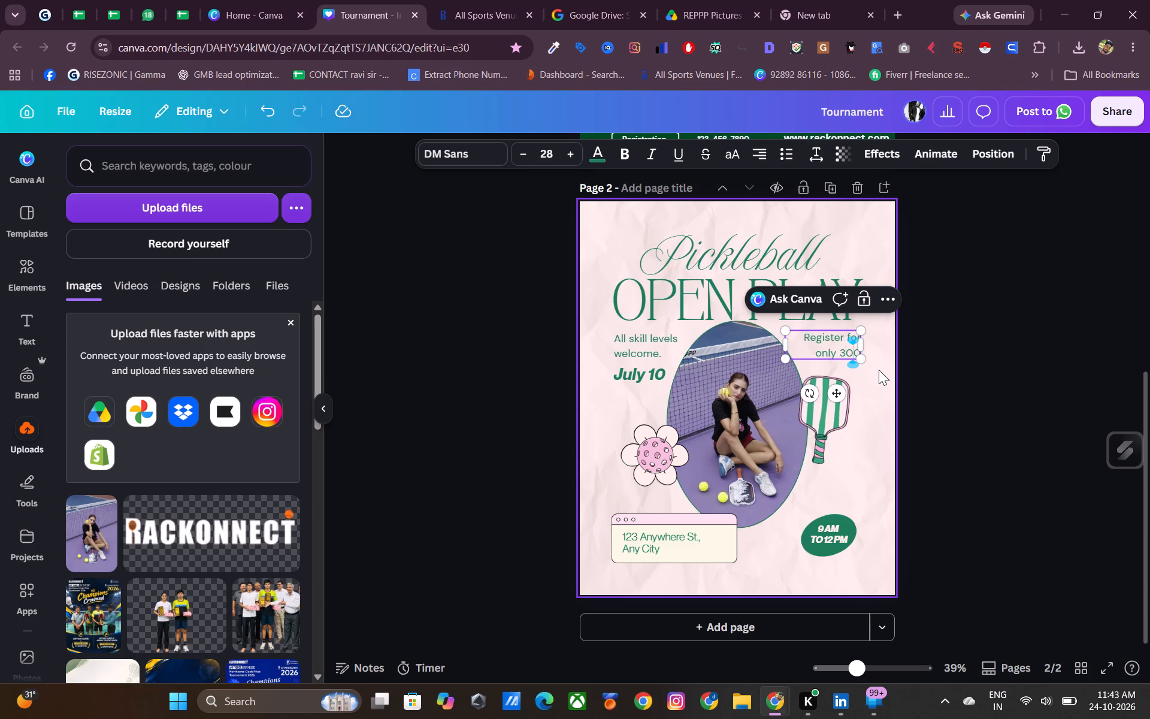
key("Left")
key("Right")
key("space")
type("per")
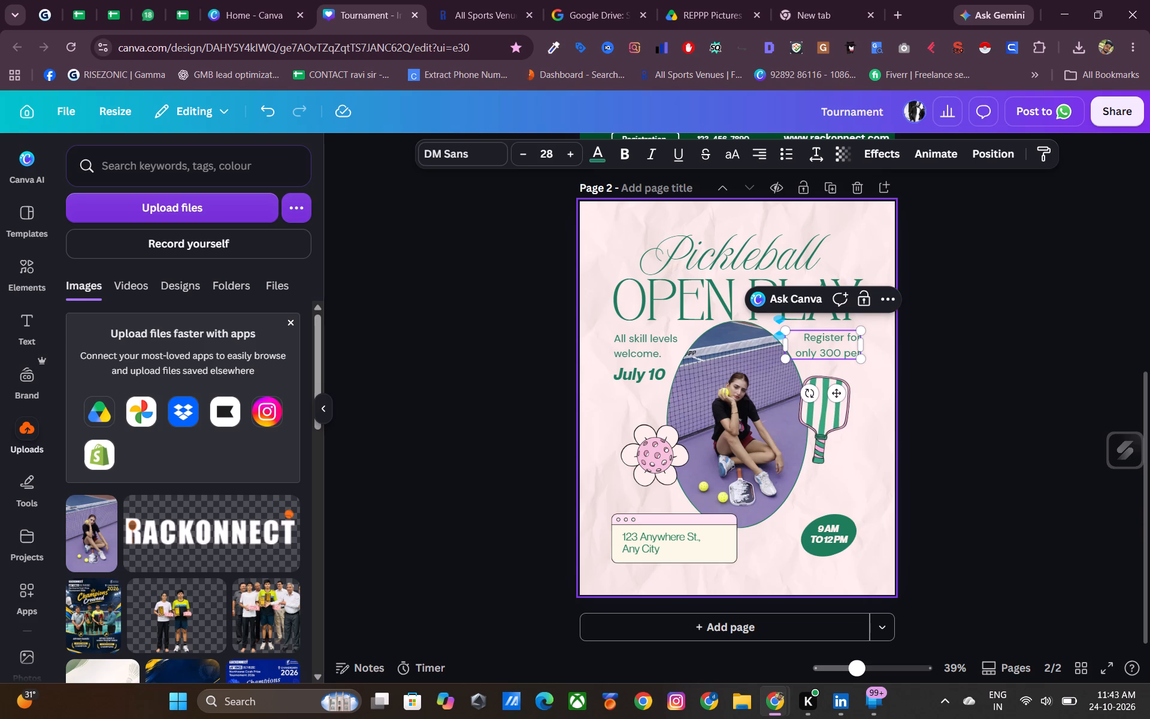
In the Canva Tournament design, add "hours" to the end of page 2's "Register for only 300 per" text.
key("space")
type("hours")
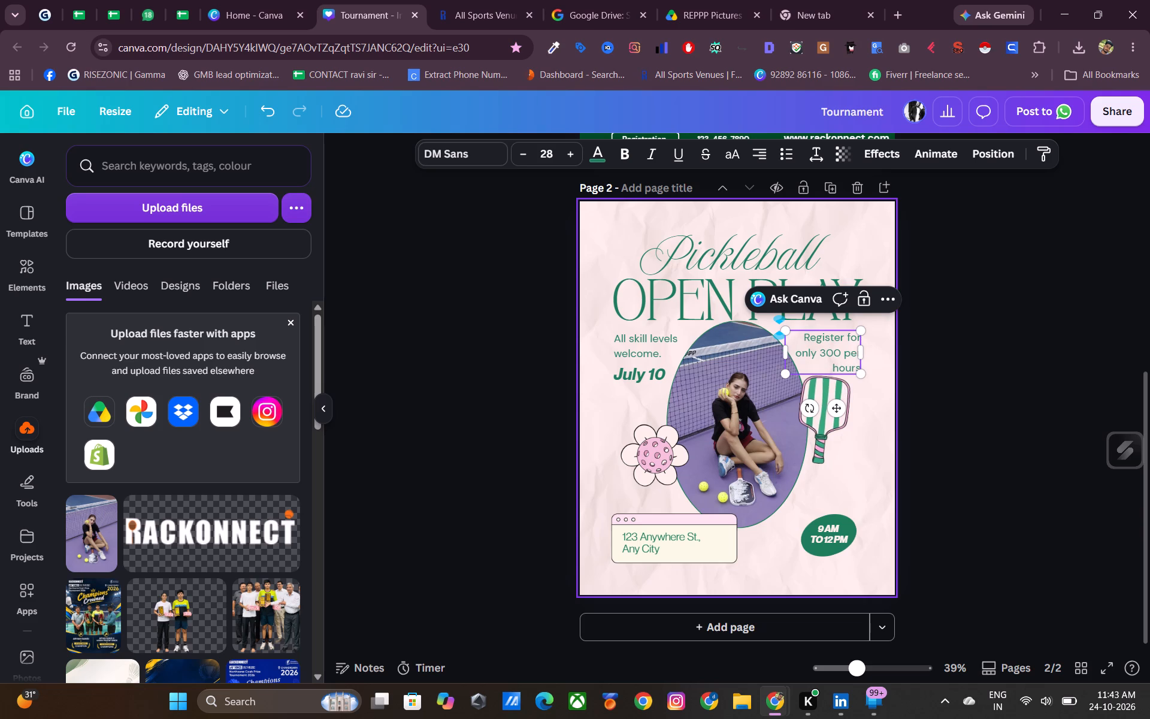
Duplicate page 2 of the design.
left_click(832, 182)
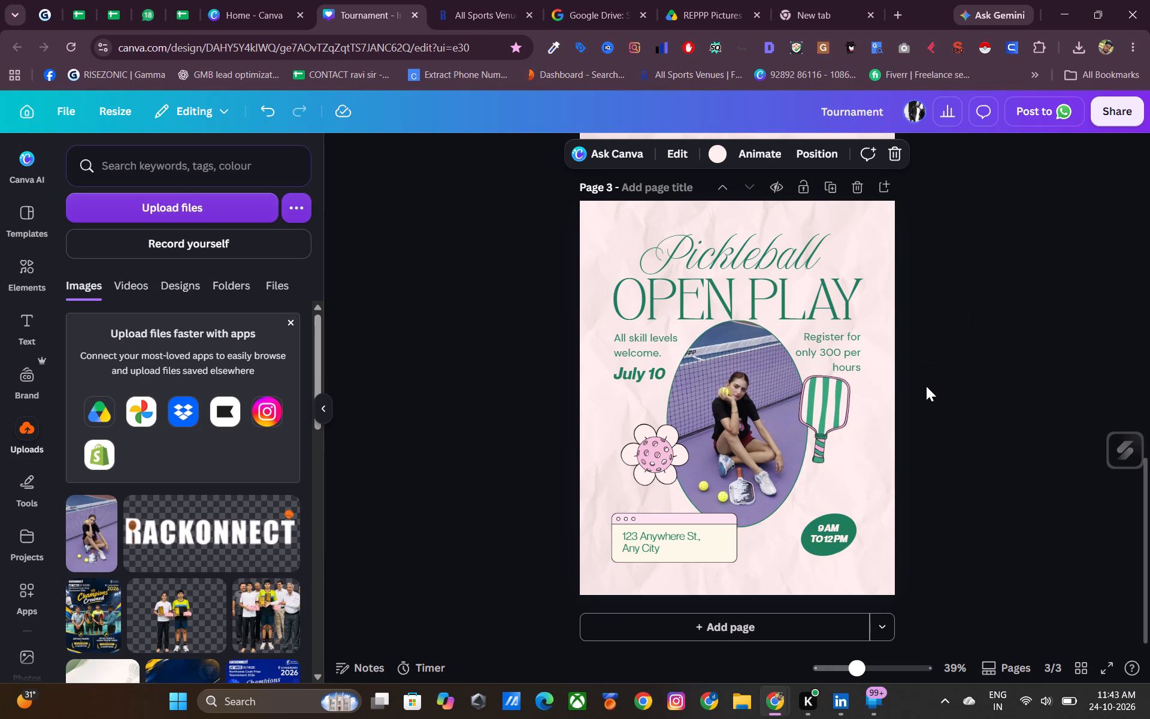
Scale down the registration text on page 2 to a font size of about 24.5.
scroll(933, 384, "up", 1)
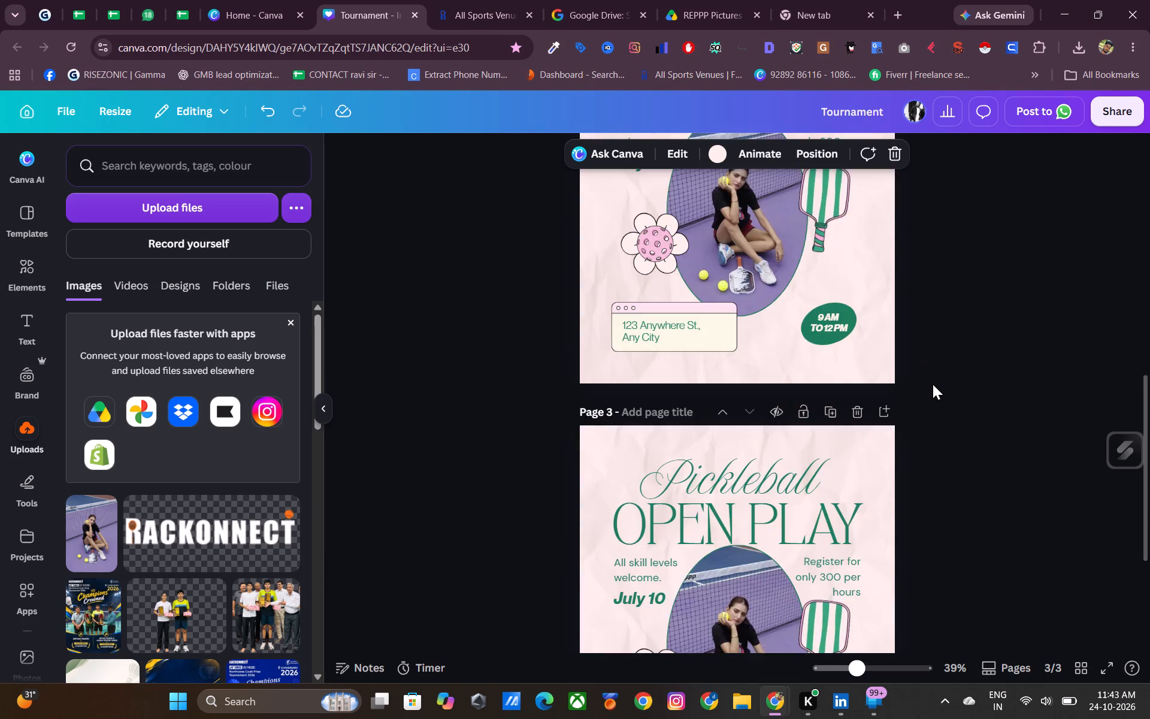
scroll(933, 384, "up", 1)
left_click(819, 364)
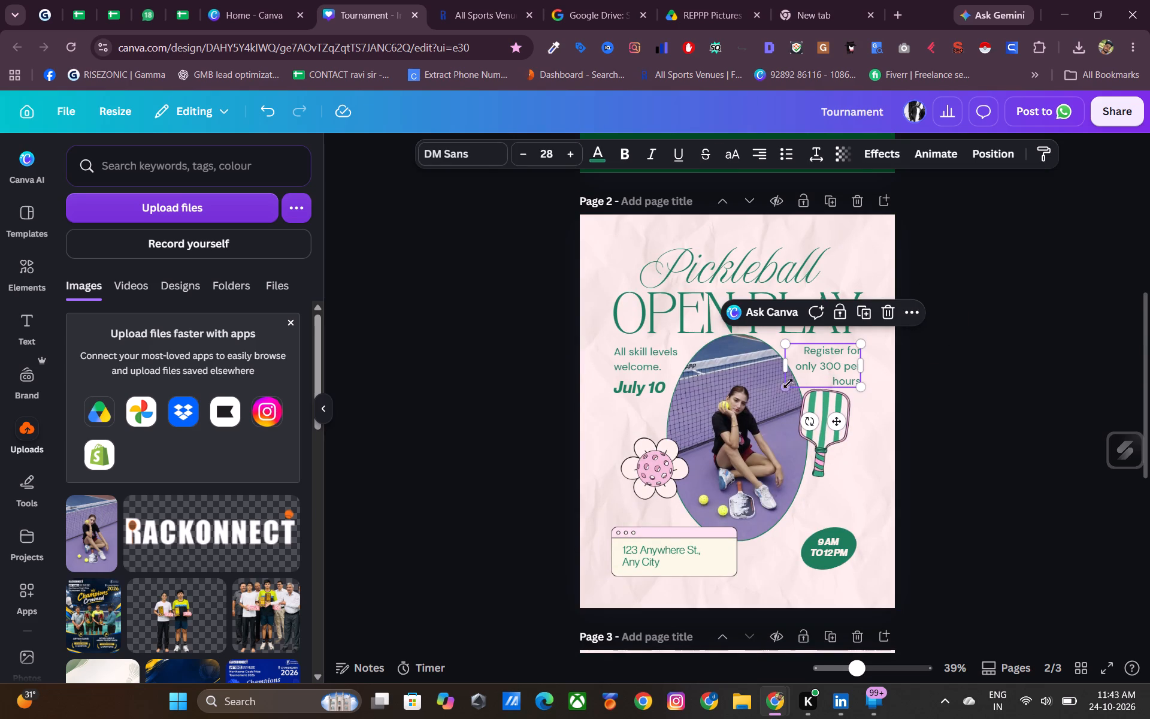
left_click_drag(785, 383, 797, 383)
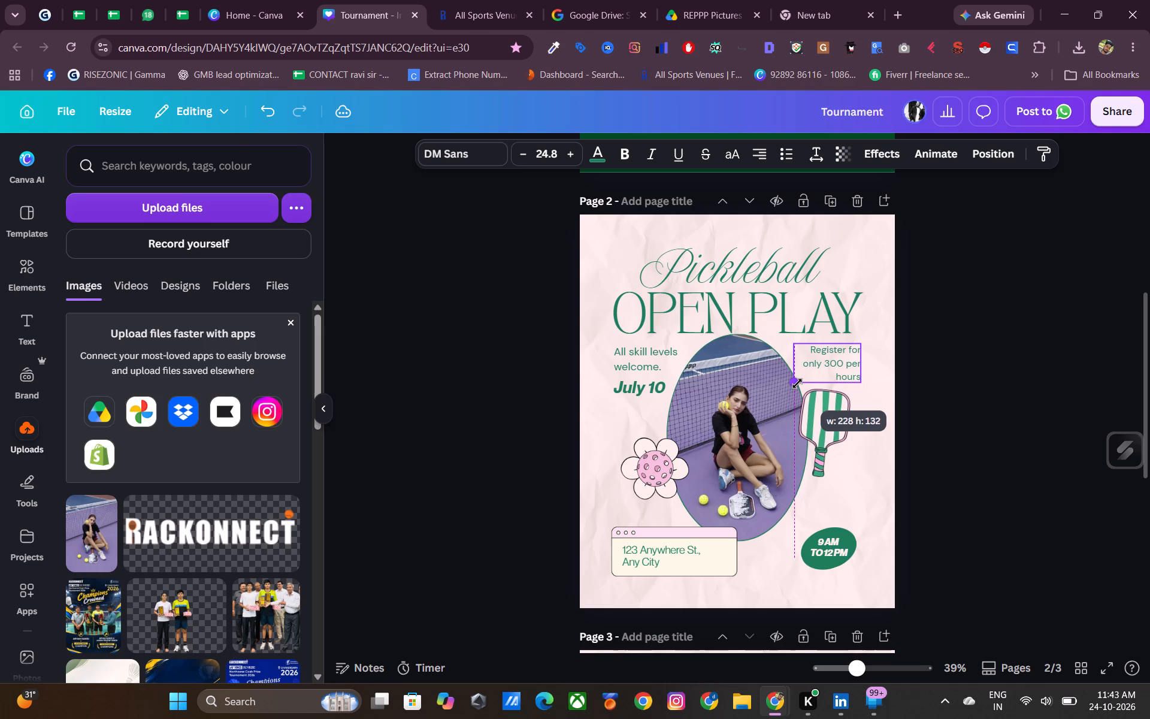
left_click_drag(797, 383, 799, 383)
left_click(968, 377)
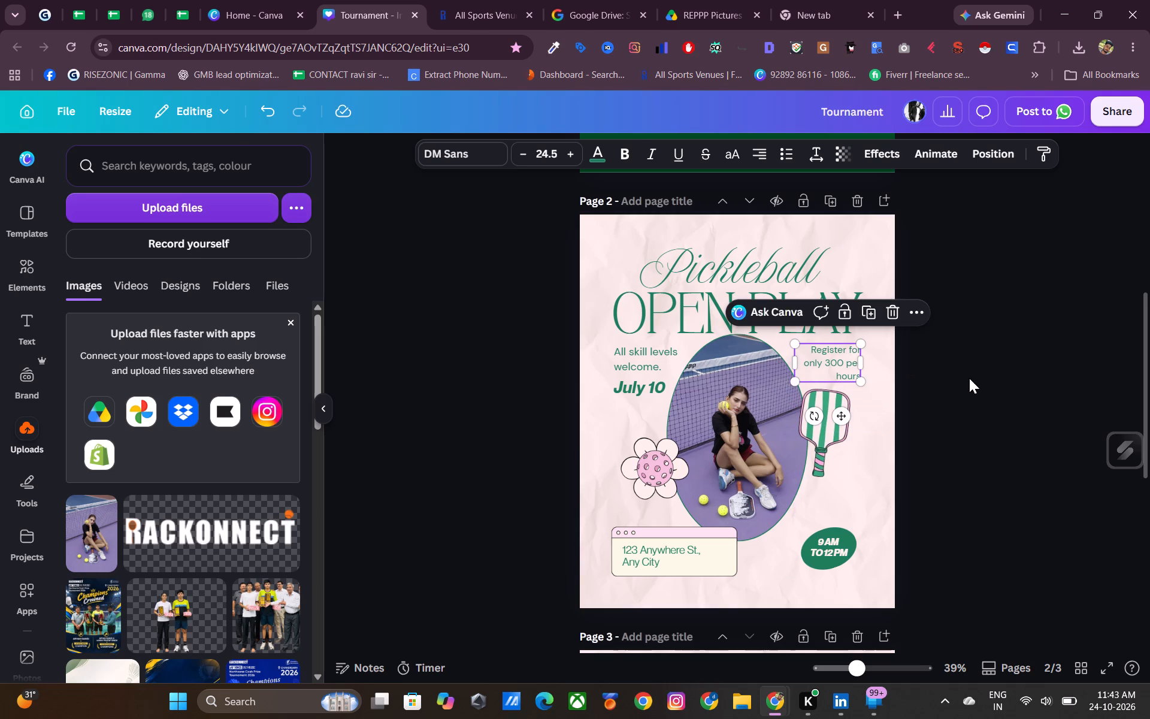
Replace the date "July 10" on page 2 with "Ouc 31".
left_click(651, 380)
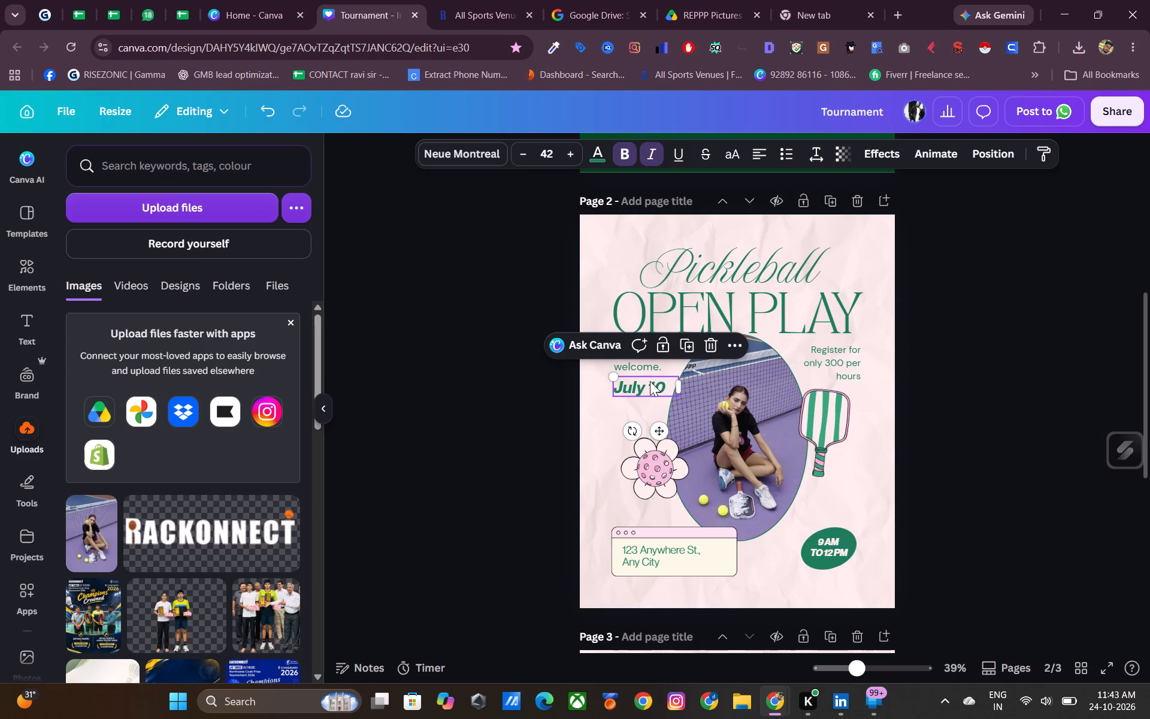
double_click(655, 389)
left_click(653, 386)
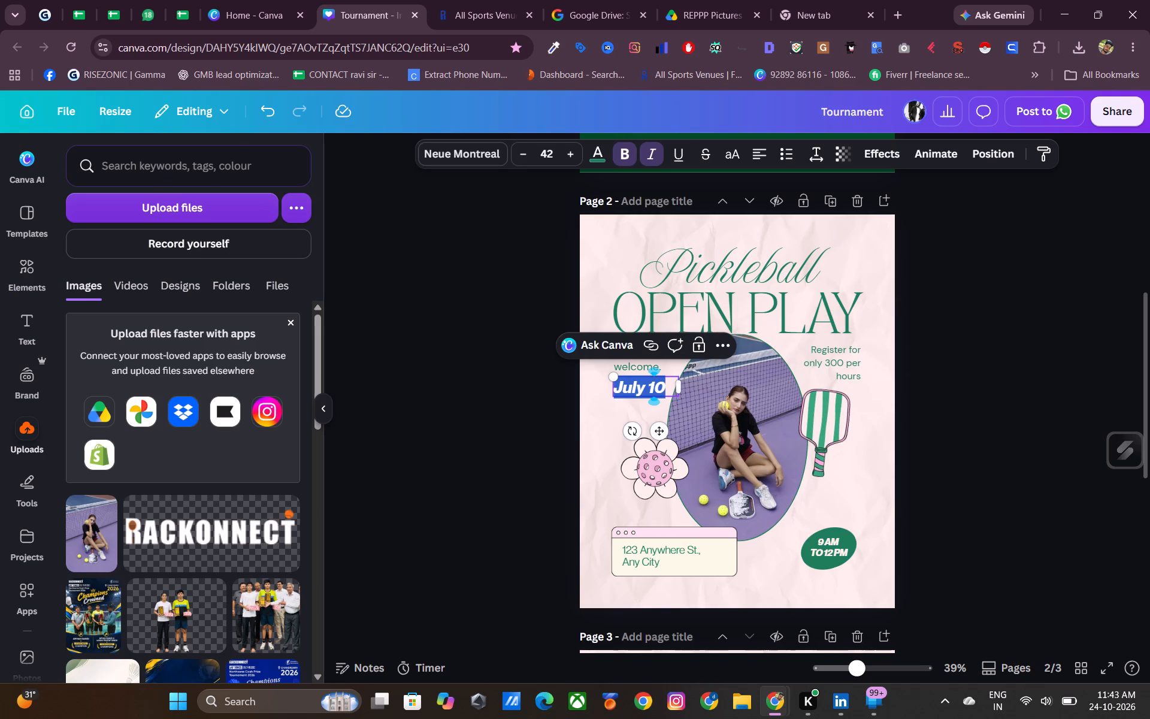
left_click_drag(647, 385, 664, 385)
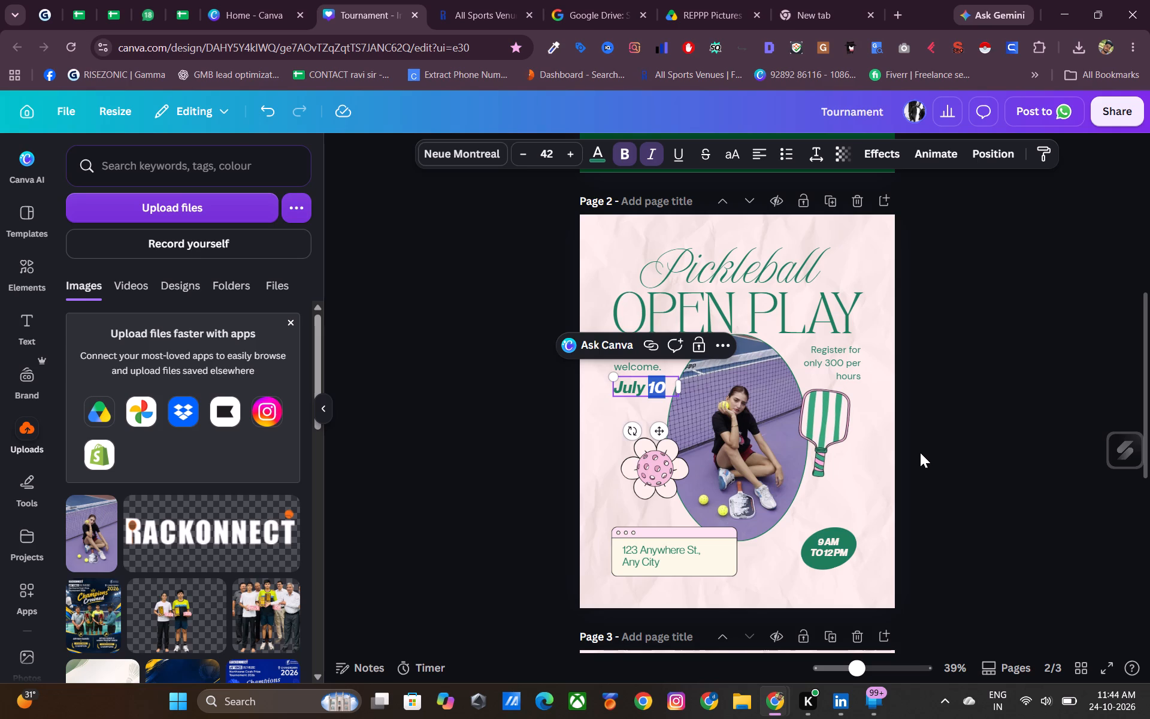
type("31")
key("Left")
key("Left")
key("Left")
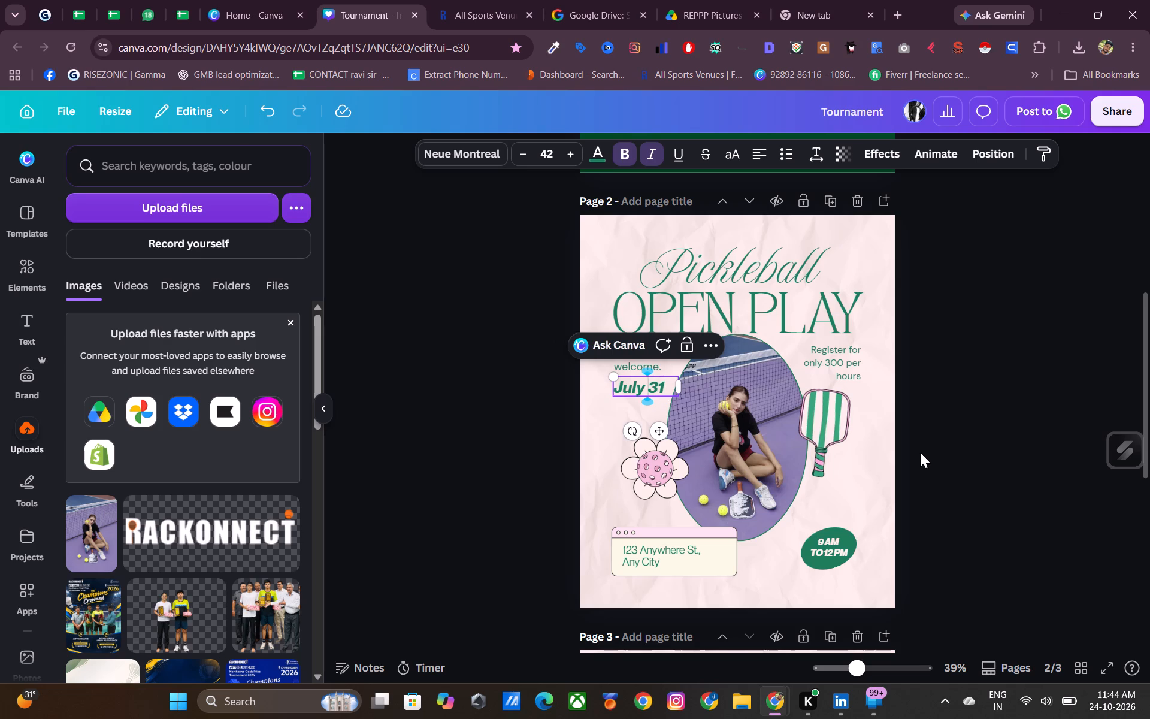
key("BackSpace")
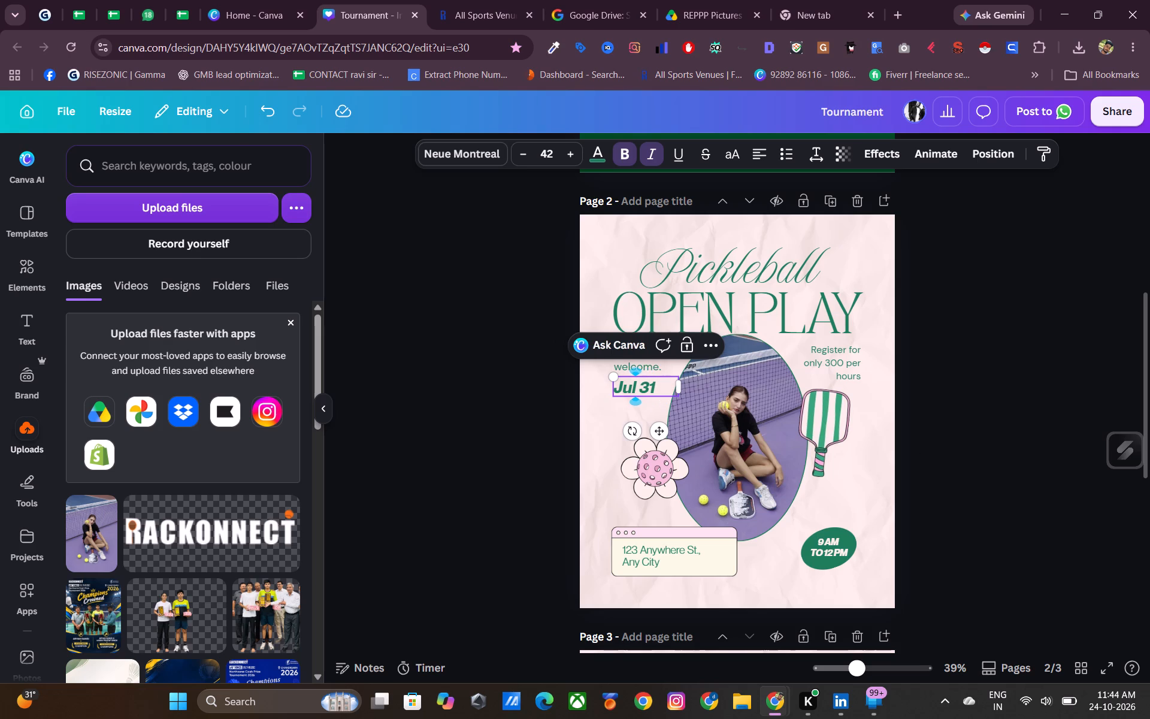
key("BackSpace")
key("BackSpace")
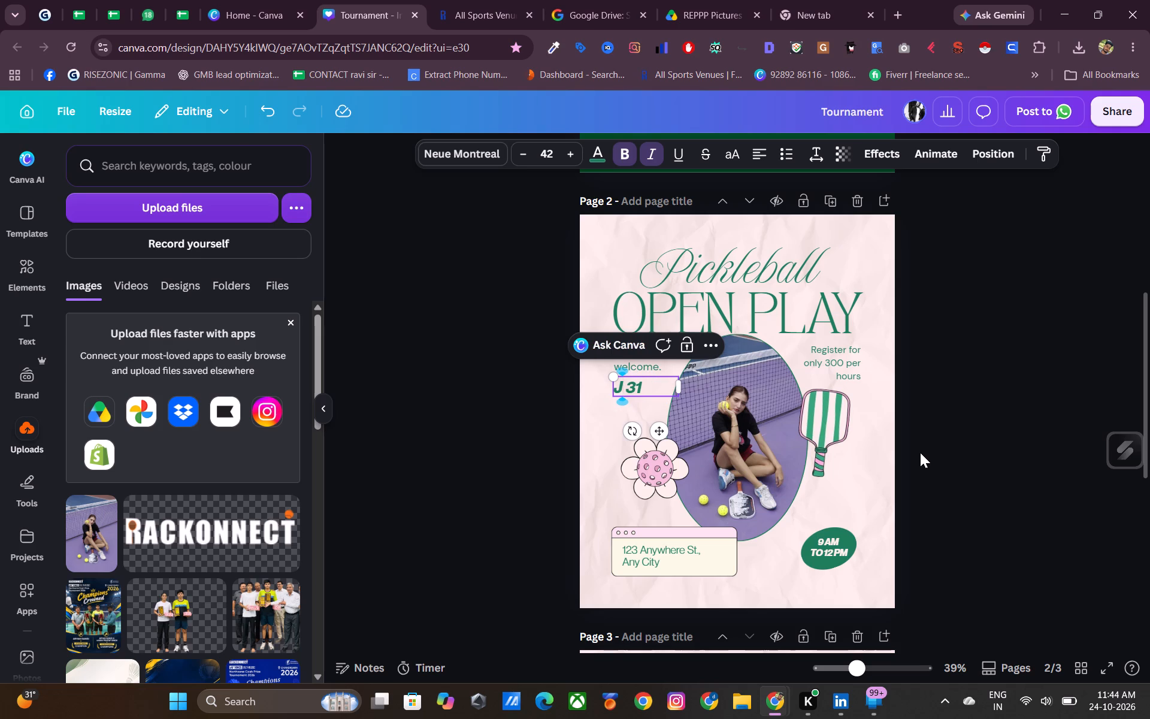
key("BackSpace")
key("shift+o")
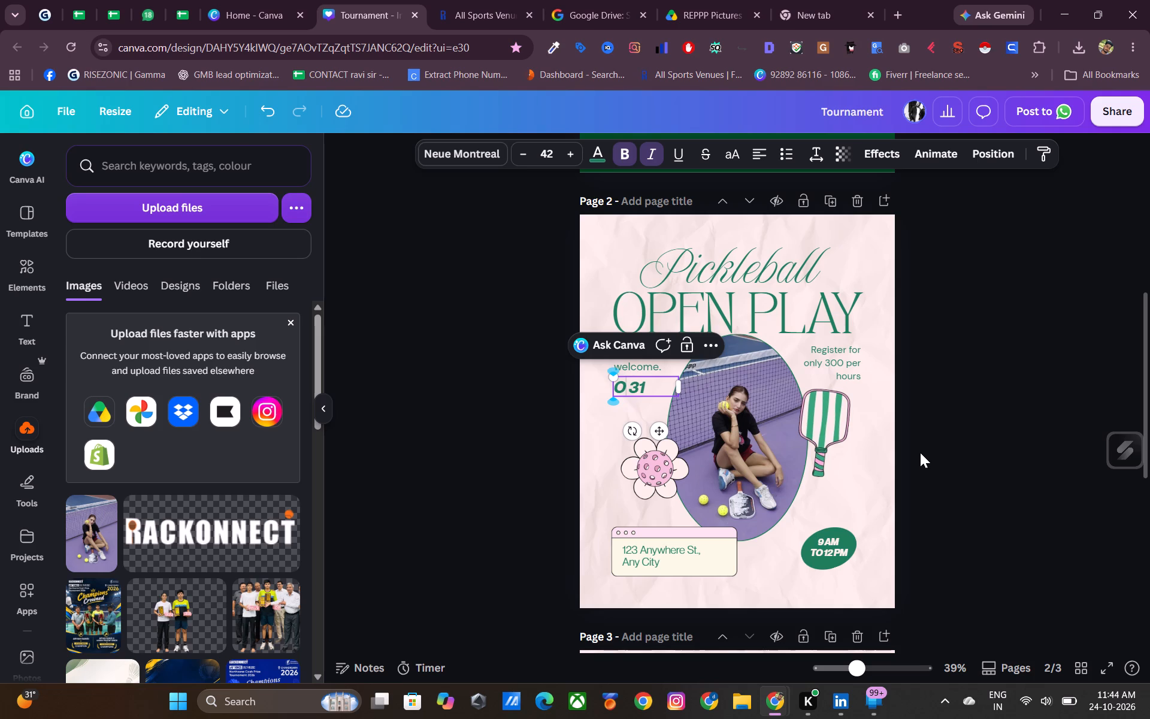
type("uc")
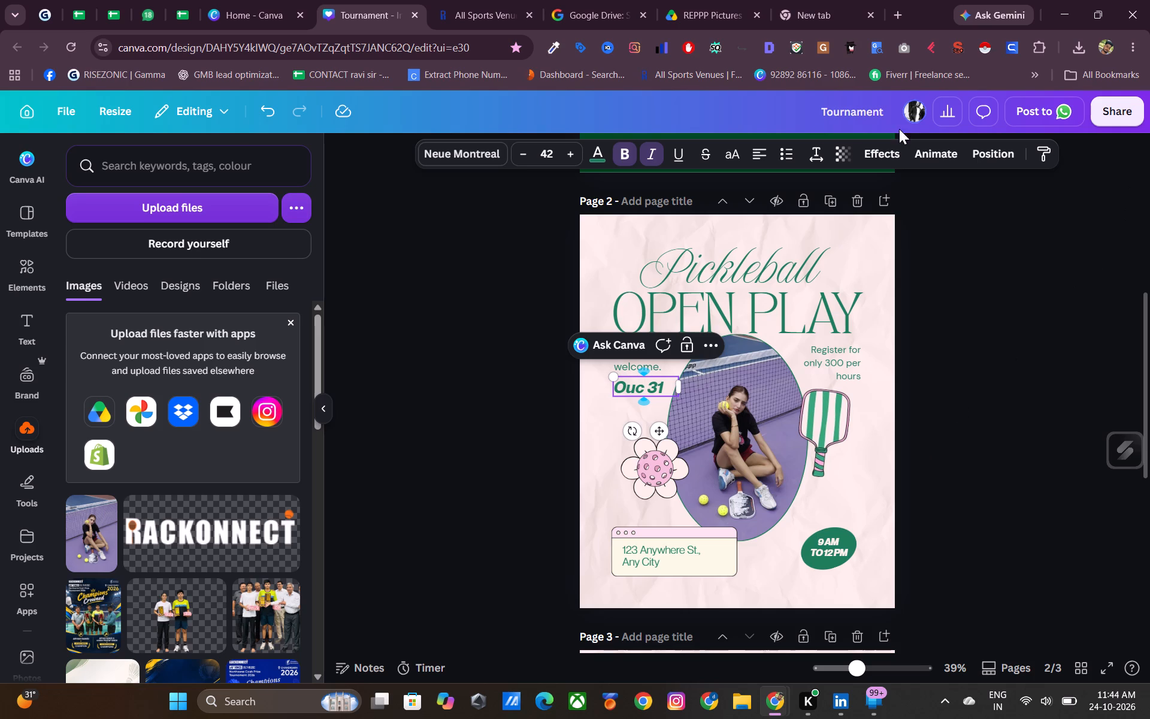
Search Google in the new browser tab for "ouctber" to check the month's spelling.
left_click(809, 23)
left_click(443, 325)
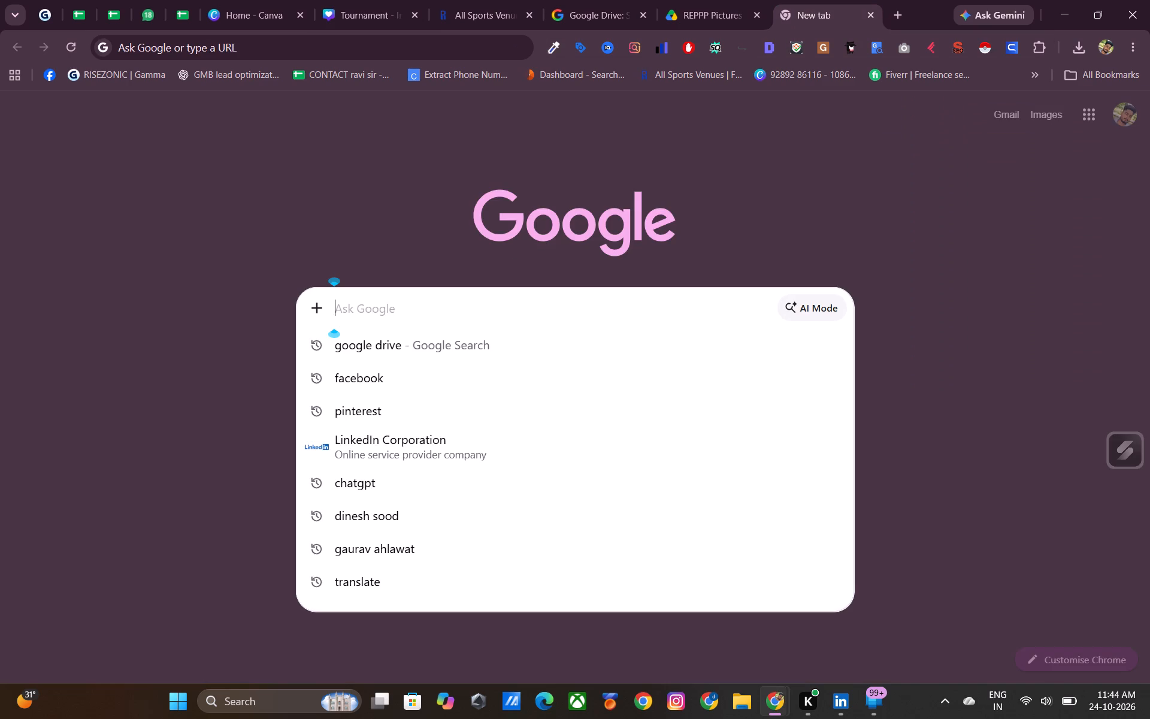
left_click(443, 313)
type("ouctber")
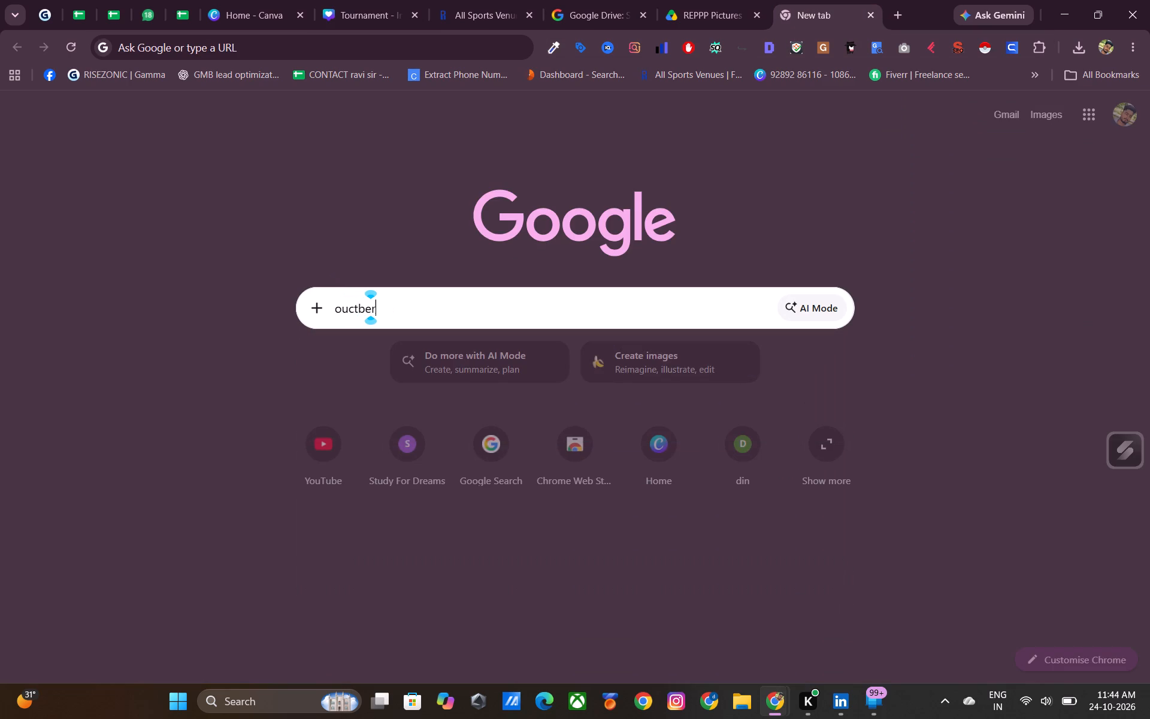
Run the Google search for "ouctber" and copy the correctly spelled word "October" from the results.
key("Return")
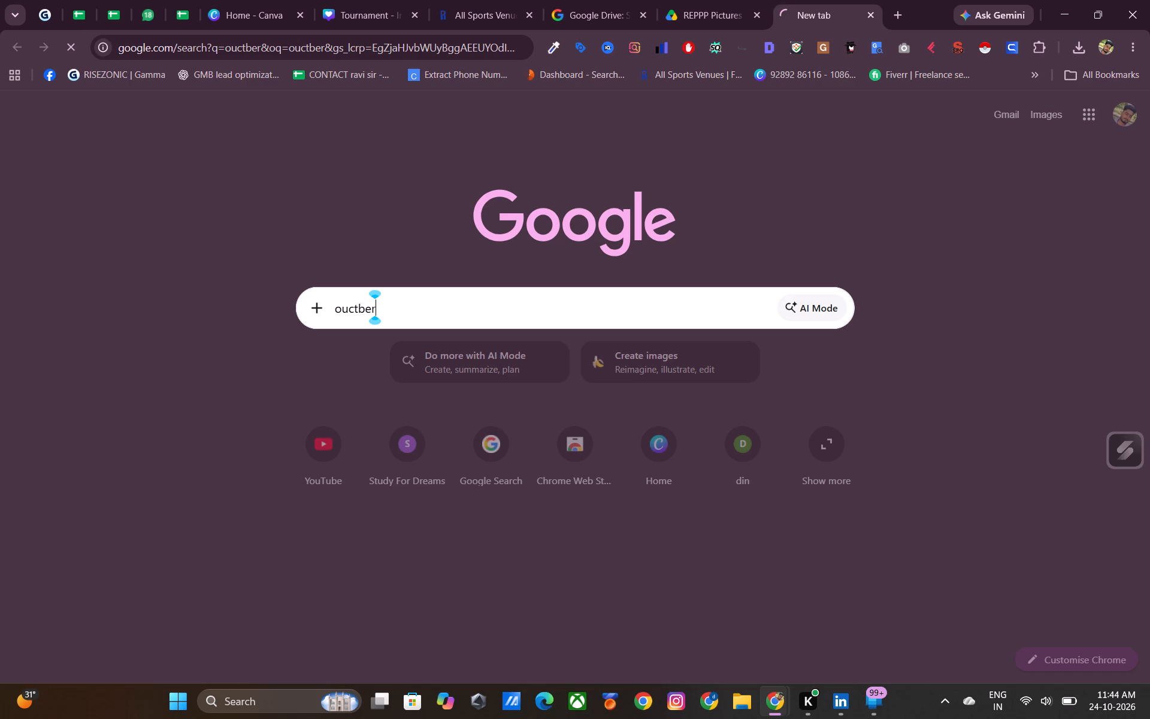
left_click_drag(262, 348, 244, 348)
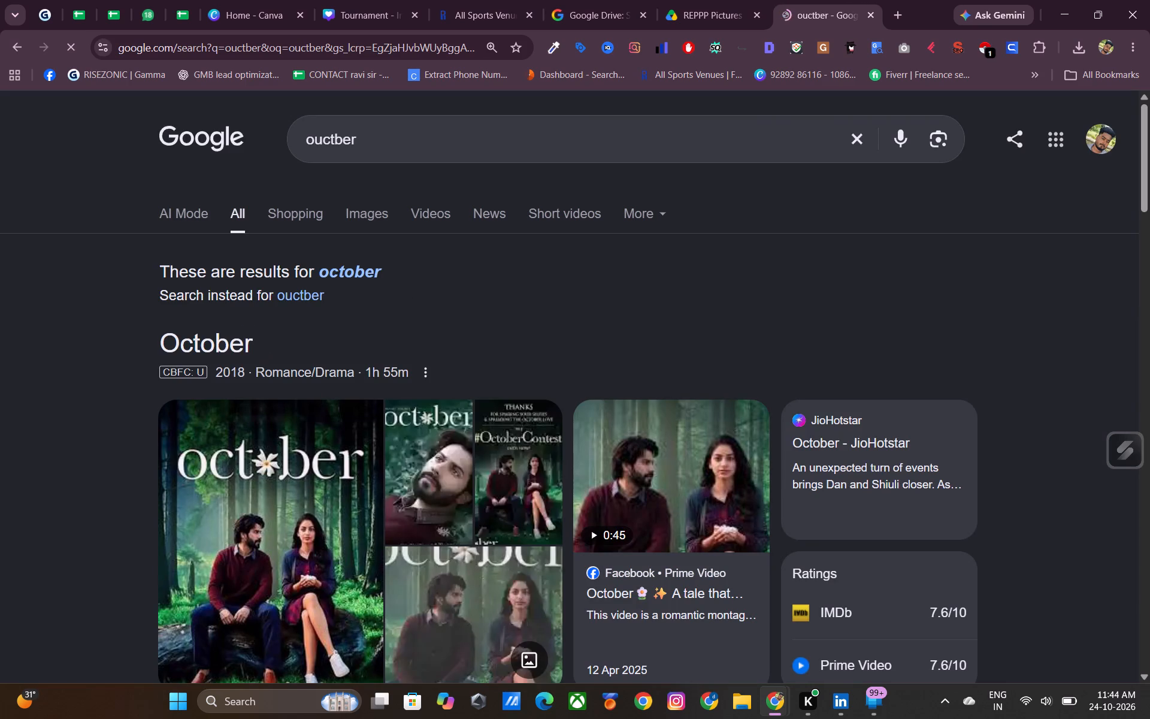
left_click_drag(244, 348, 164, 343)
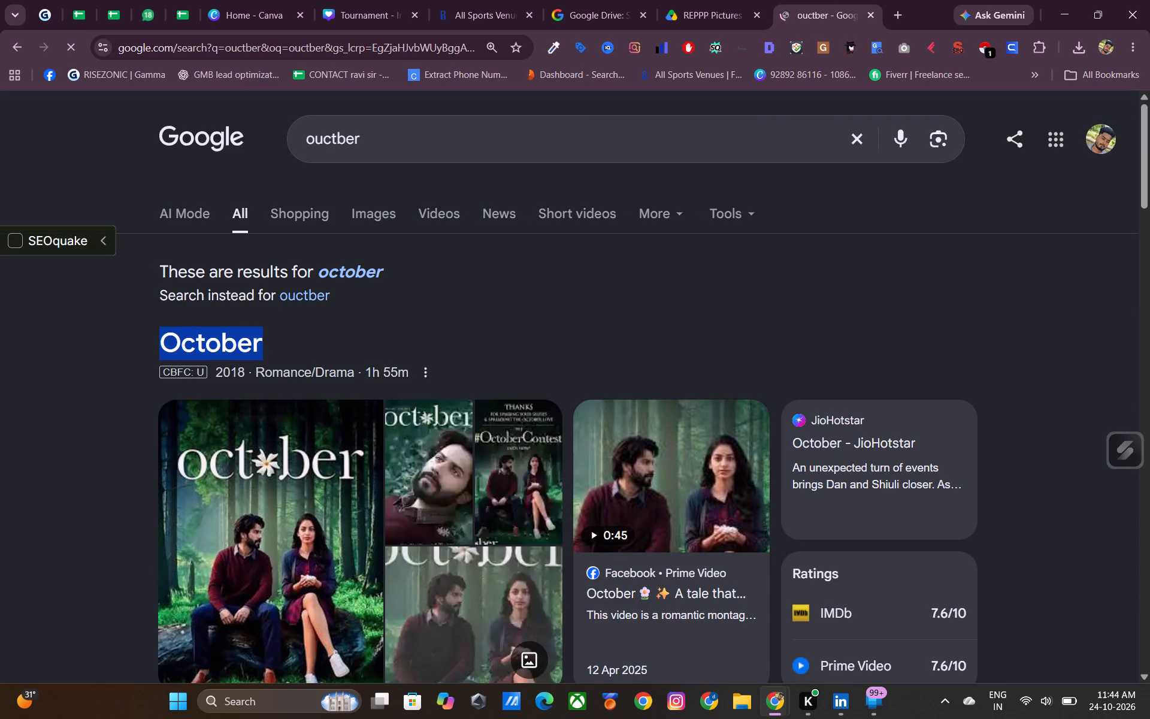
key("ctrl+c")
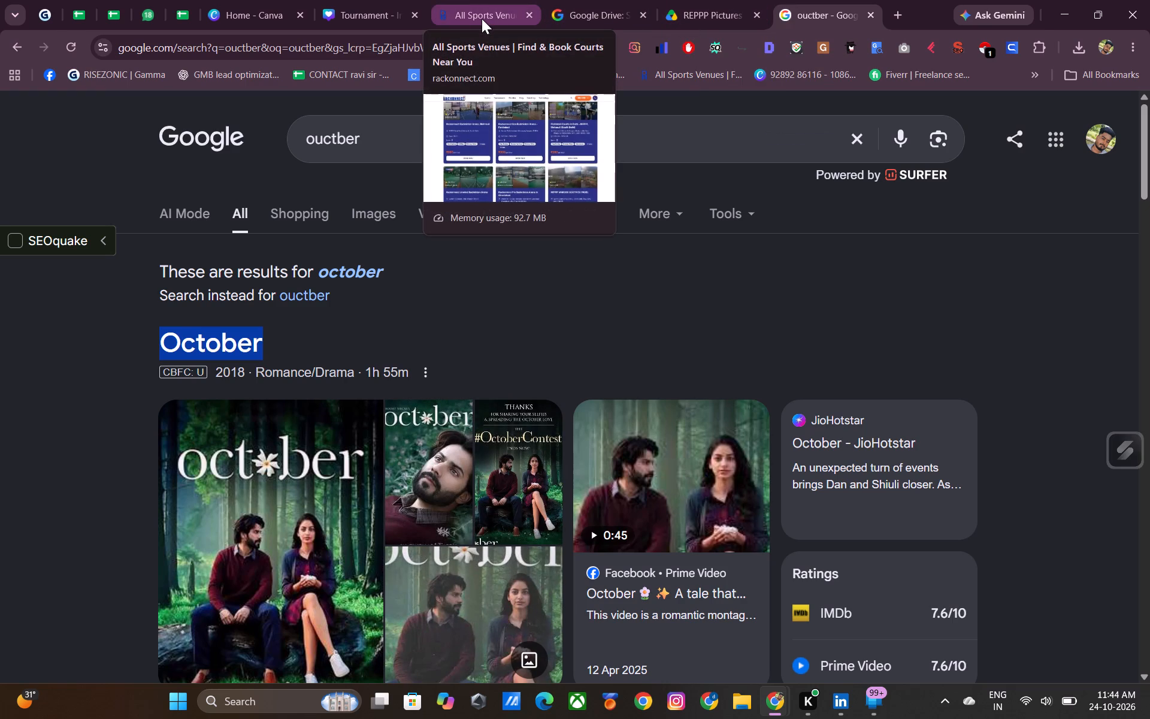
Back in the Canva design, replace "Ouc" in page 2's date with the copied "October" and widen its text box to fit one line.
left_click(376, 17)
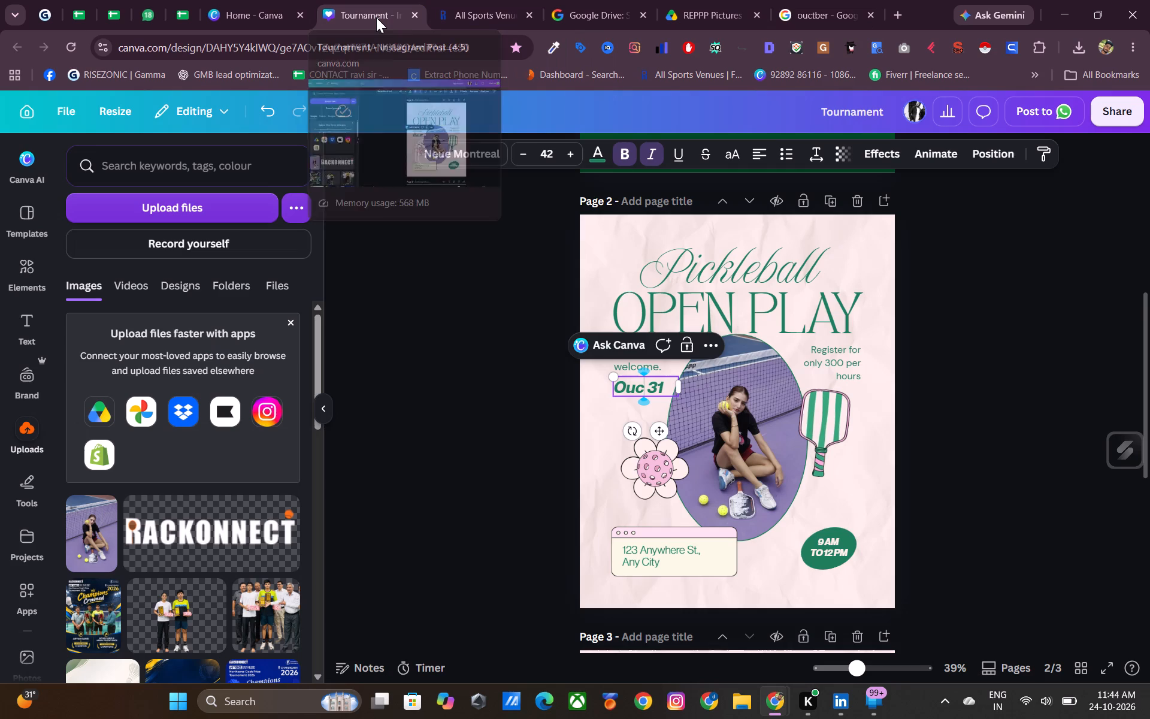
left_click_drag(643, 388, 612, 390)
key("ctrl+v")
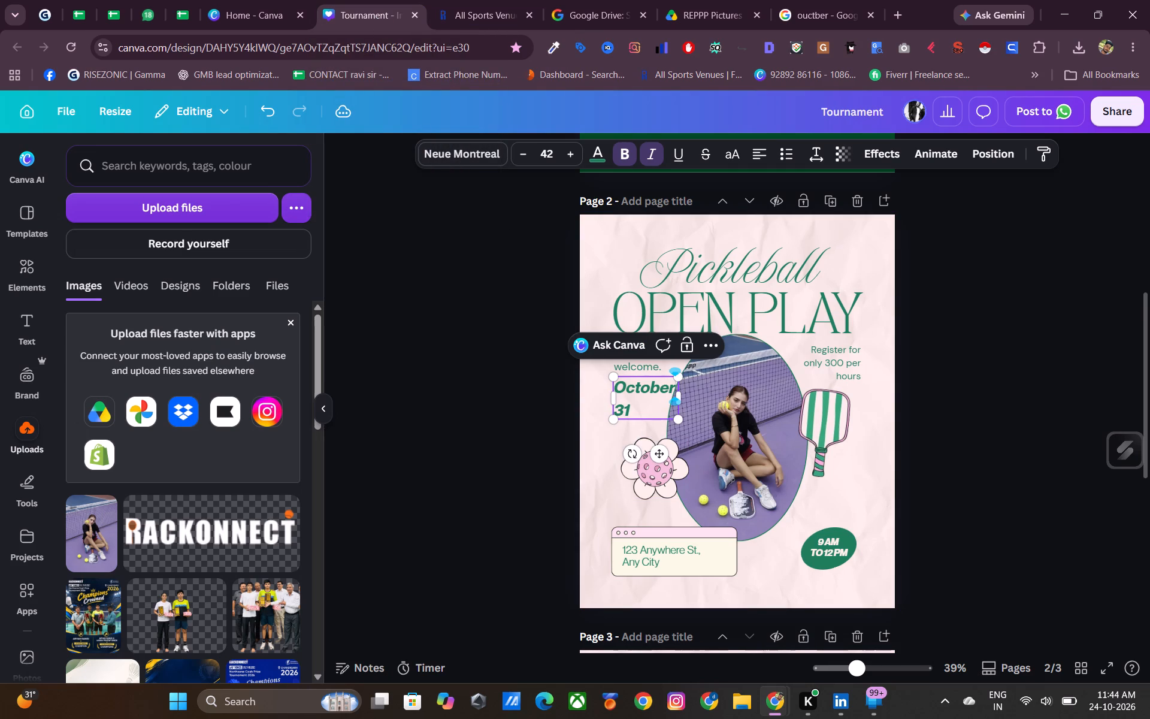
left_click_drag(612, 398, 589, 389)
left_click(948, 422)
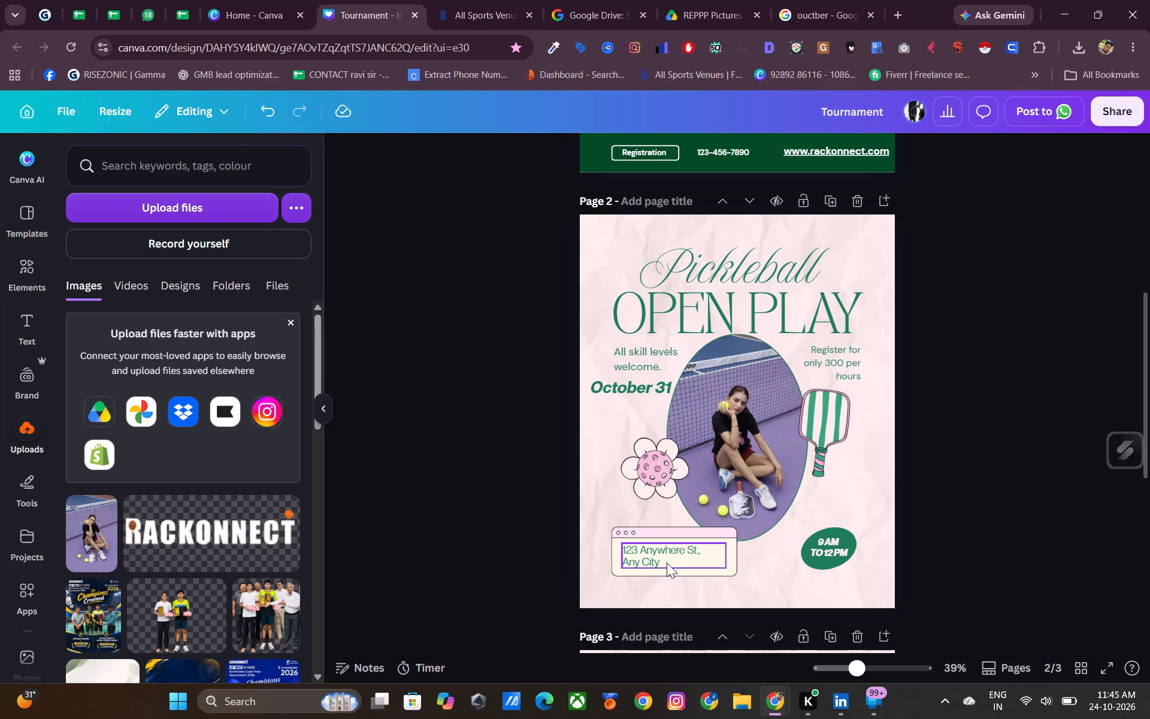
Change the start time in page 2's green oval badge to 8 AM.
left_click(822, 551)
left_click(822, 550)
left_click(825, 546)
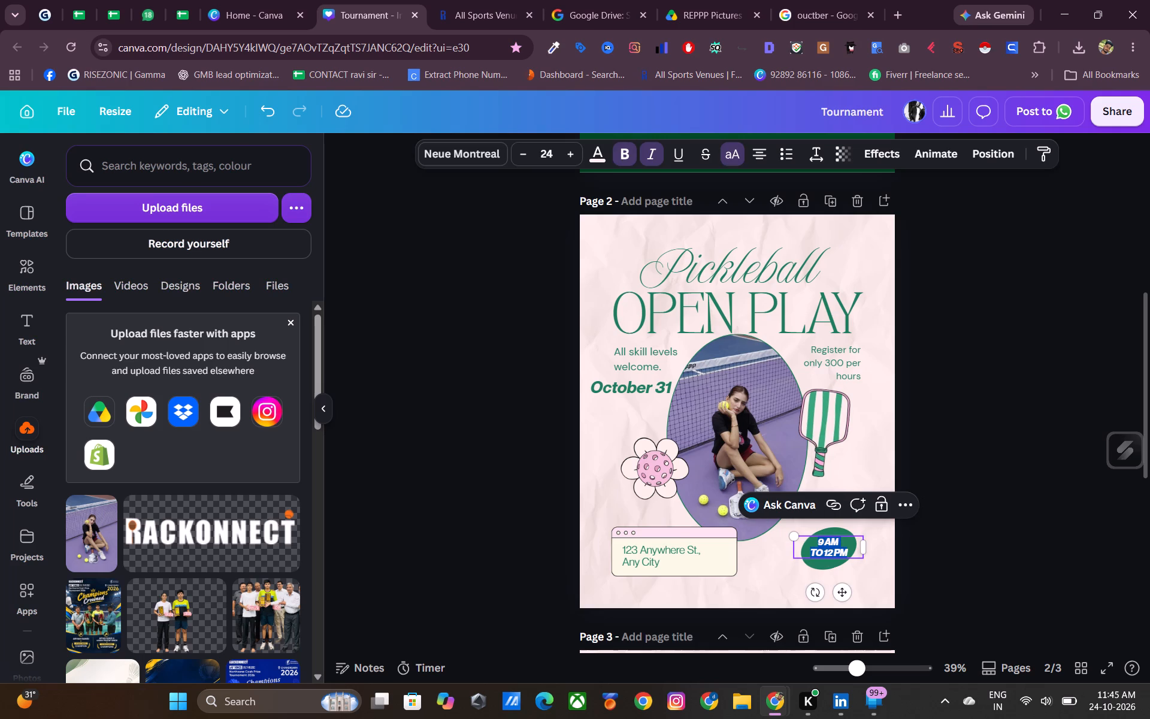
left_click(824, 539)
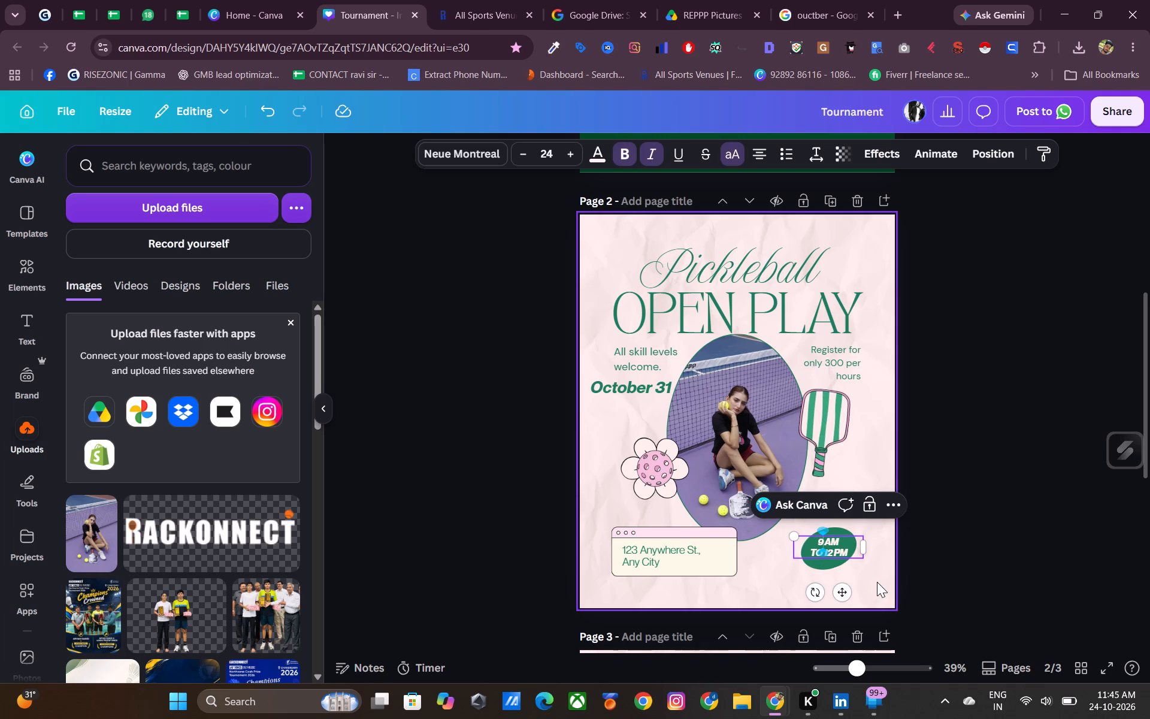
key("BackSpace")
key("8")
left_click(928, 564)
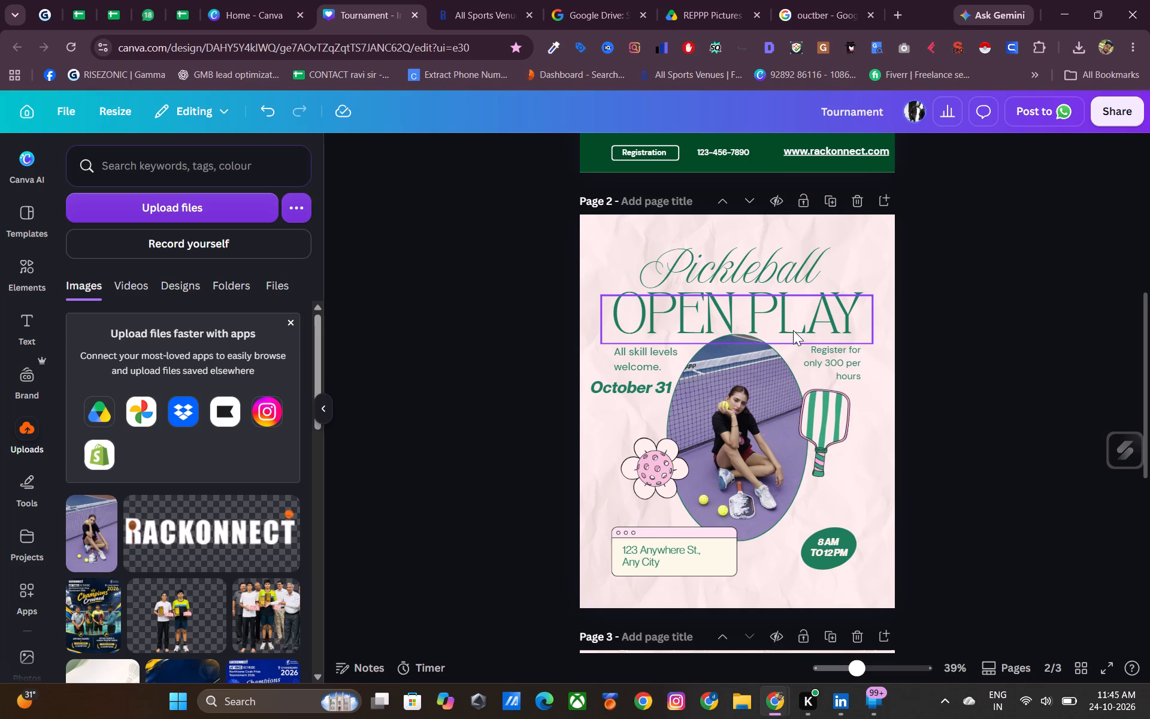
Duplicate the OPEN PLAY heading on page 2 and move the copy to the bottom of the page.
left_click(749, 321)
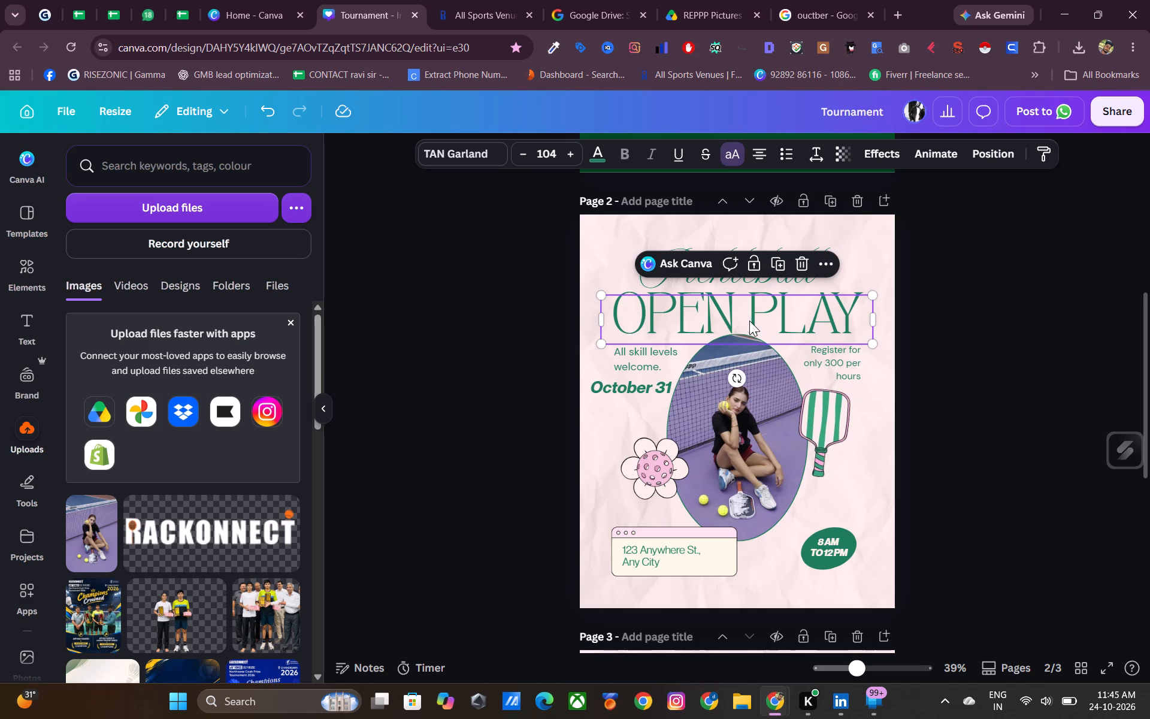
key("ctrl+d")
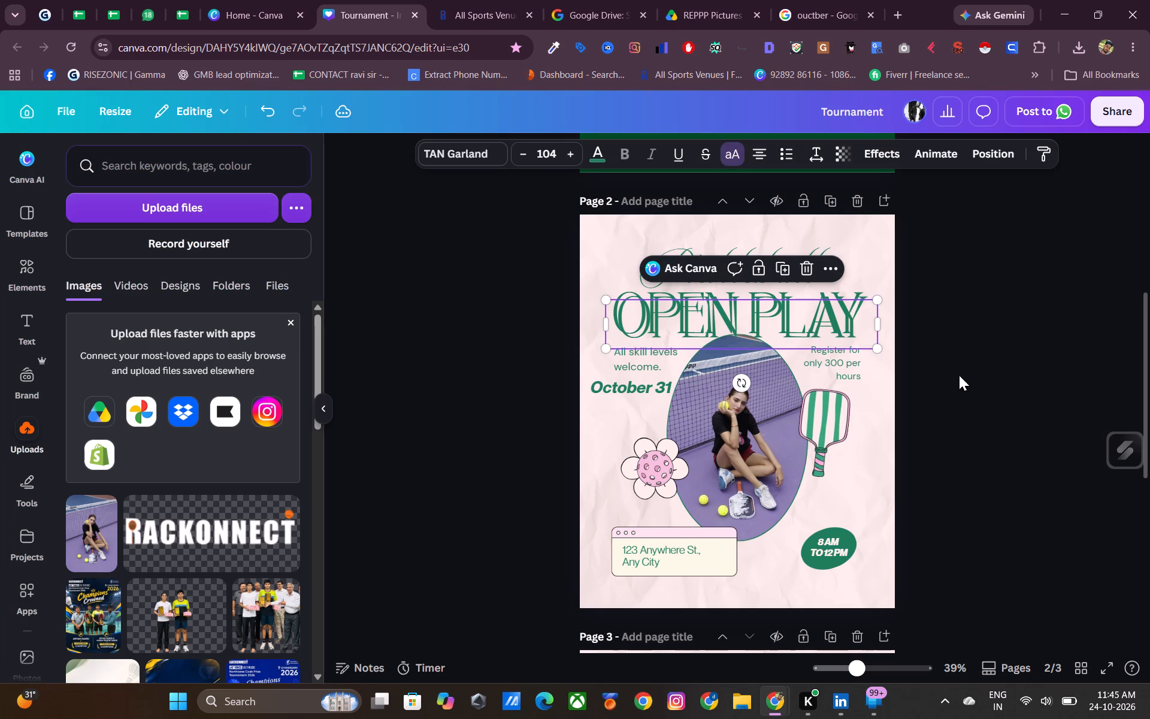
left_click(960, 375)
left_click(819, 340)
left_click_drag(818, 324, 849, 567)
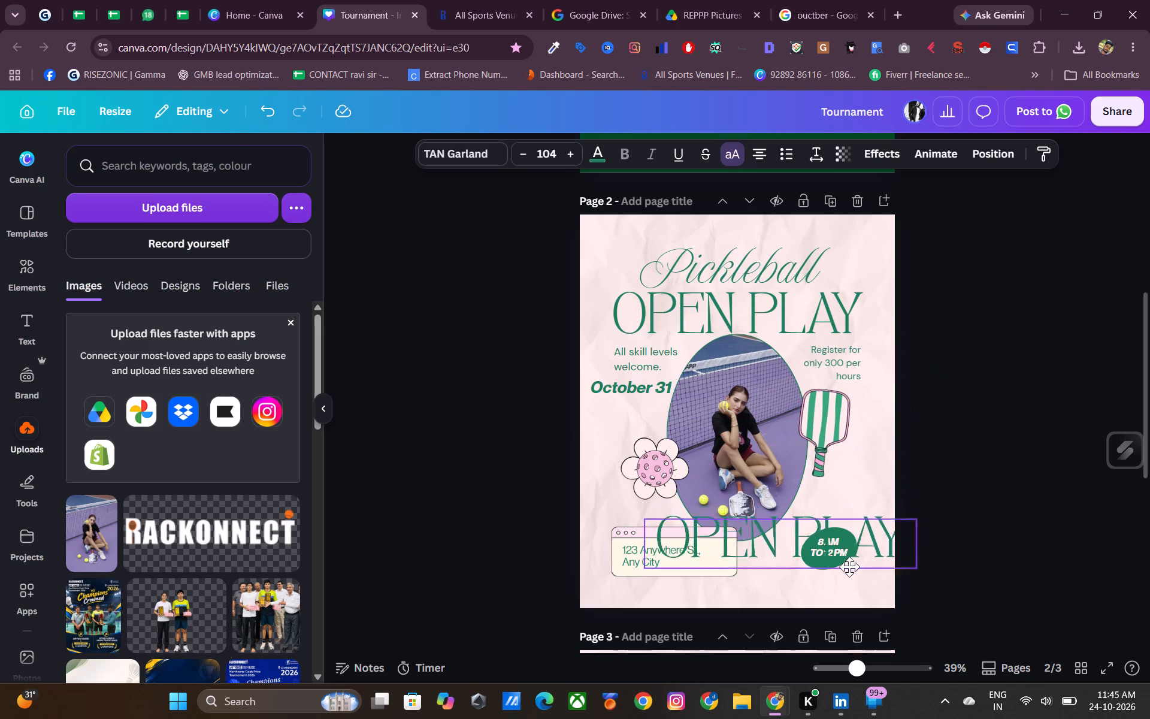
left_click_drag(849, 567, 830, 578)
Reduce the copied OPEN PLAY text at the bottom of page 2 to font size 42.
left_click(809, 578)
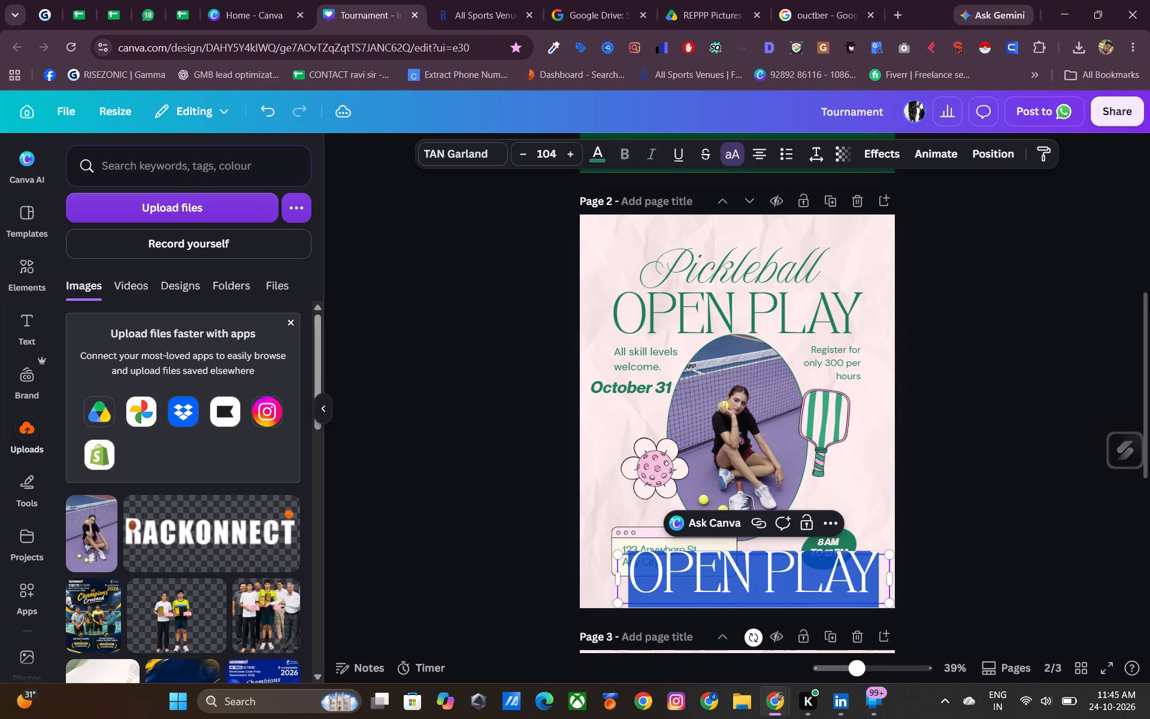
left_click(525, 157)
triple_click(525, 157)
triple_click(525, 157)
left_click(525, 157)
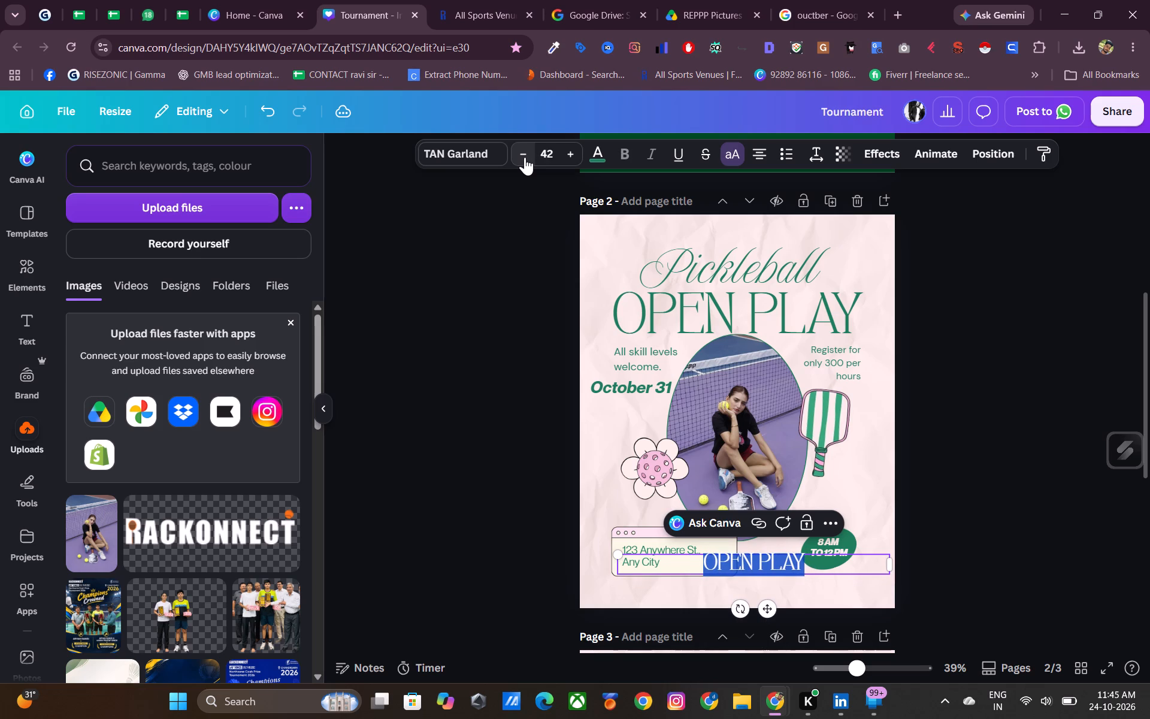
left_click(1004, 577)
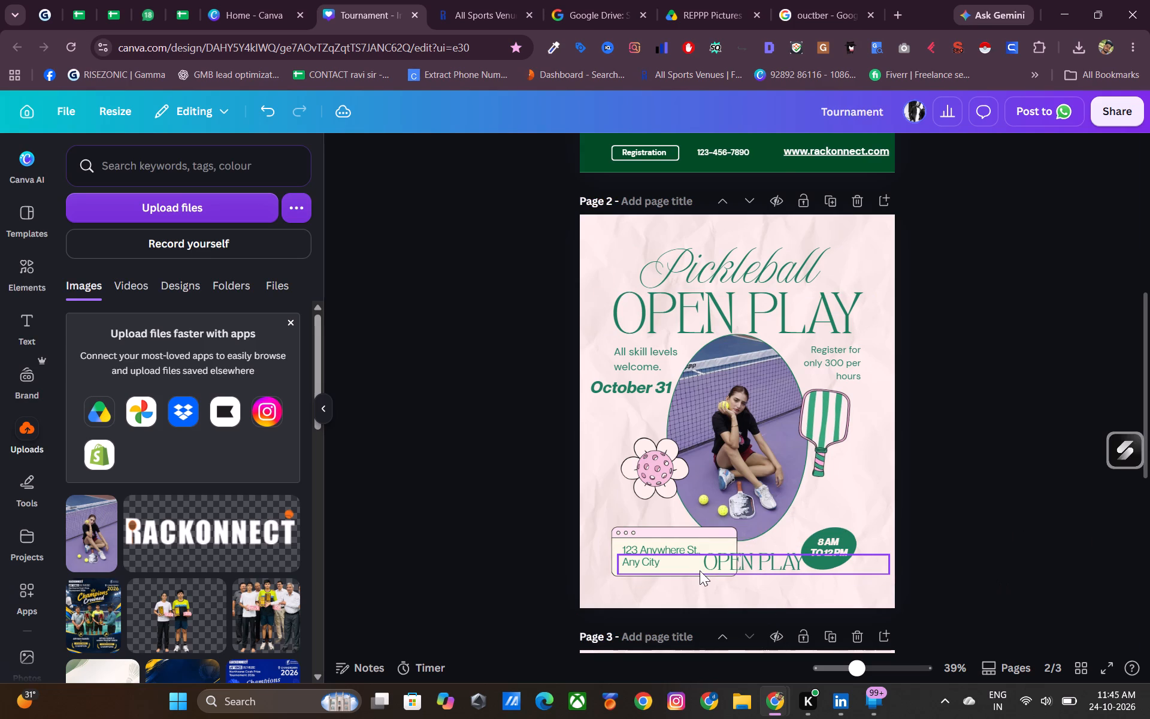
Shrink the copied OPEN PLAY text on page 2 to about size 32.6 and move it below the green oval badge.
left_click(703, 566)
left_click_drag(616, 555, 643, 555)
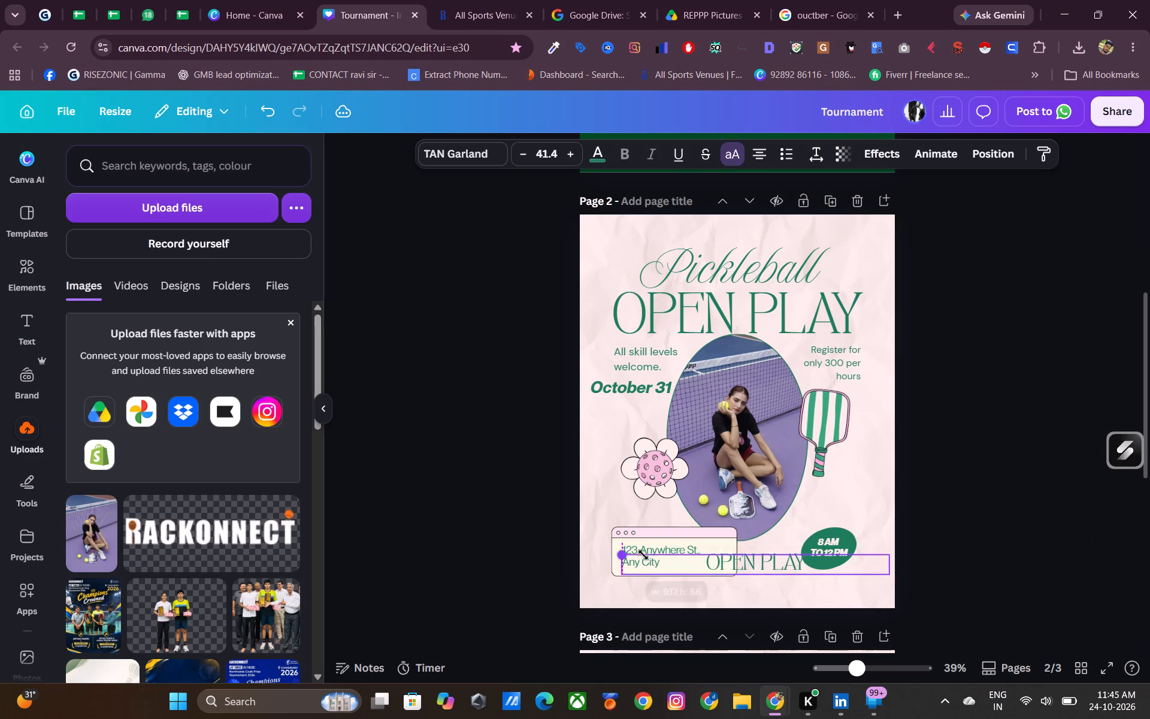
left_click_drag(643, 555, 680, 554)
left_click_drag(798, 608, 797, 612)
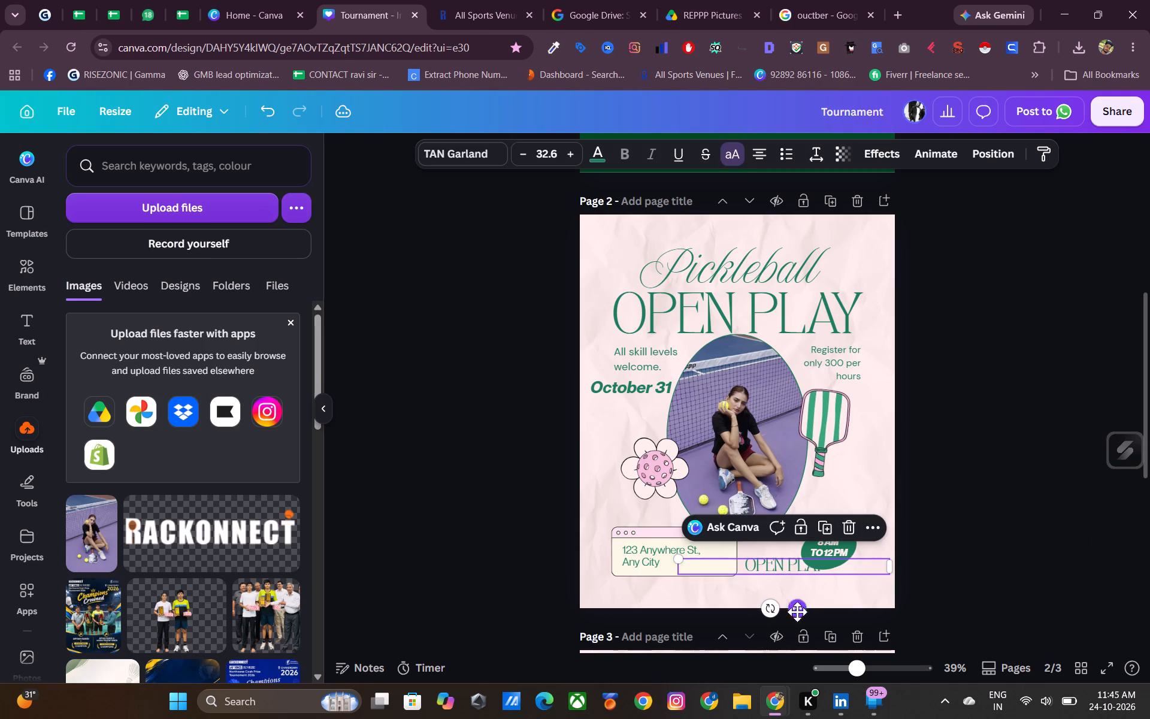
left_click_drag(797, 612, 800, 631)
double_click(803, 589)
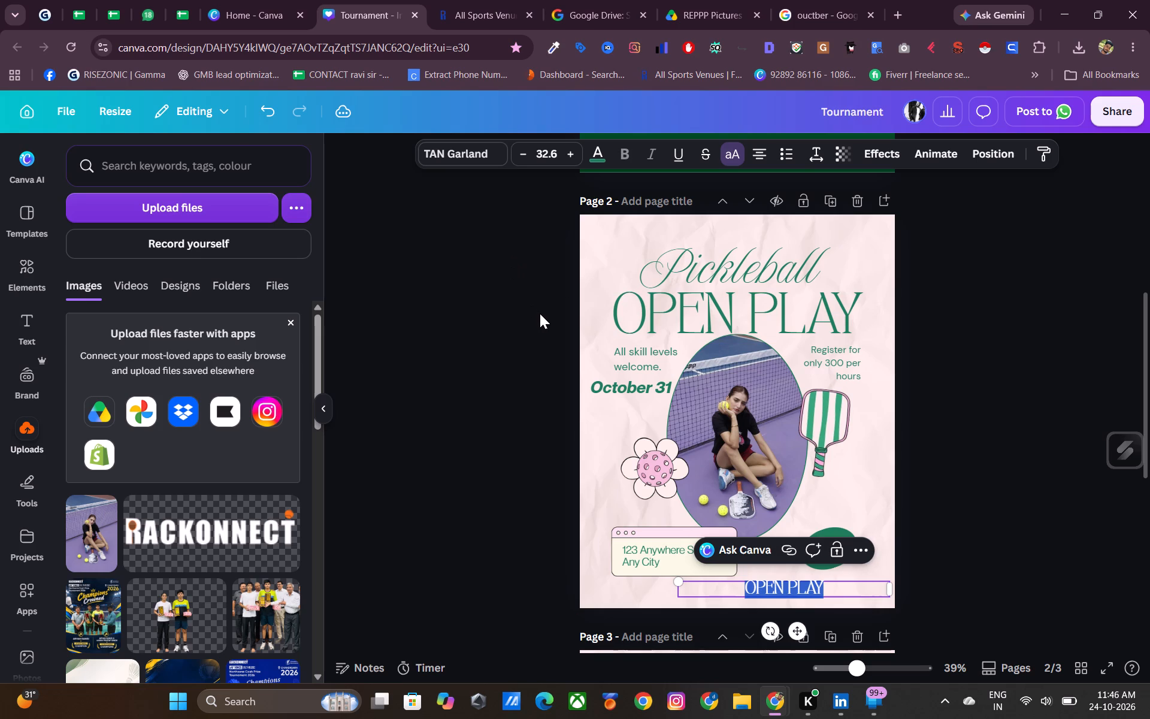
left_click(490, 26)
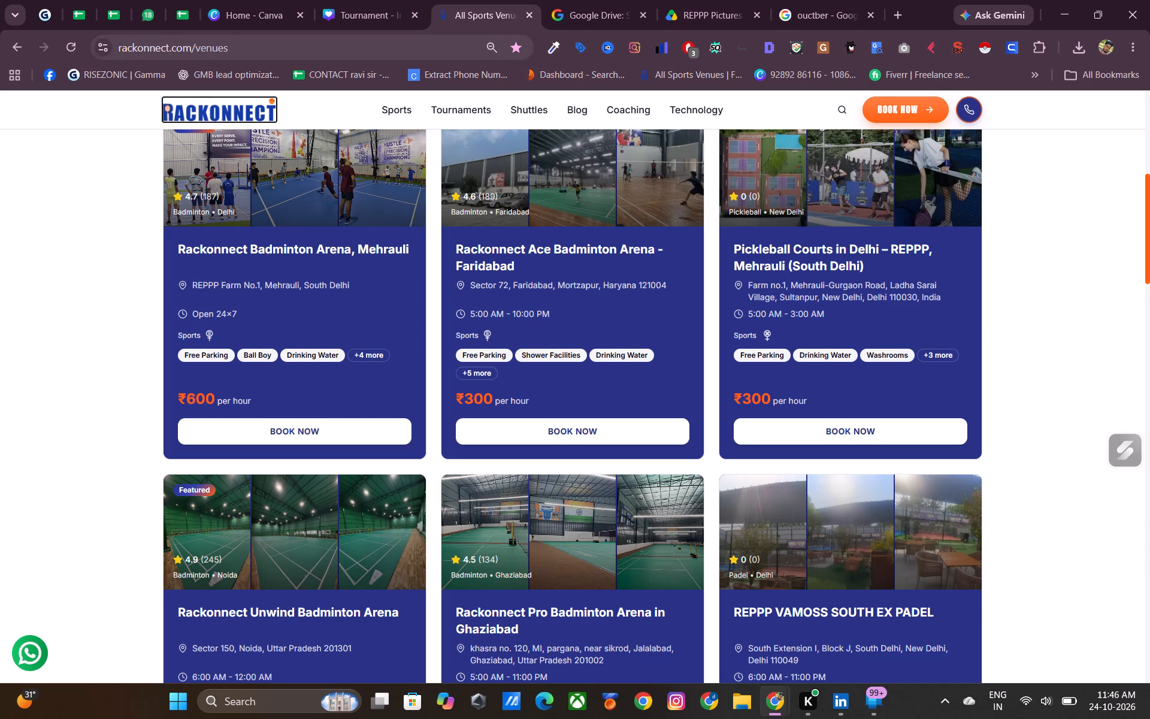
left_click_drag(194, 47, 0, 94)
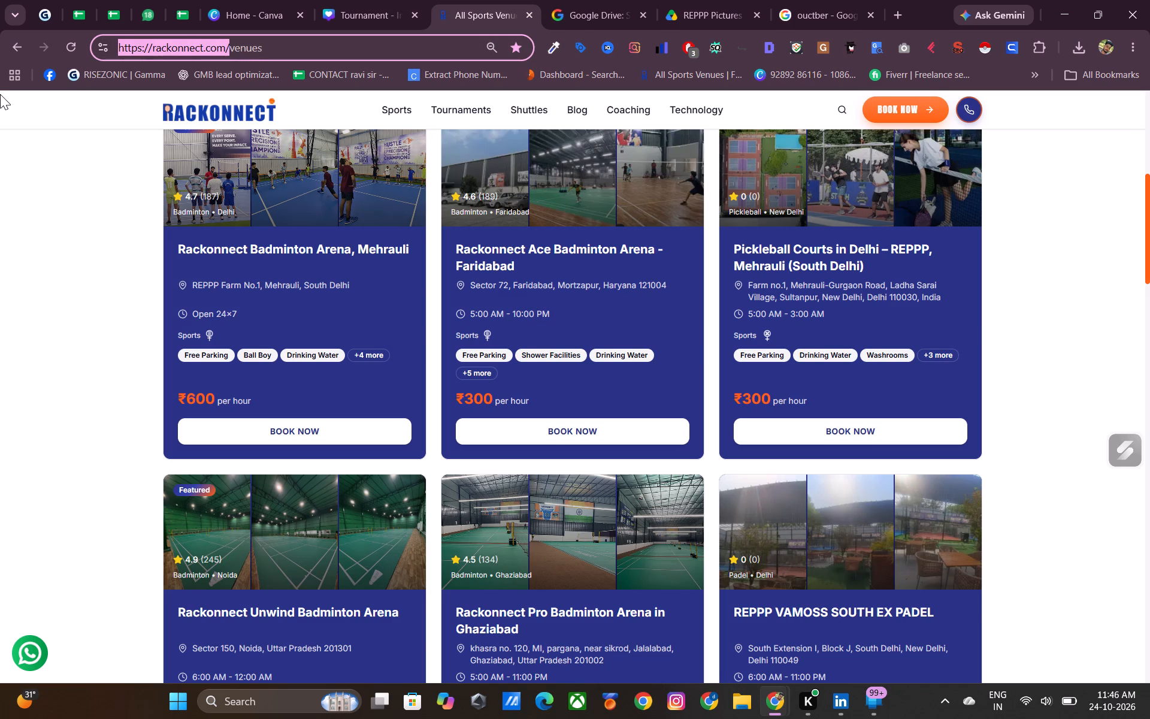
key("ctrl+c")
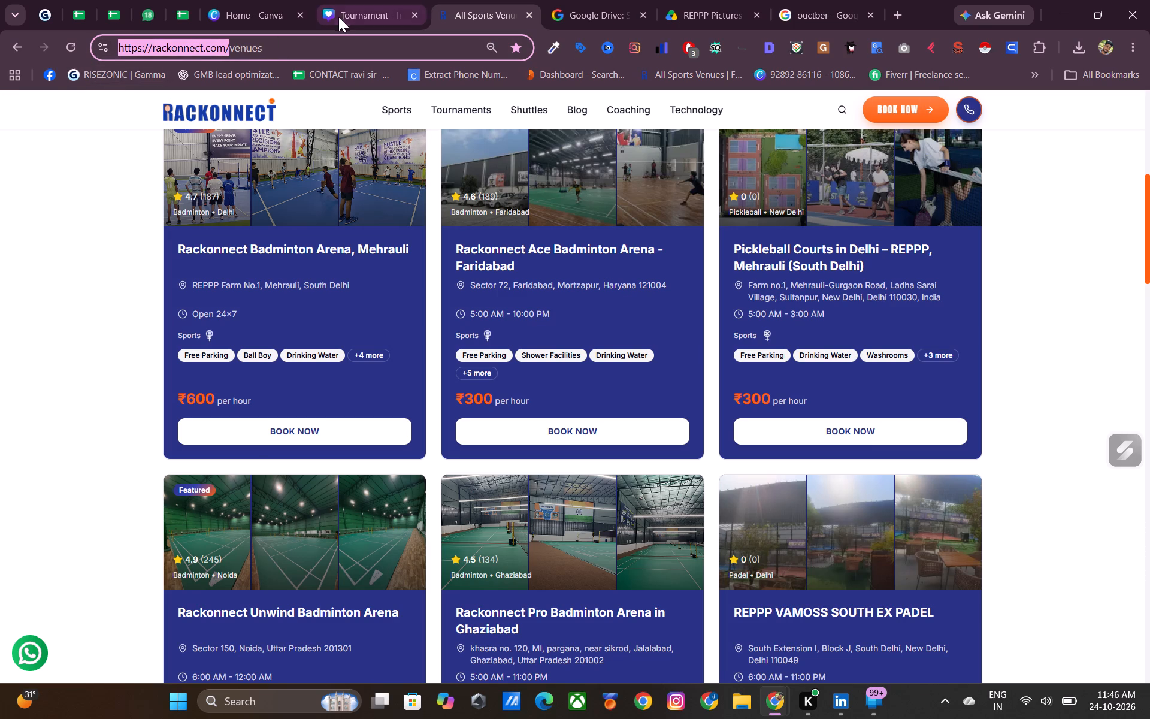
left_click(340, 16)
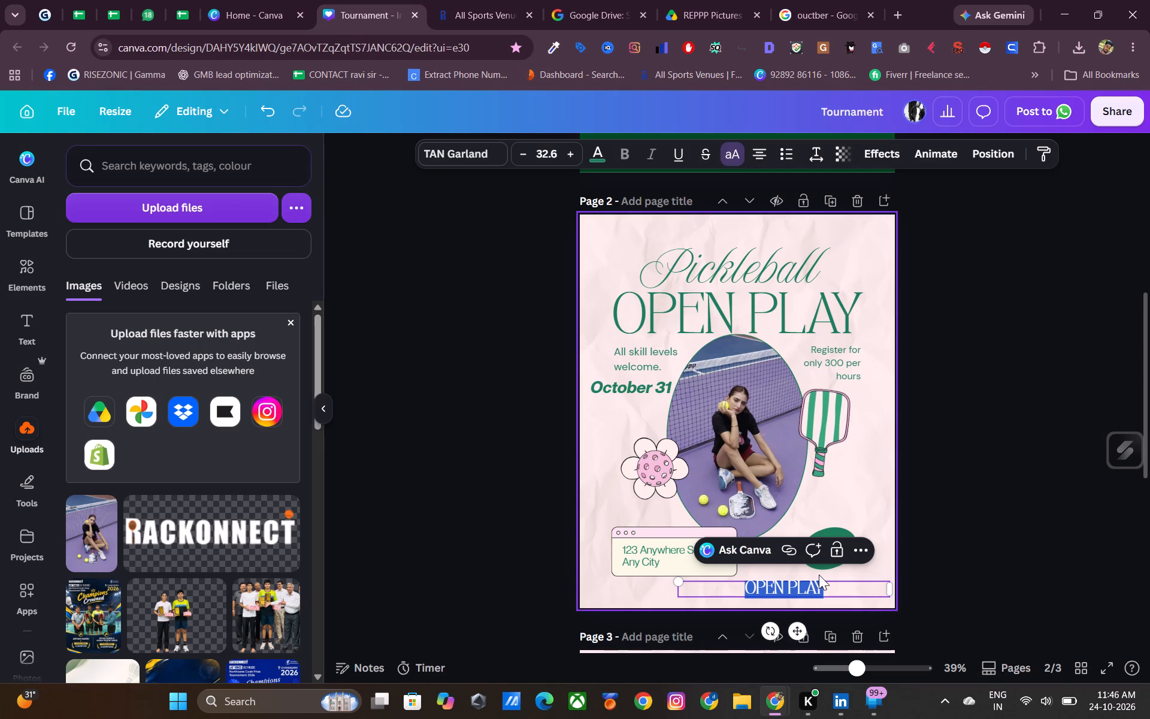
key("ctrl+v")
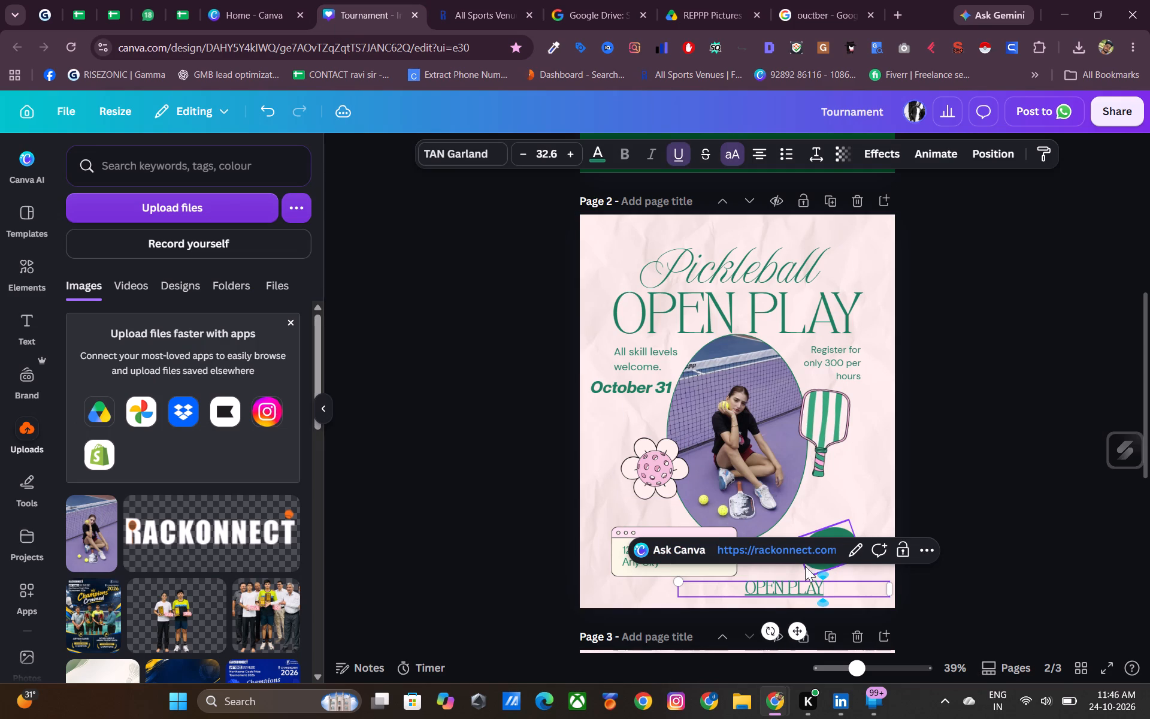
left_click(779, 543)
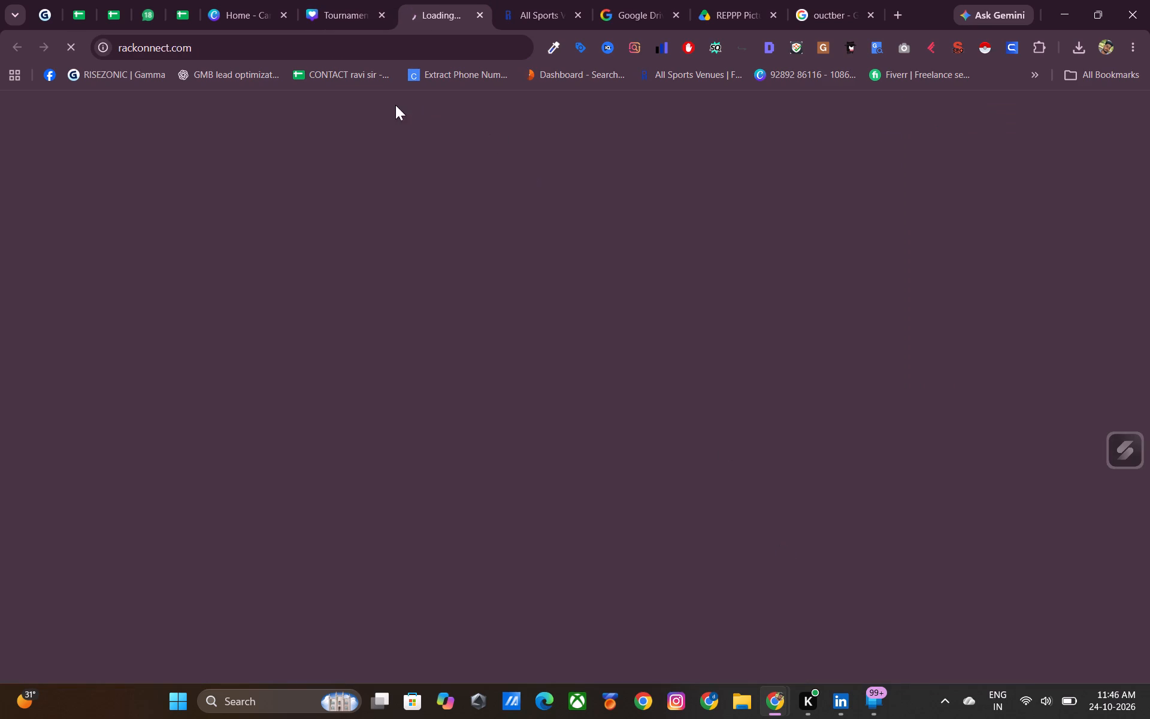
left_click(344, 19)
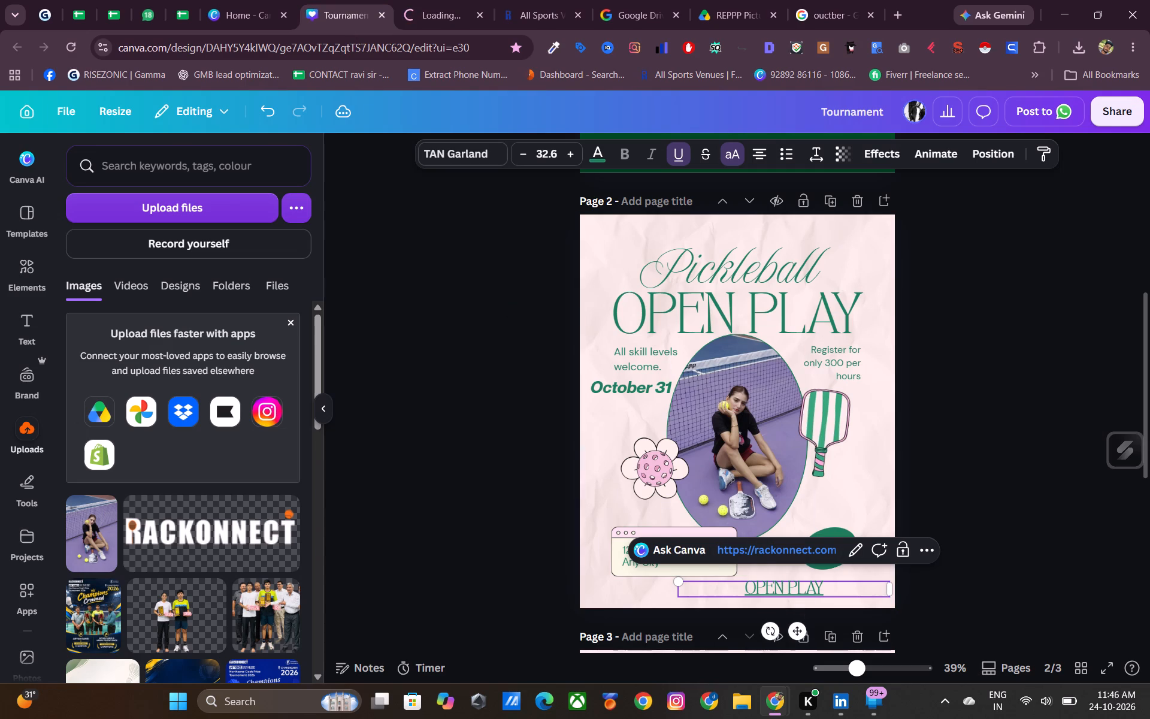
Replace the small OPEN PLAY text at the bottom of page 2 with "rackonnect.com".
double_click(811, 590)
left_click(840, 585)
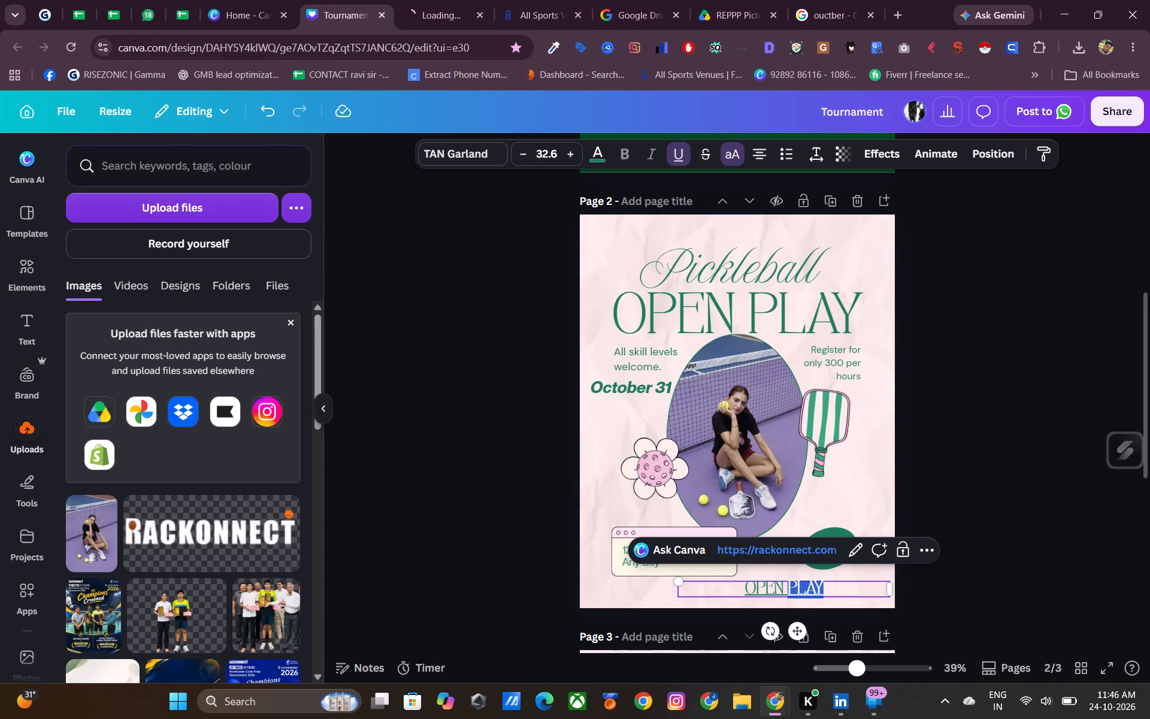
left_click_drag(841, 585, 724, 582)
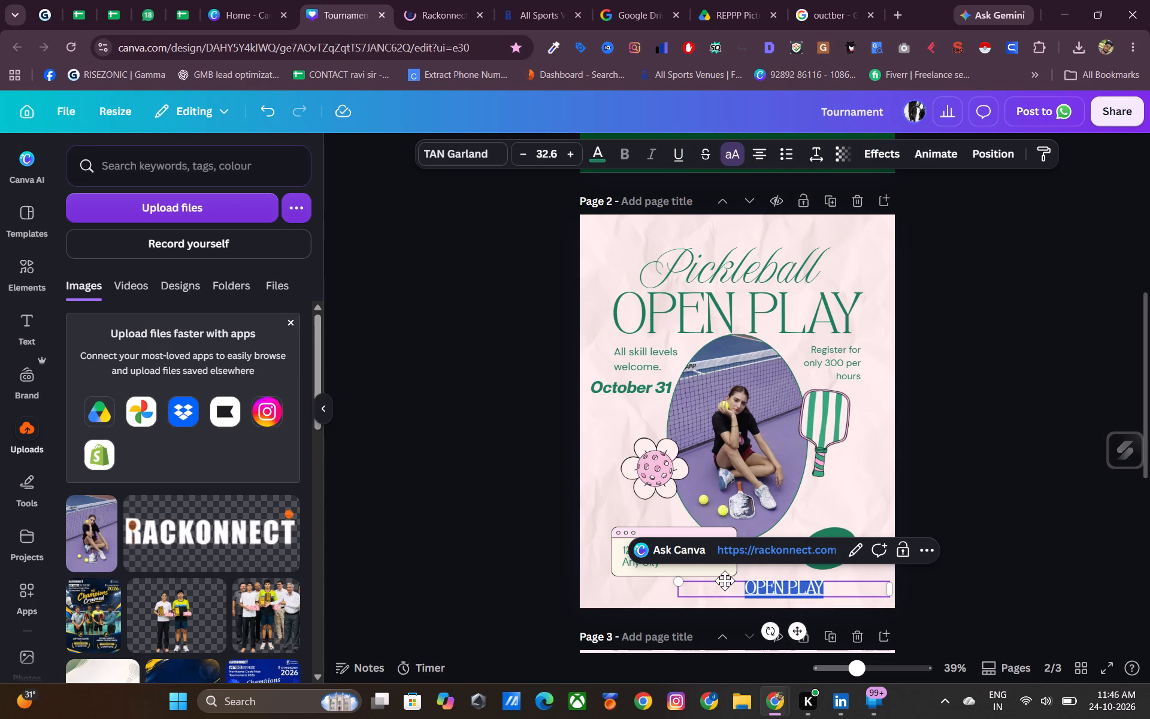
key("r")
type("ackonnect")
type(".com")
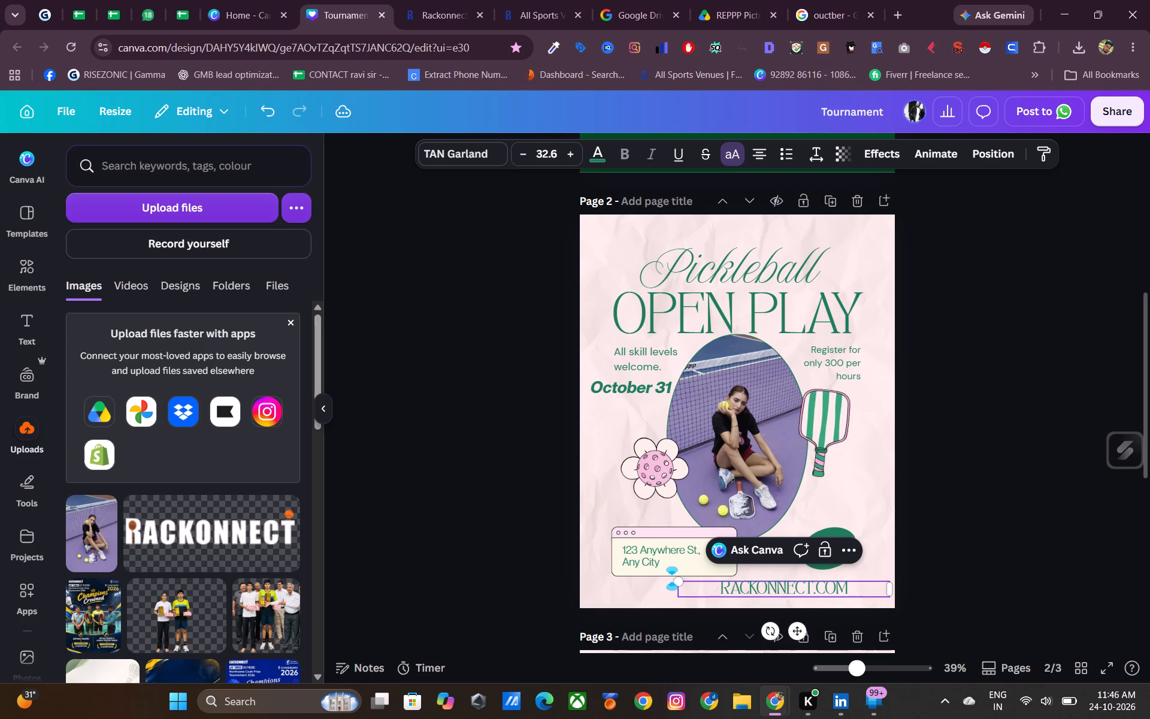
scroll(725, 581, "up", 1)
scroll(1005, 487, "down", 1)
Reduce the RACKONNECT.COM text on page 2 to font size 23.6.
double_click(518, 152)
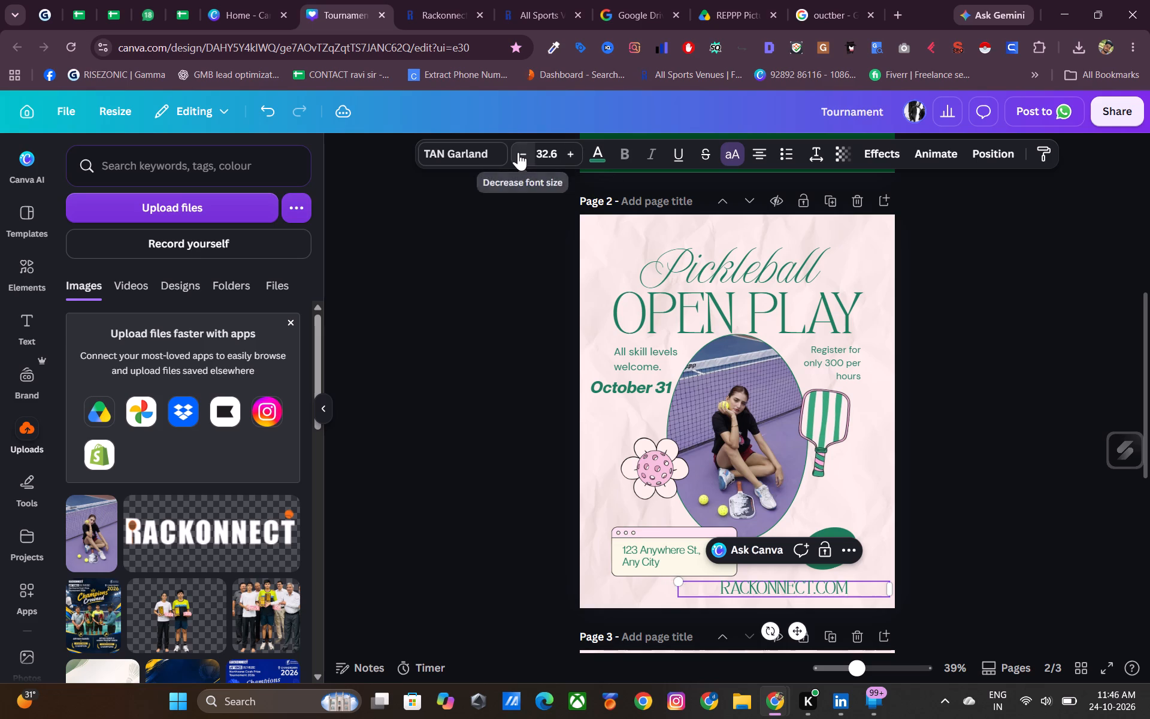
double_click(518, 152)
triple_click(518, 152)
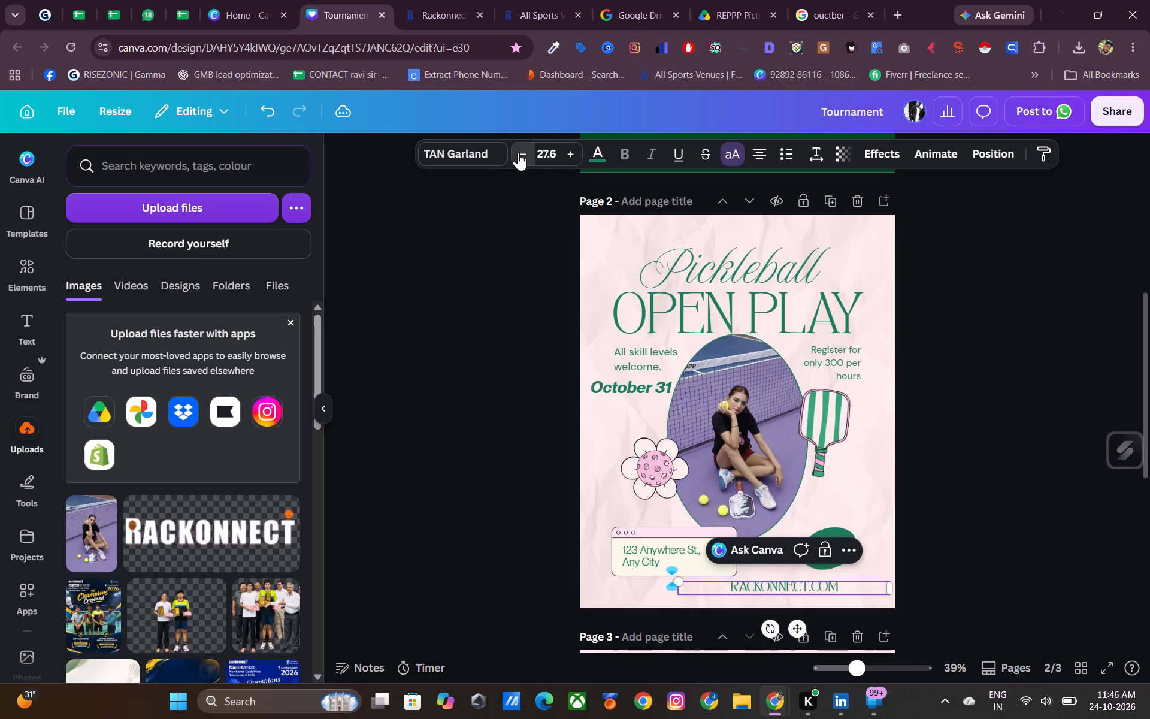
double_click(518, 152)
left_click(1039, 578)
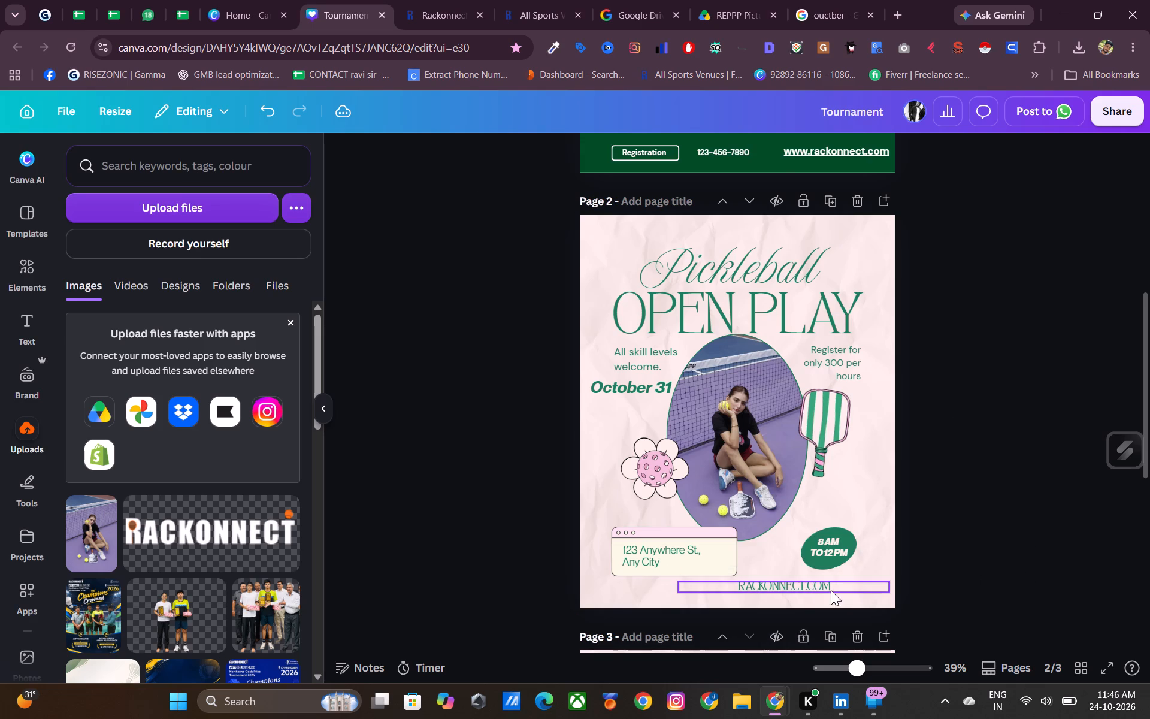
Move the RACKONNECT.COM text into page 2's lower-right corner, below the time badge.
left_click(815, 588)
left_click_drag(795, 627, 806, 631)
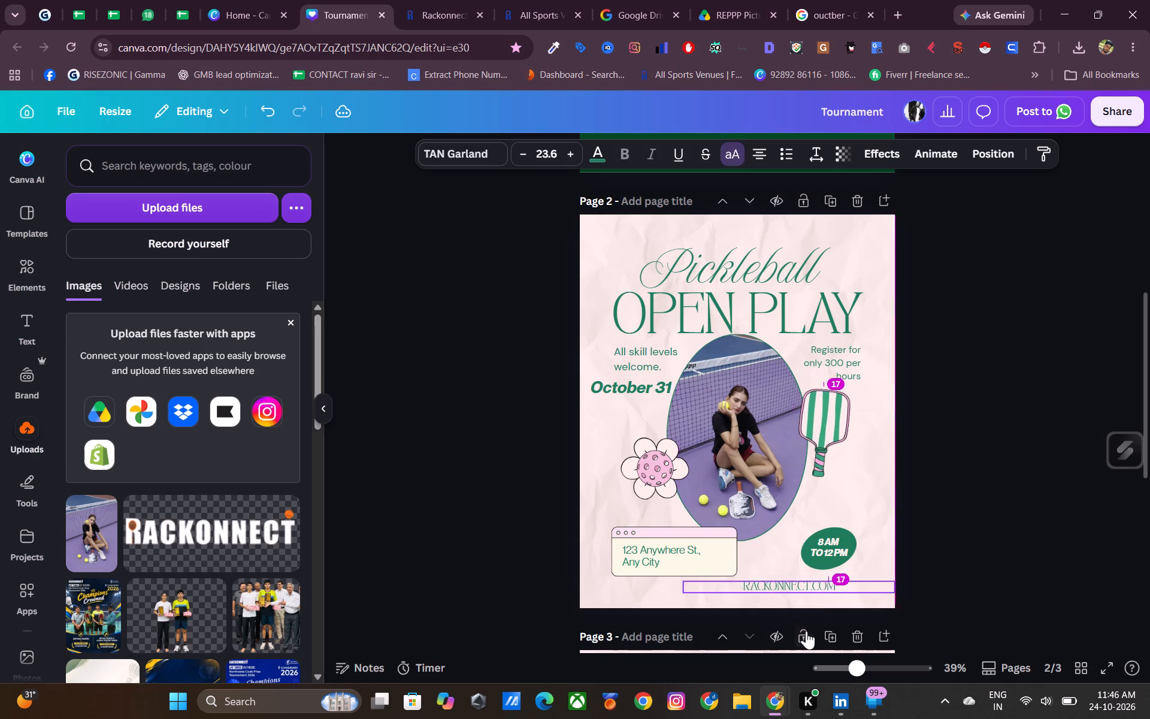
left_click_drag(806, 631, 844, 635)
left_click(994, 591)
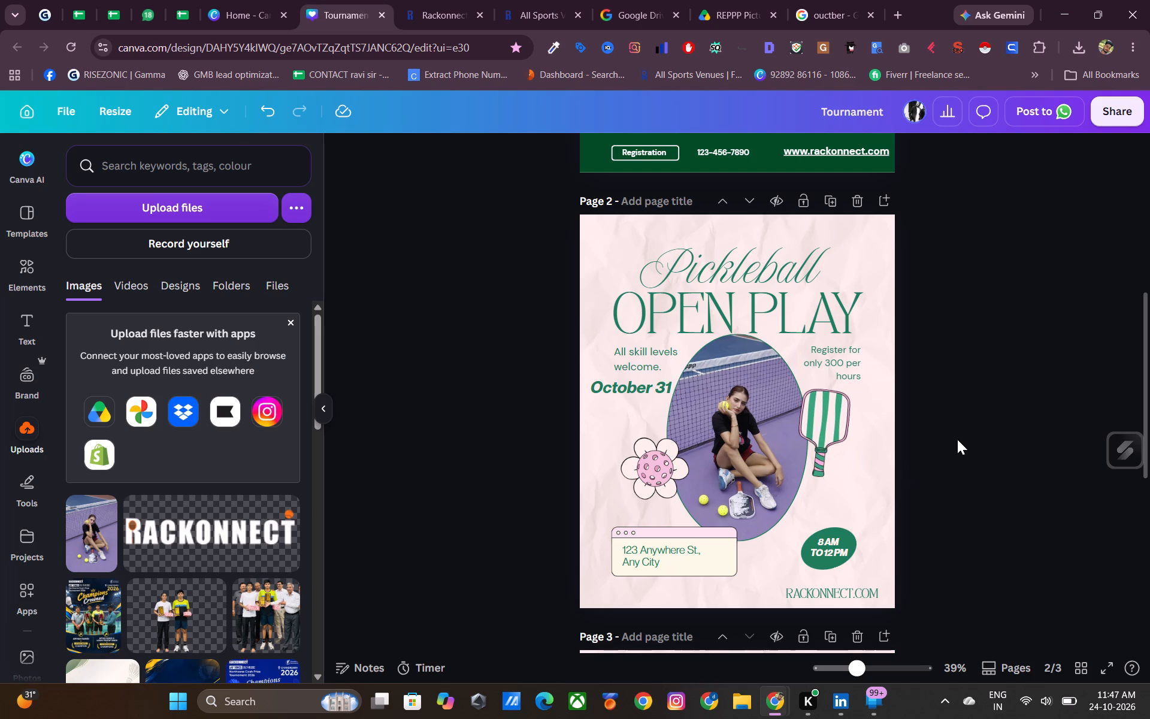
Look through the uploaded images for a suitable logo for page 2.
left_click(1148, 381)
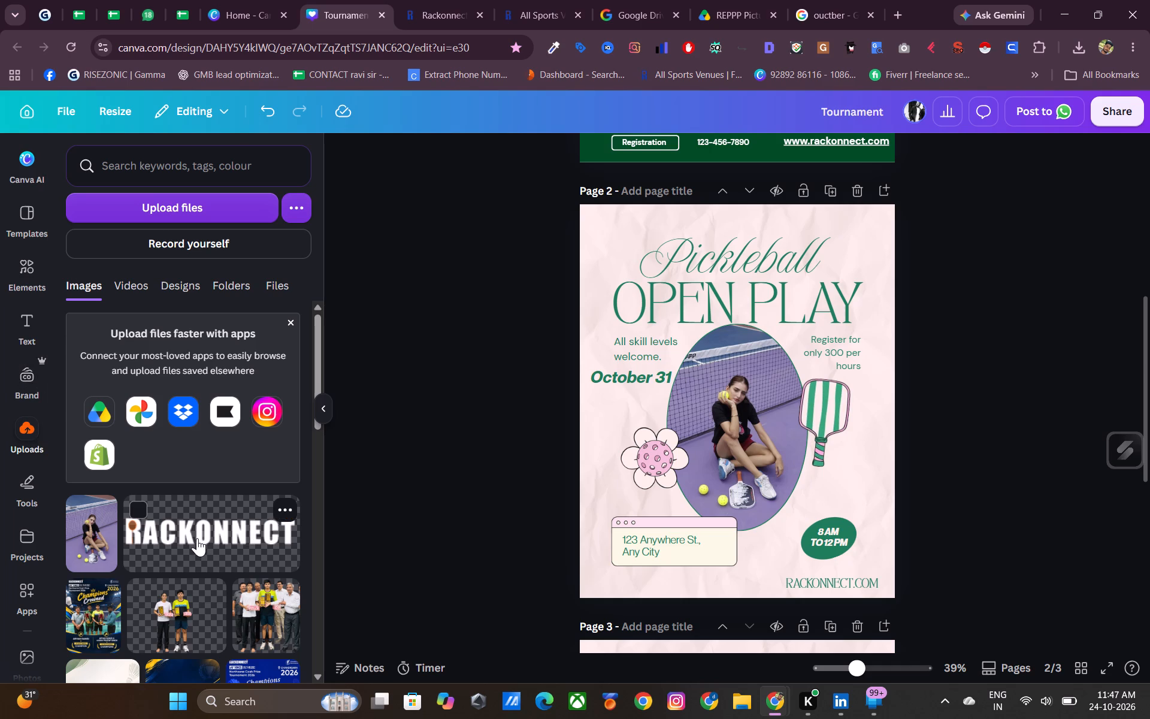
scroll(196, 539, "down", 4)
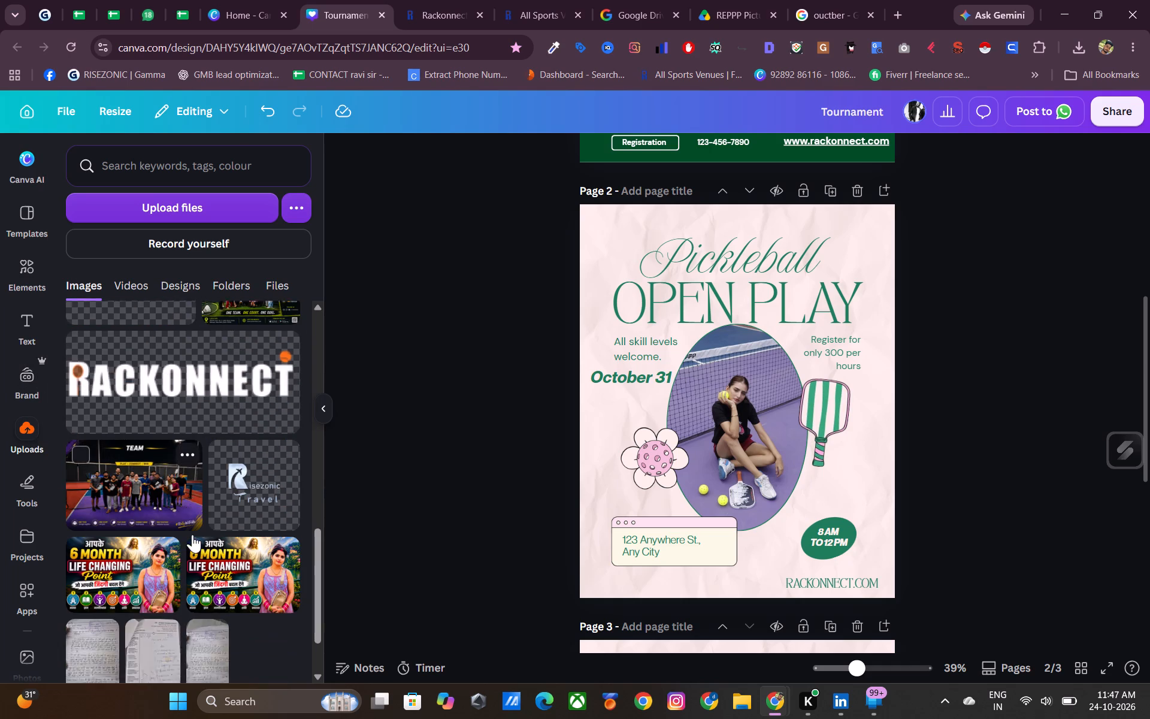
scroll(192, 534, "down", 4)
scroll(189, 512, "up", 7)
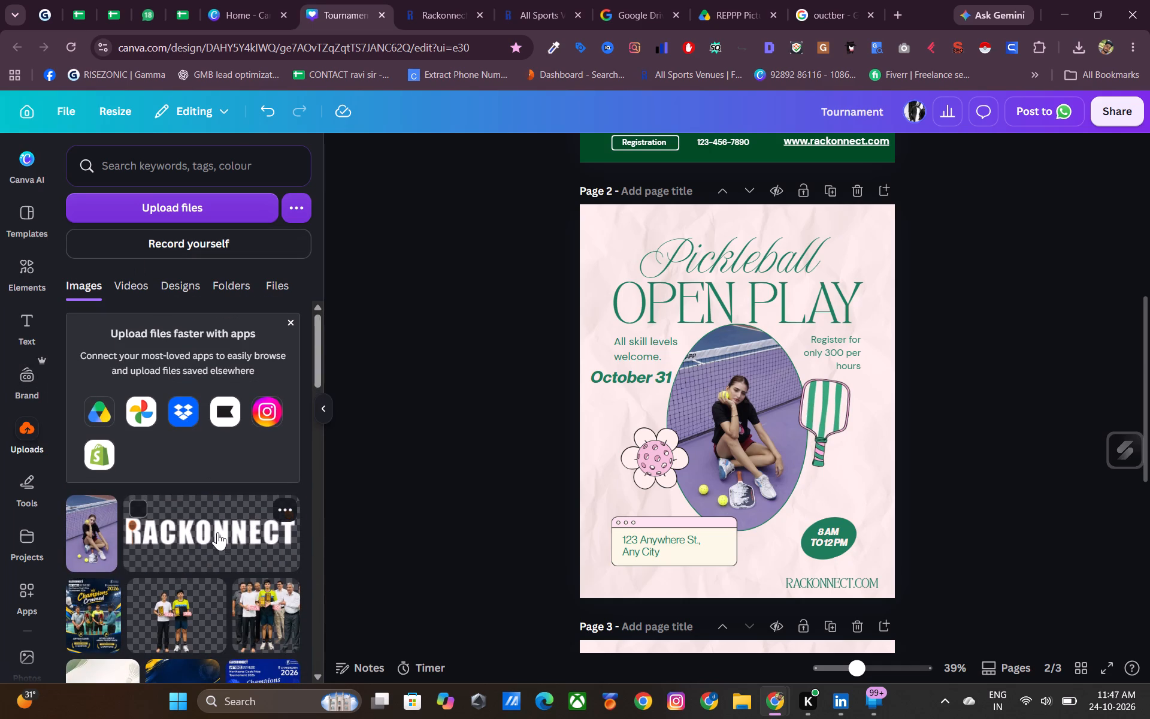
scroll(215, 534, "down", 1)
scroll(215, 534, "up", 2)
scroll(215, 534, "down", 1)
scroll(215, 534, "up", 2)
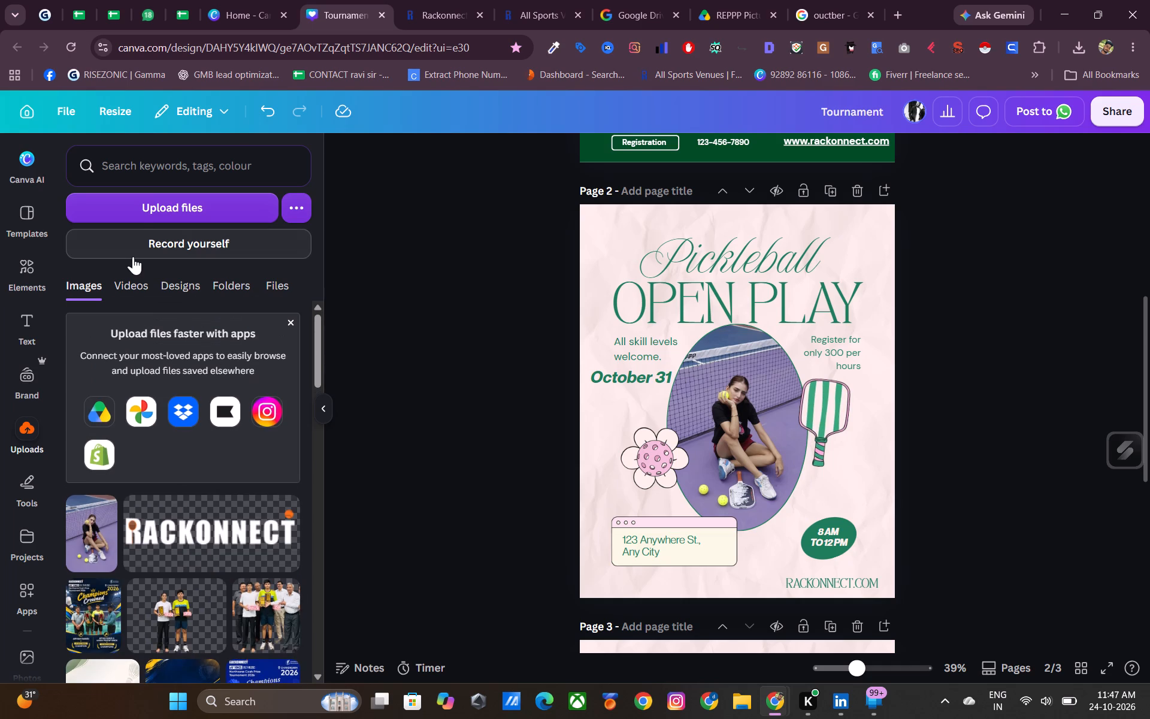
Upload the "REPPP white& blue logo (2)" image from the Downloads folder.
left_click(152, 212)
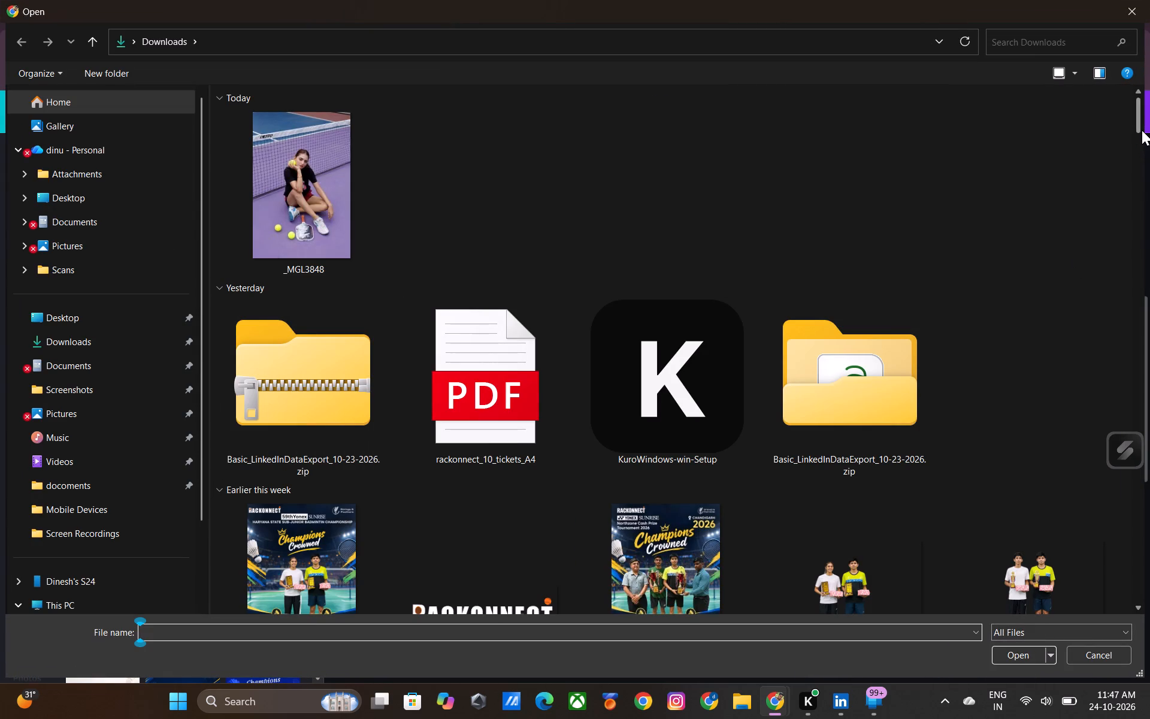
left_click_drag(1142, 129, 1149, 163)
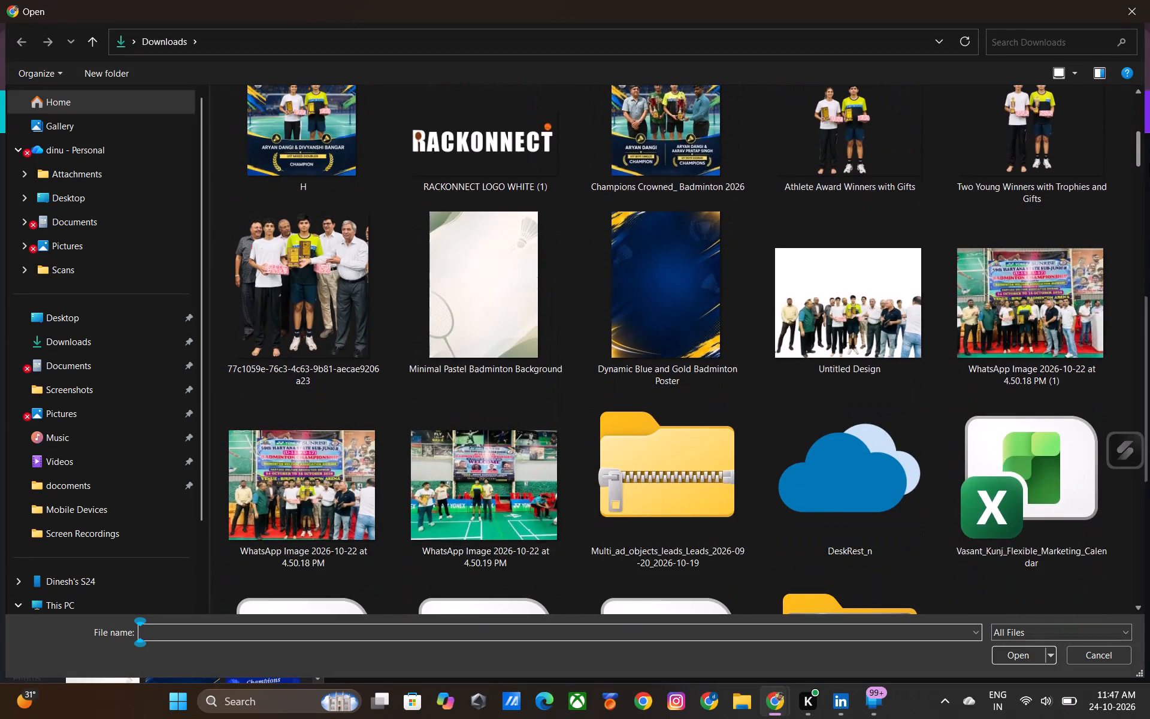
left_click_drag(1149, 163, 1149, 195)
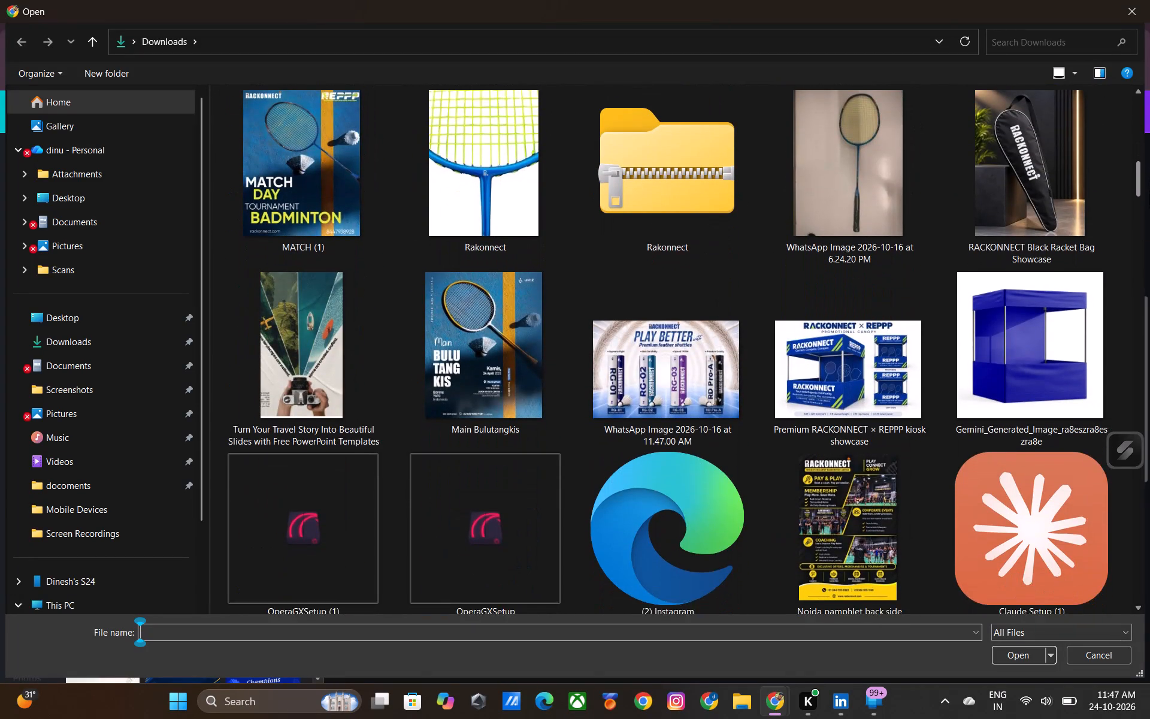
left_click_drag(1149, 195, 1149, 232)
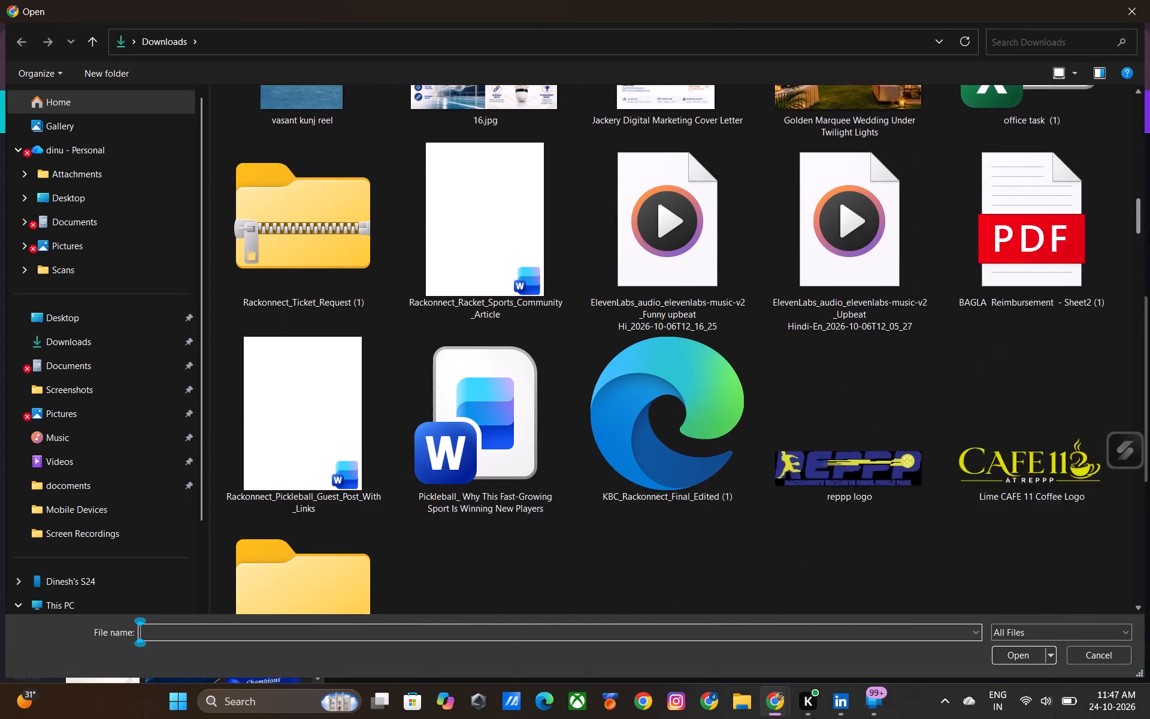
left_click_drag(1149, 232, 1149, 235)
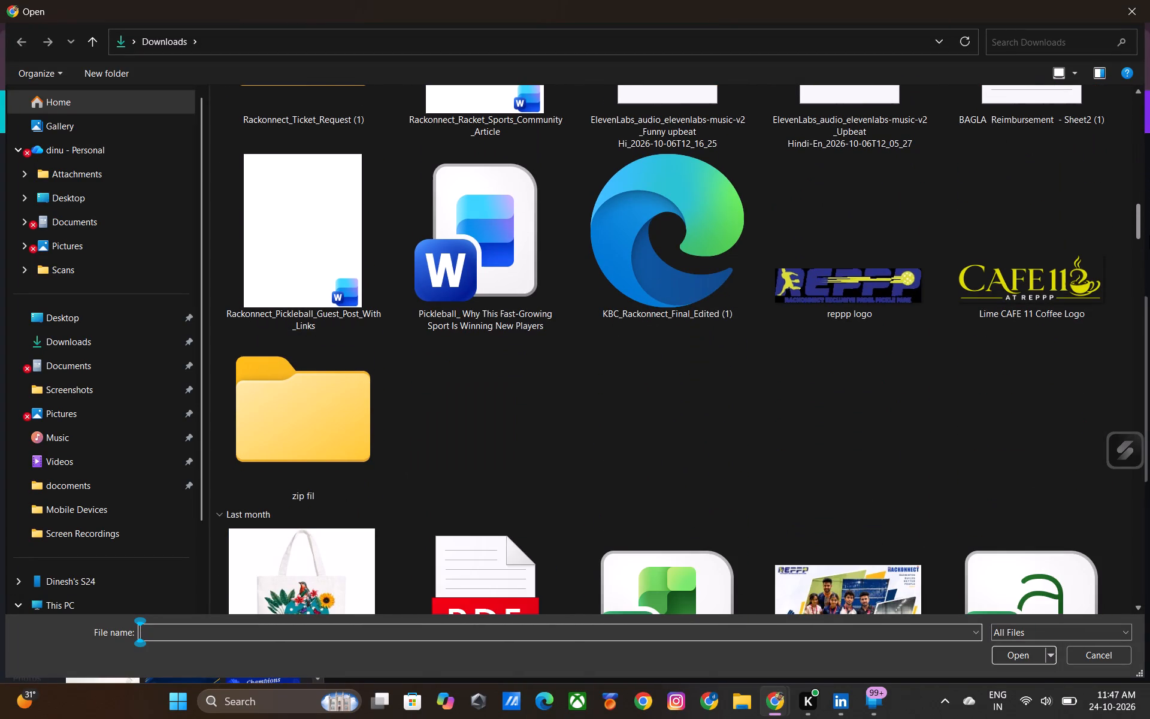
left_click_drag(1149, 235, 1149, 269)
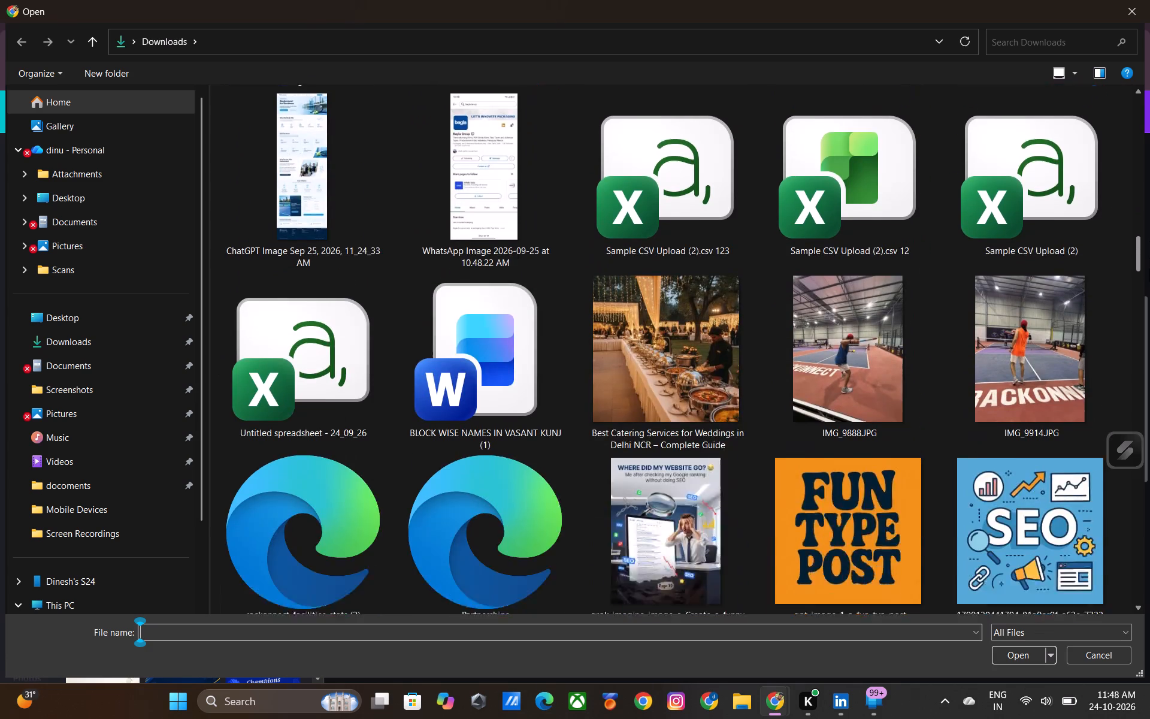
left_click_drag(1149, 269, 1149, 304)
left_click(819, 463)
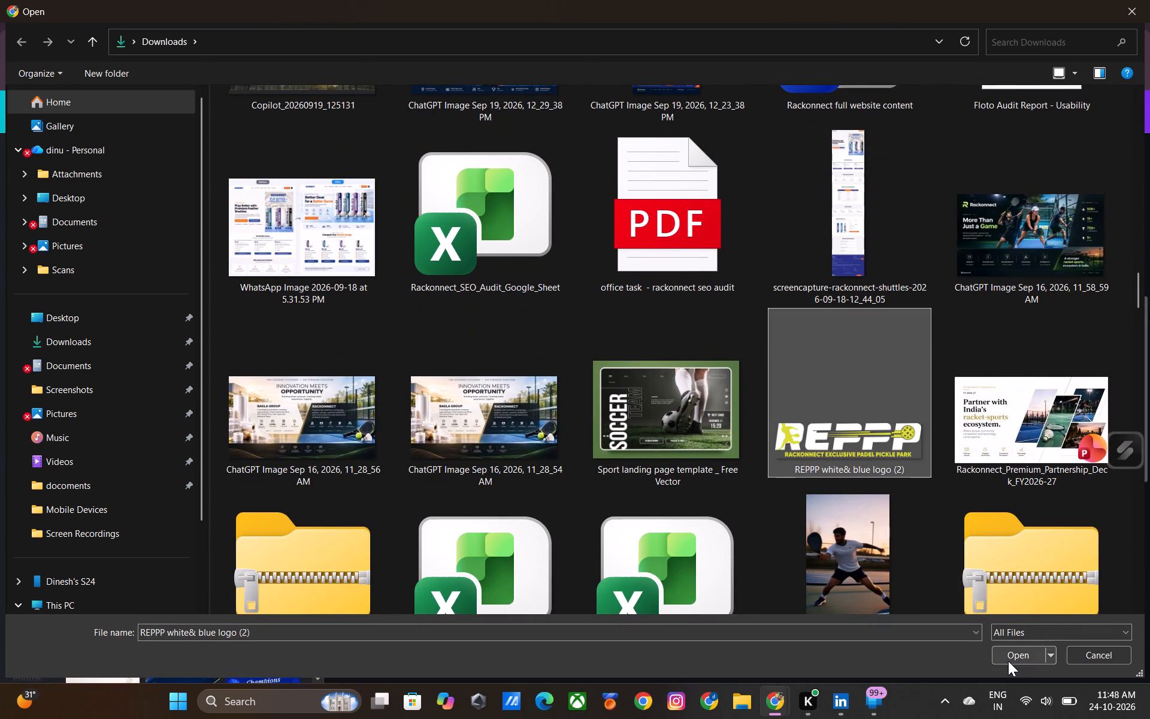
left_click(1008, 661)
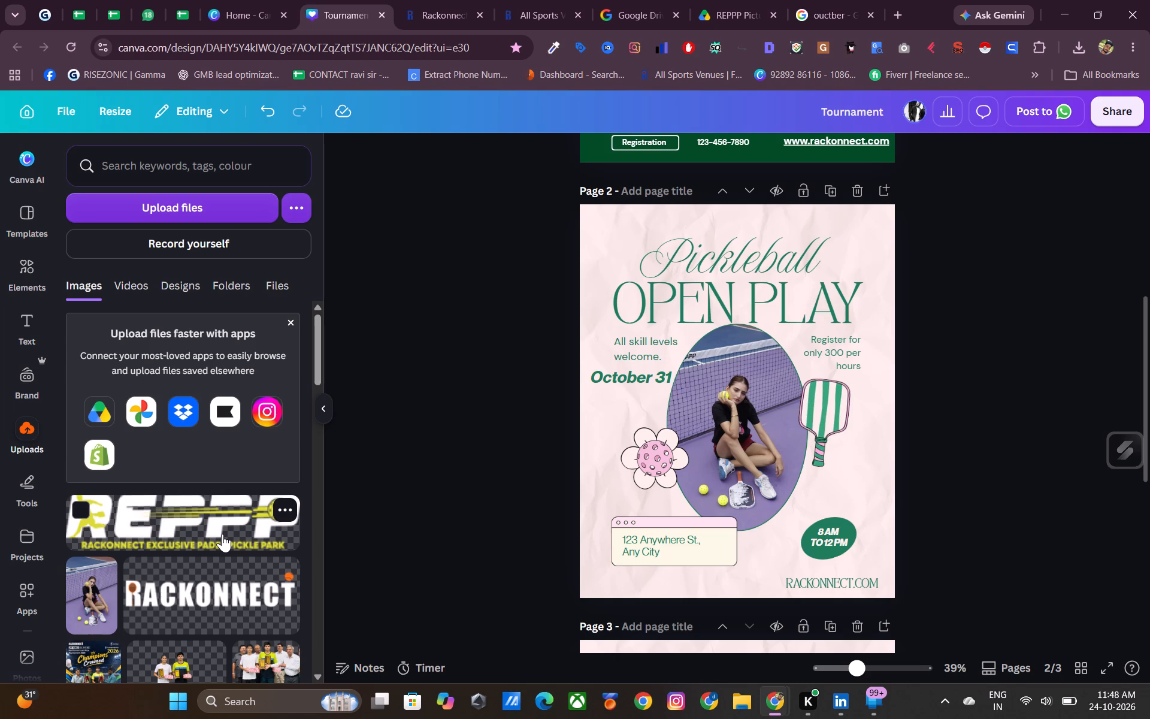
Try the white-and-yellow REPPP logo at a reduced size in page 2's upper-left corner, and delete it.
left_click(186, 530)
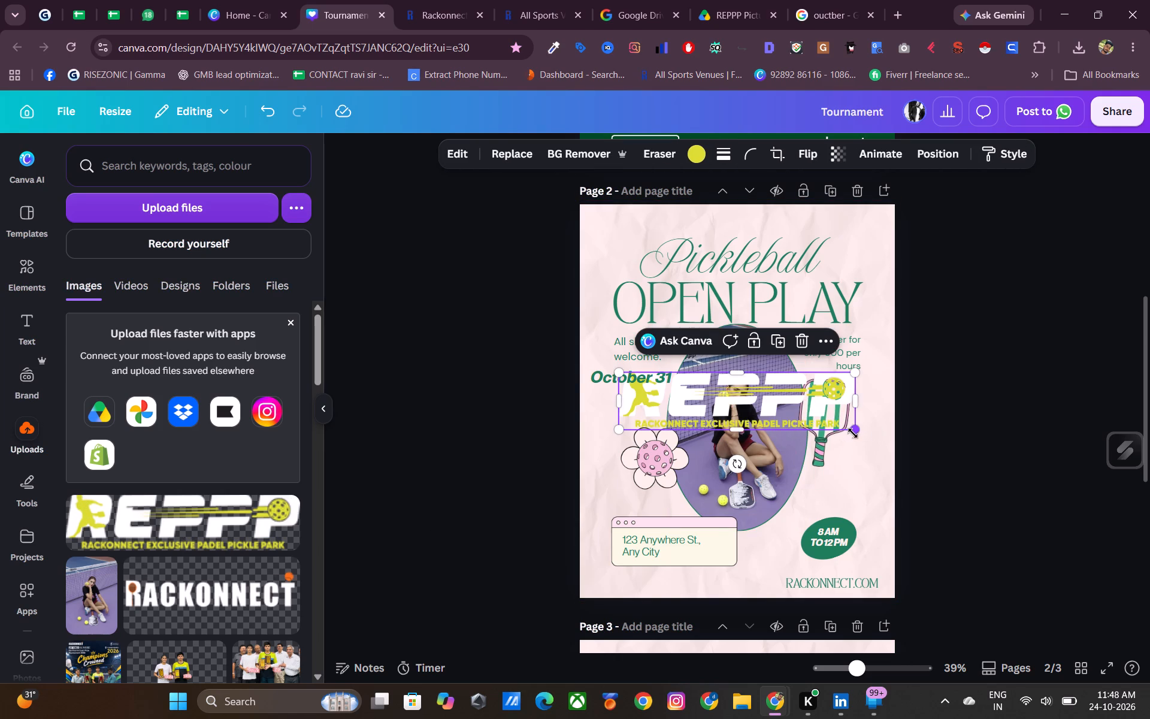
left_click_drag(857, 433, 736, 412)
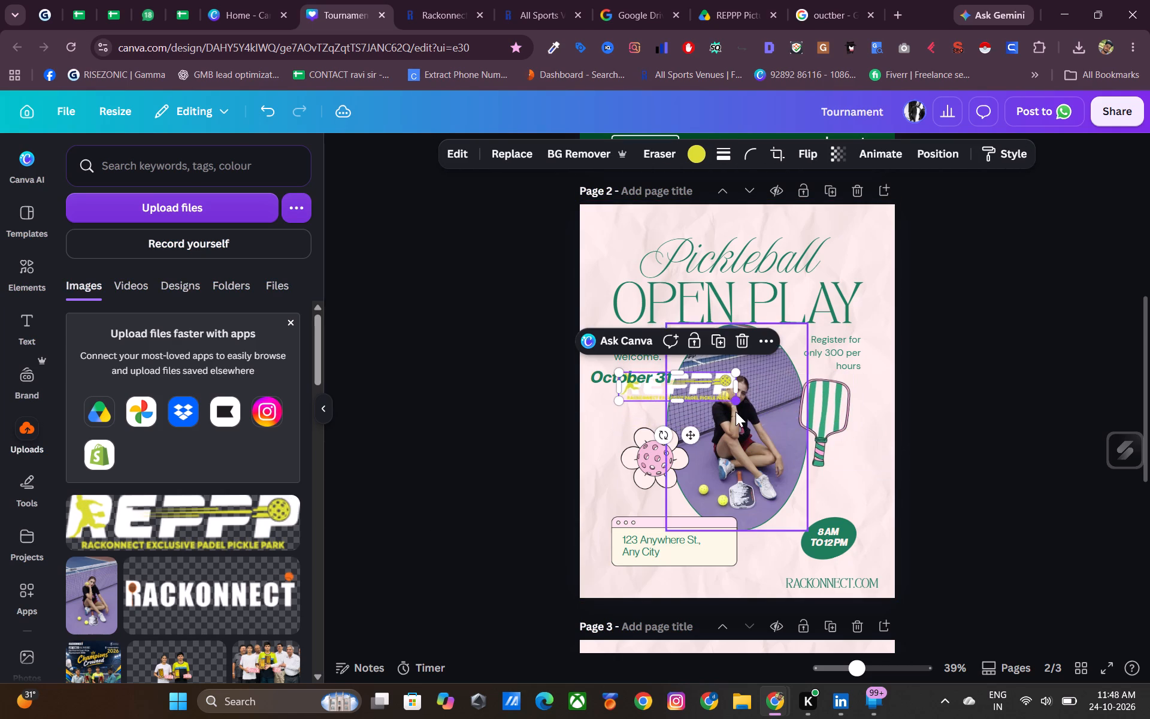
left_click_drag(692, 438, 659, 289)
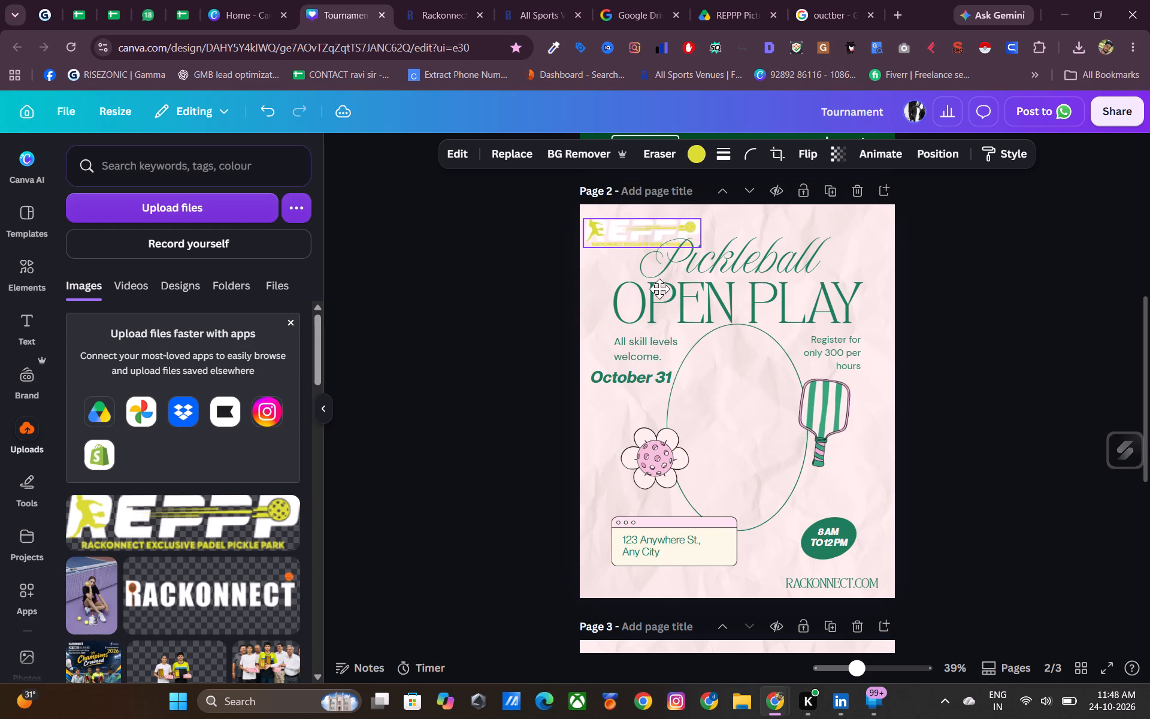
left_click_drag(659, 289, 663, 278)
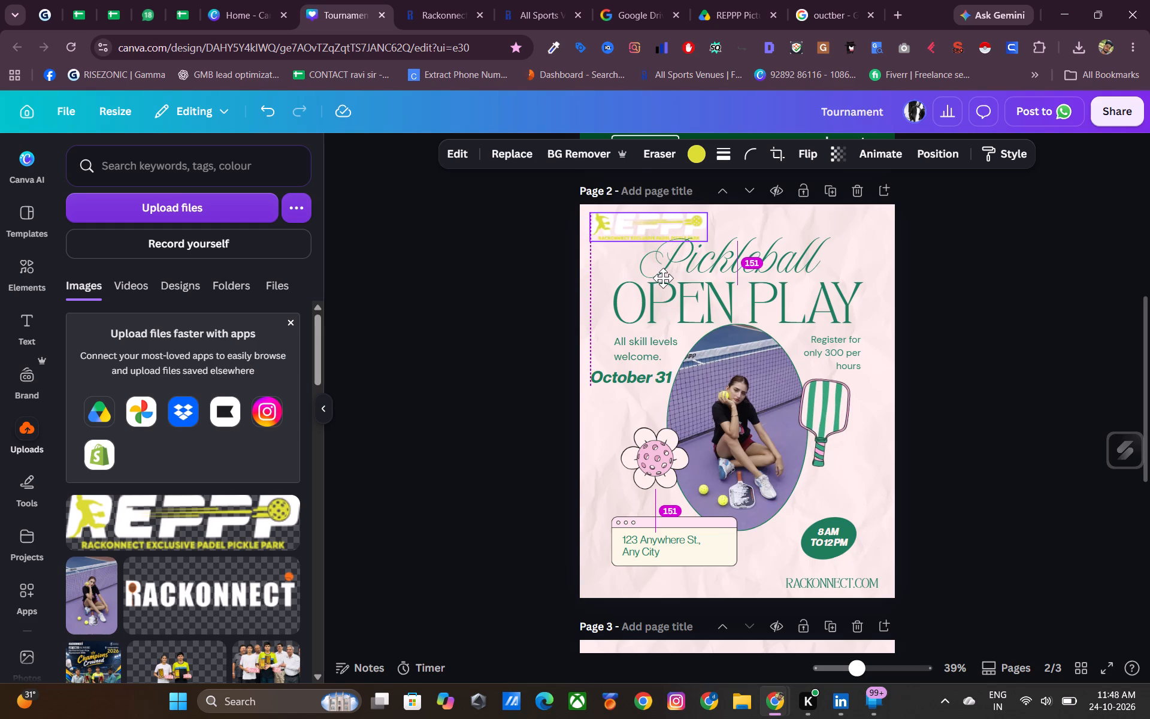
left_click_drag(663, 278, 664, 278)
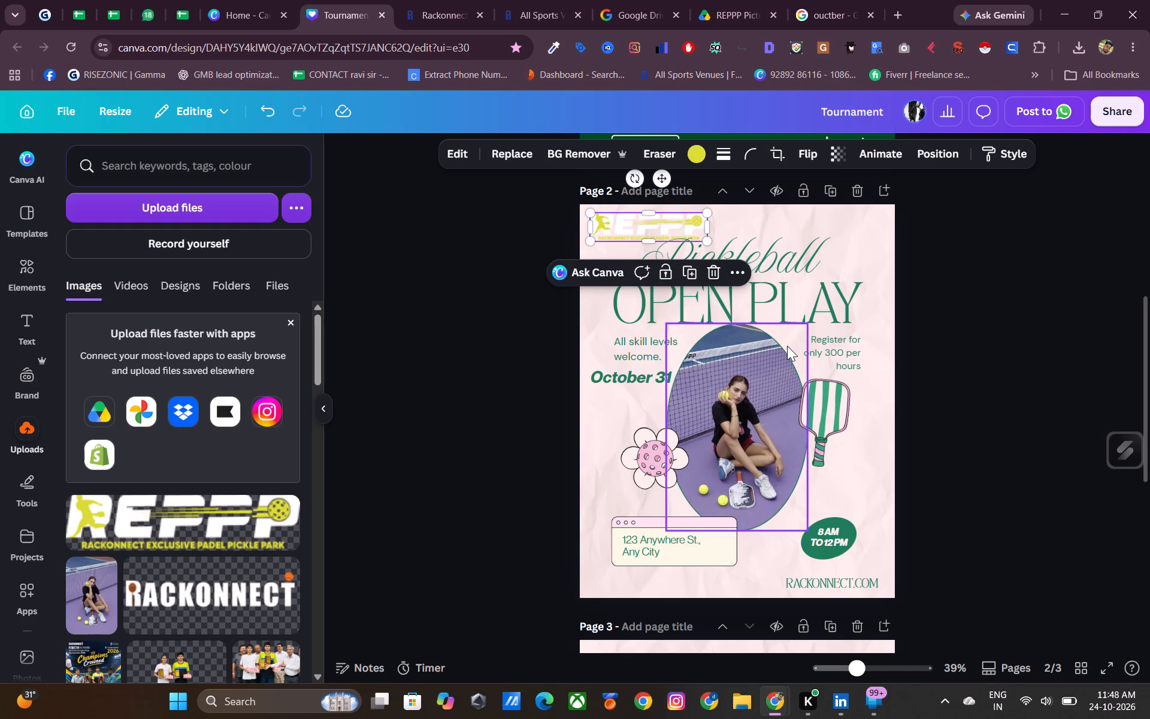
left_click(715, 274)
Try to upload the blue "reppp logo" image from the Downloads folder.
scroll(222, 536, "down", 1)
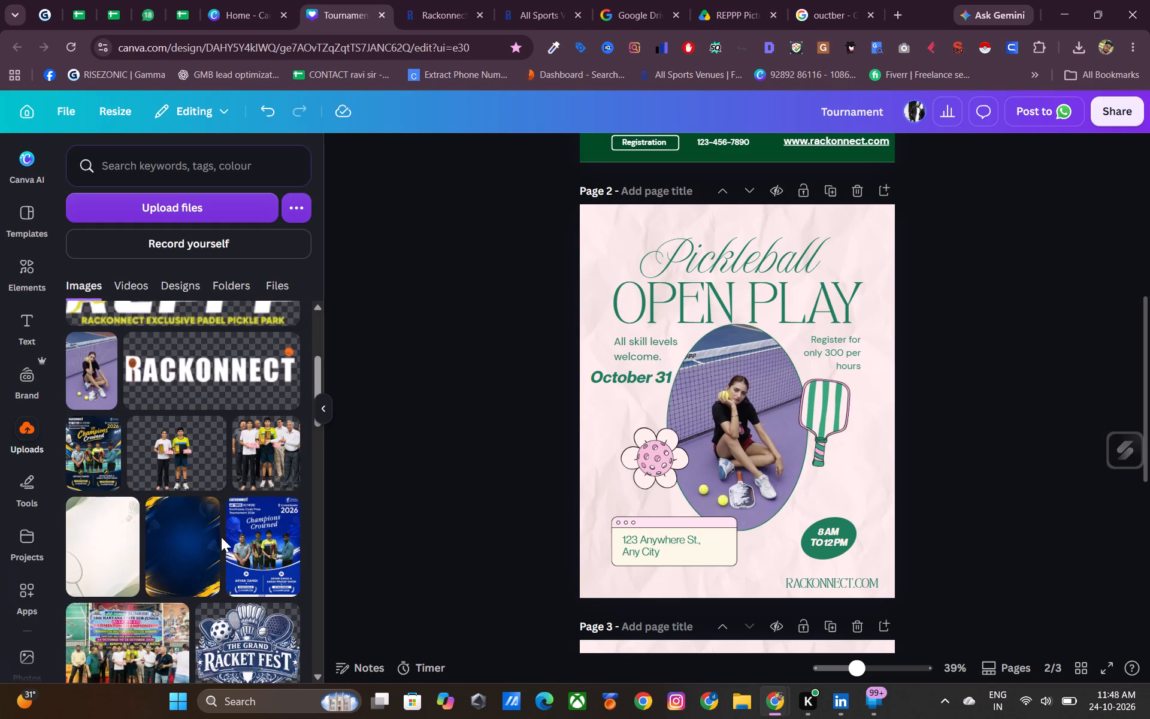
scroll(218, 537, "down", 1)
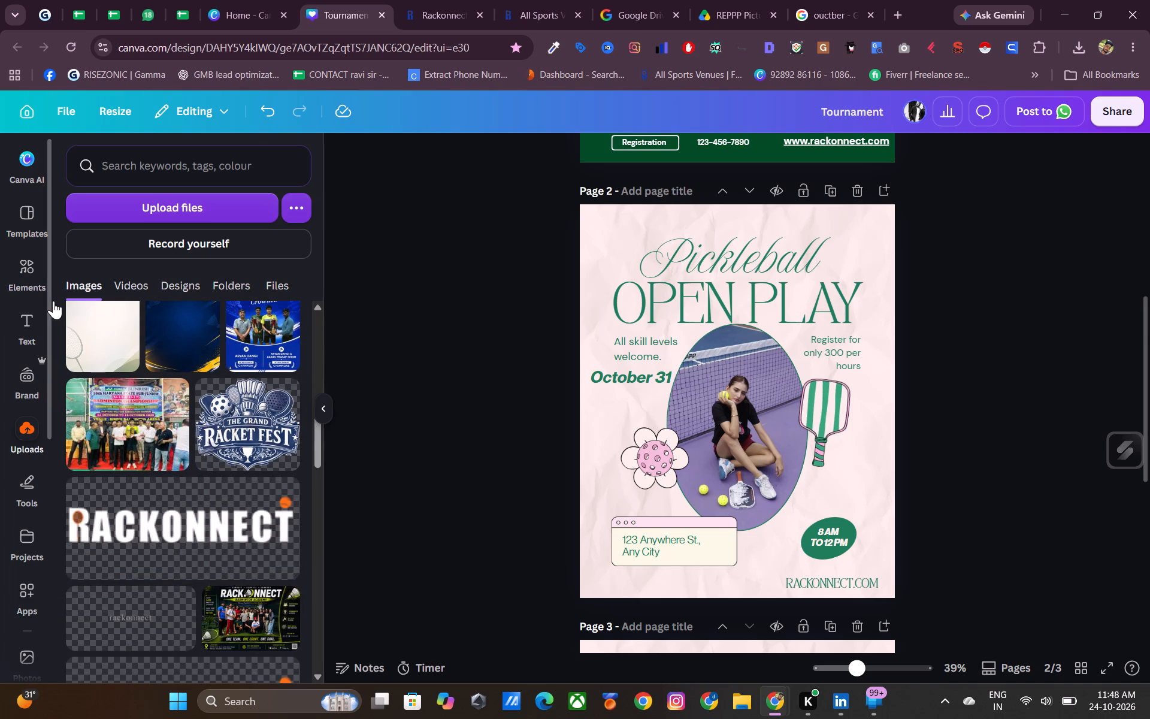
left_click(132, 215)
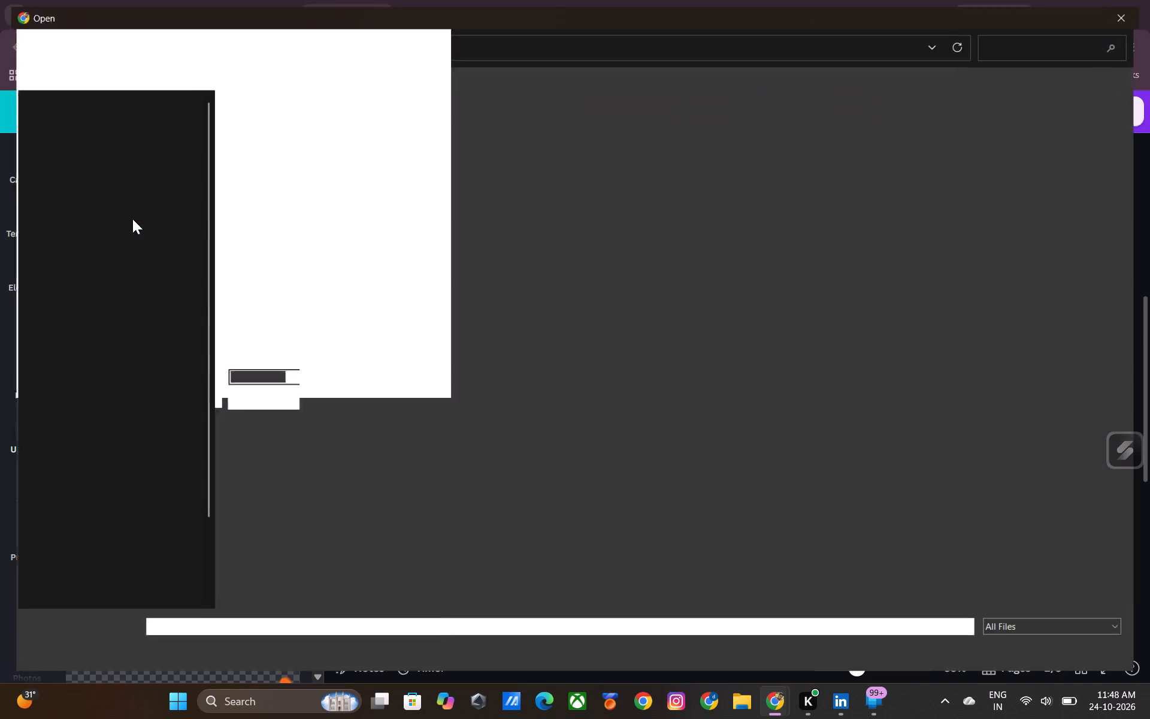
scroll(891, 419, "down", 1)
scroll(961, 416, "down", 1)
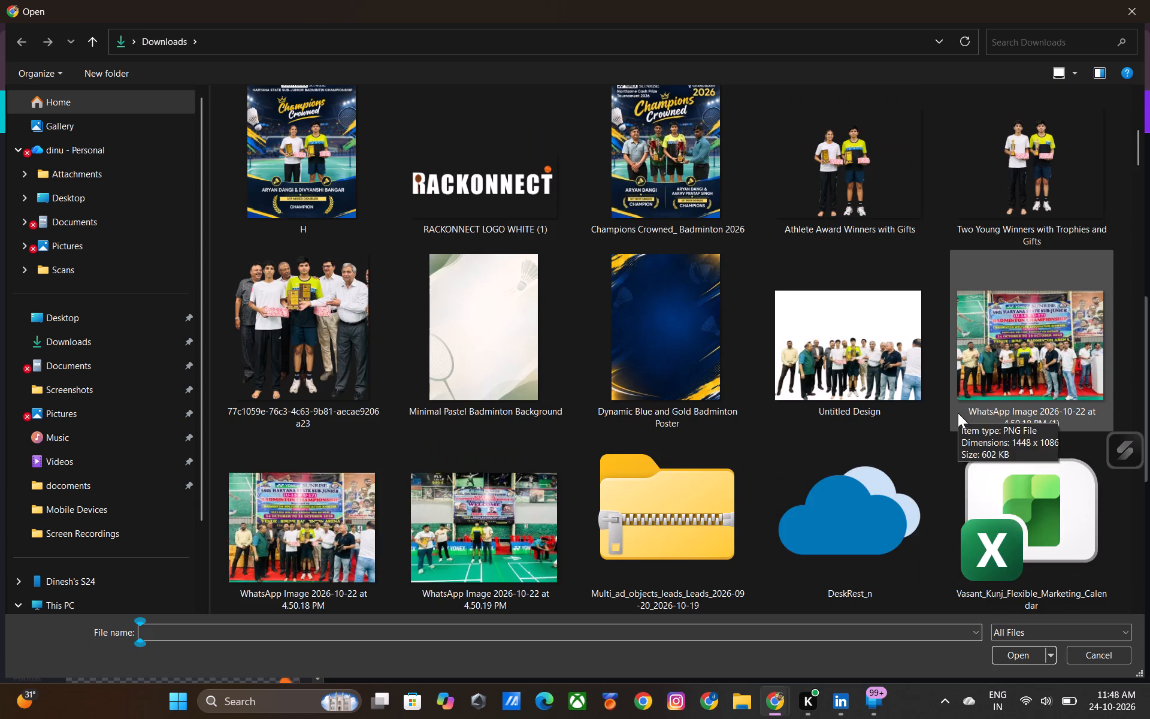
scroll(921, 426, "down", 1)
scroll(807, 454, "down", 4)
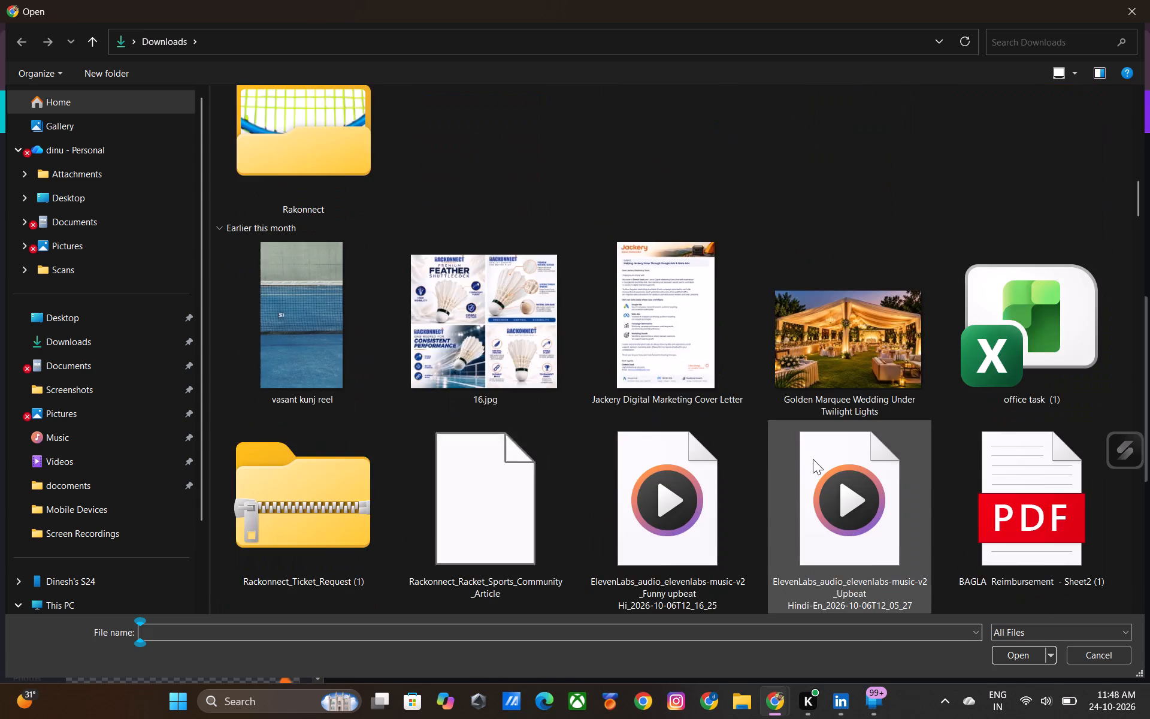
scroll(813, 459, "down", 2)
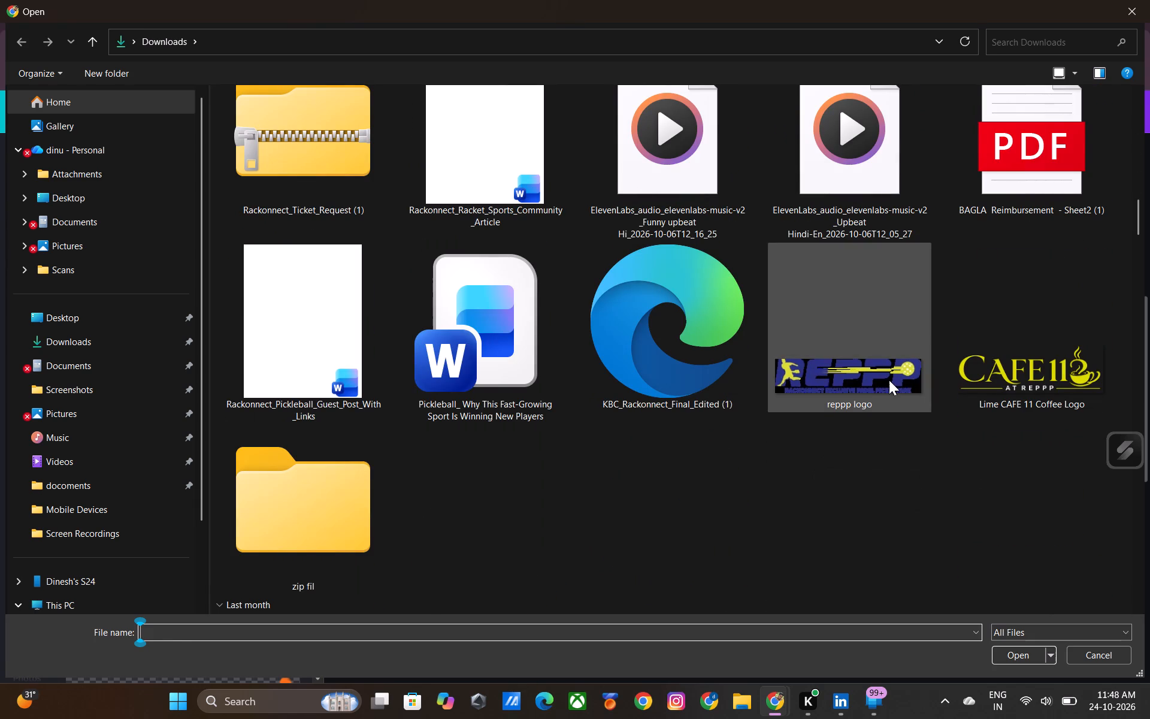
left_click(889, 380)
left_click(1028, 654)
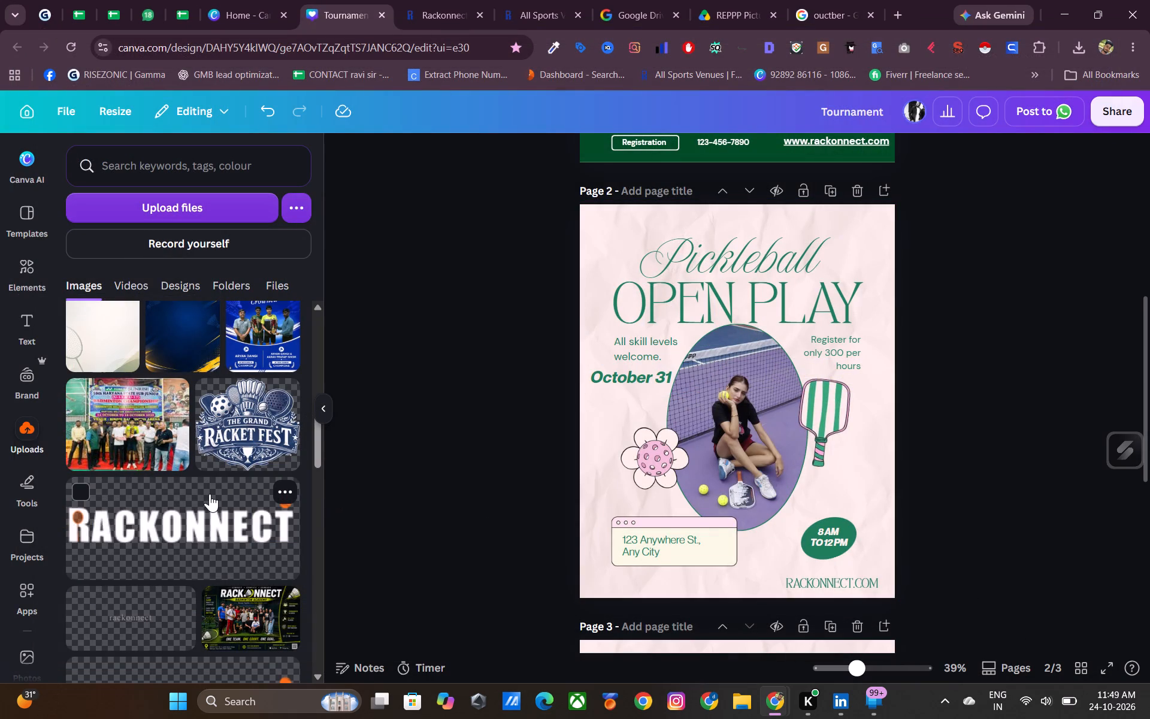
Check the uploaded images for the blue REPPP logo.
scroll(193, 454, "up", 5)
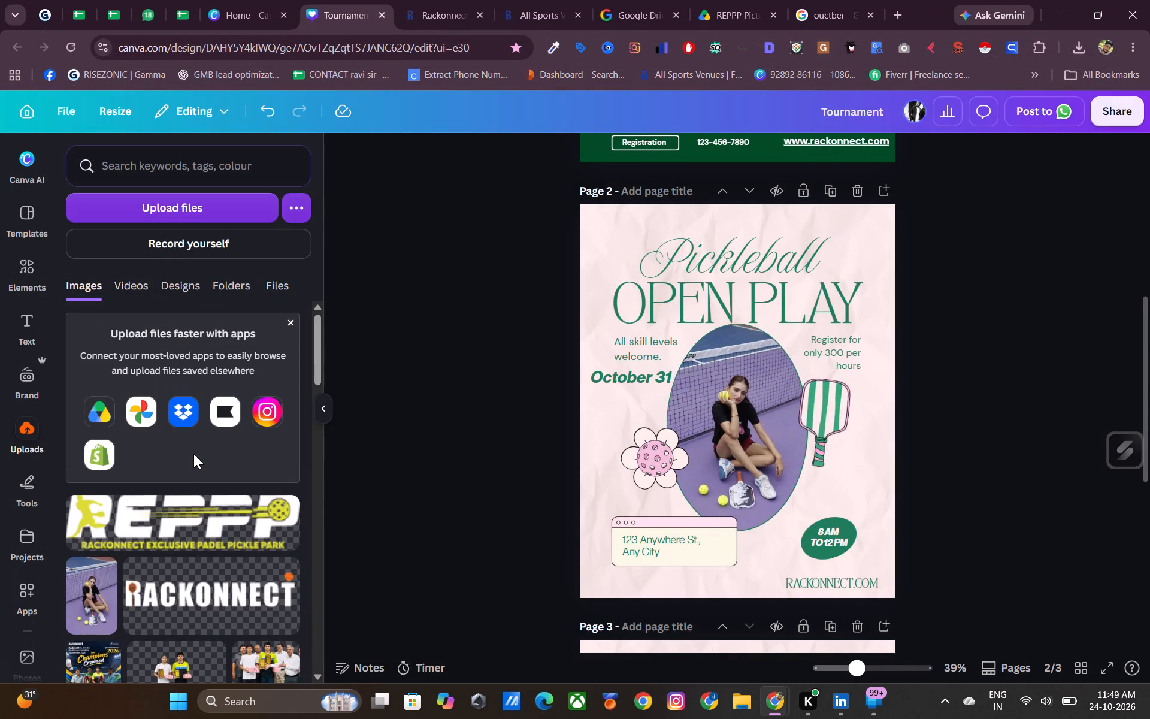
scroll(193, 454, "up", 1)
scroll(192, 453, "down", 1)
scroll(192, 453, "up", 11)
scroll(190, 453, "up", 19)
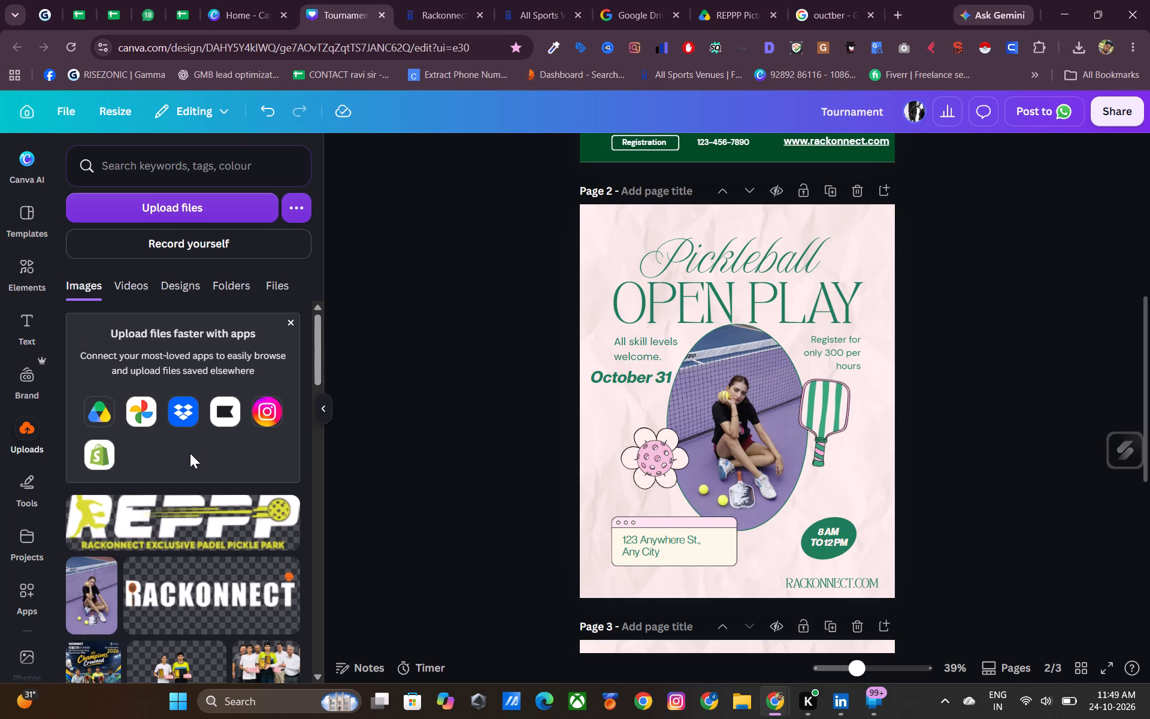
scroll(190, 453, "up", 13)
scroll(153, 540, "up", 5)
scroll(159, 542, "down", 3)
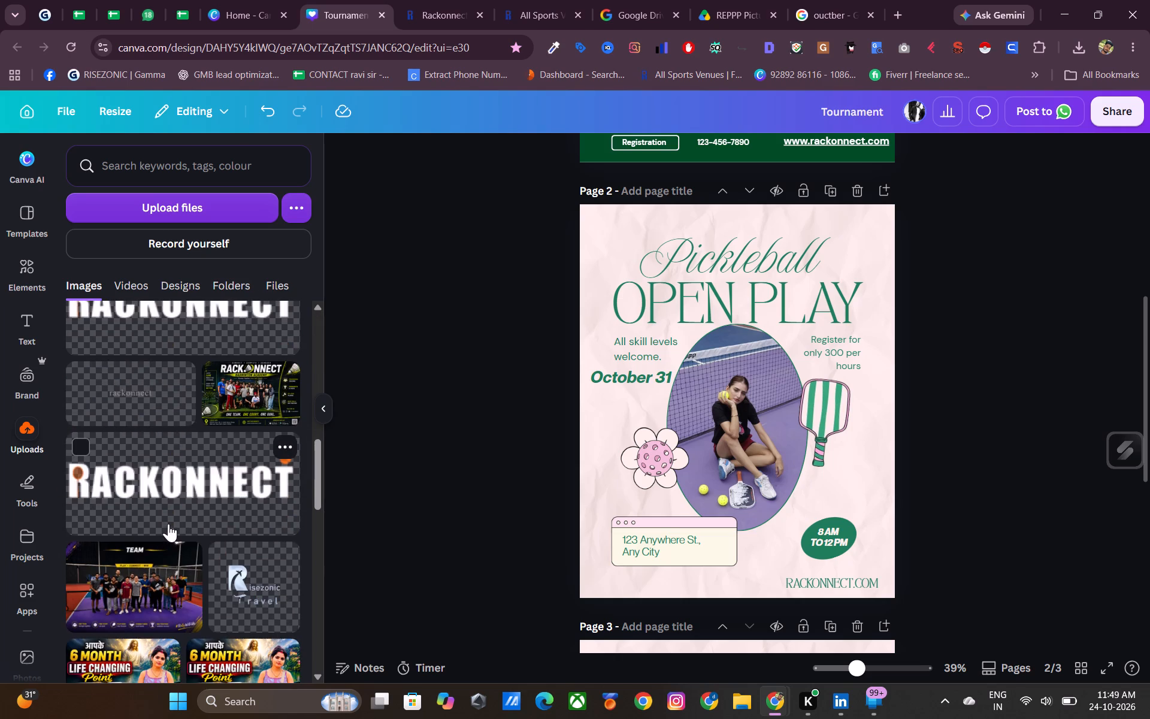
scroll(170, 522, "down", 3)
scroll(170, 522, "up", 6)
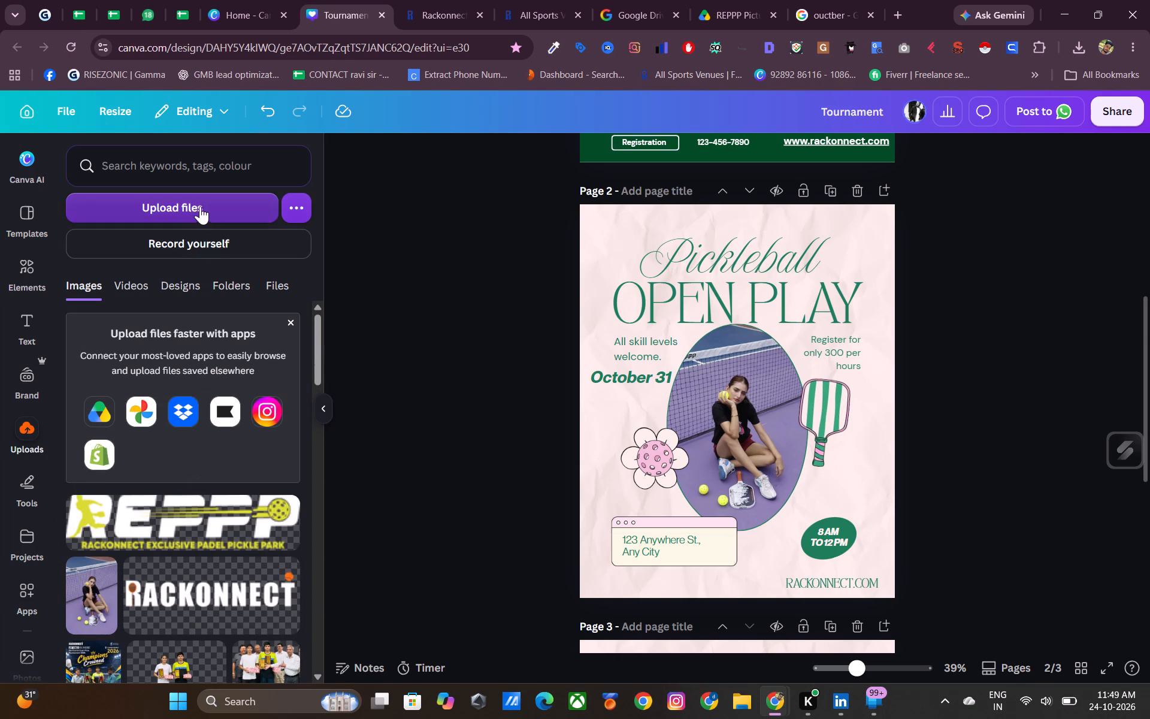
left_click(107, 284)
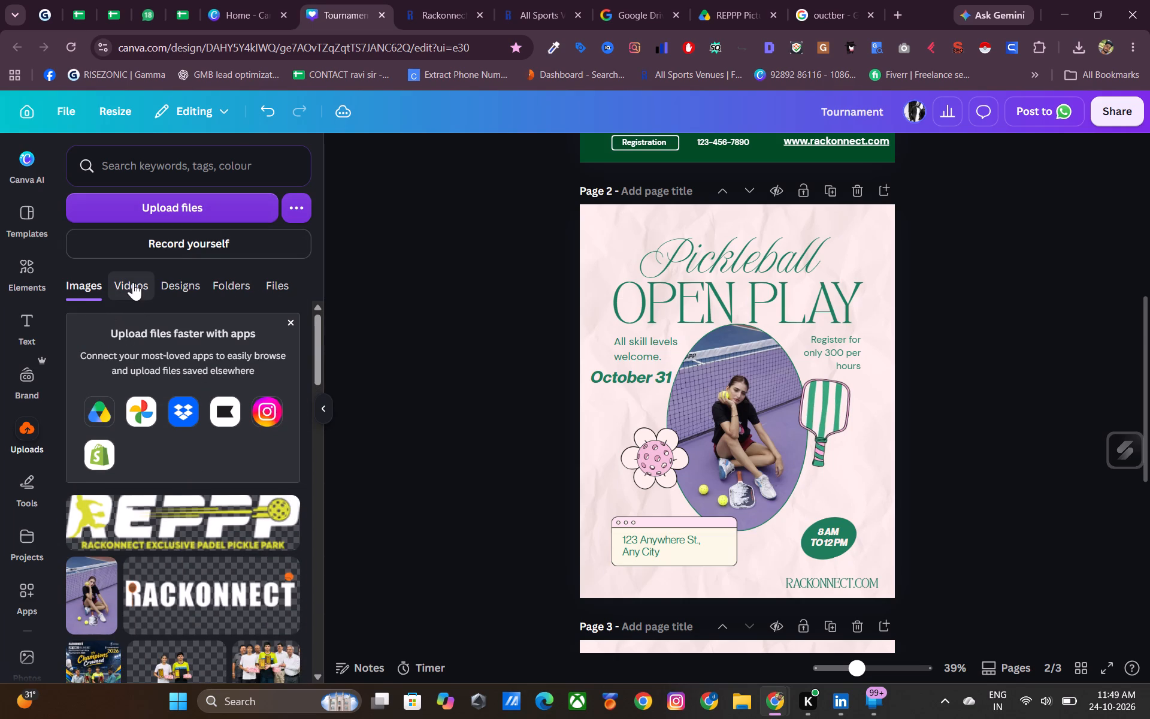
left_click(134, 280)
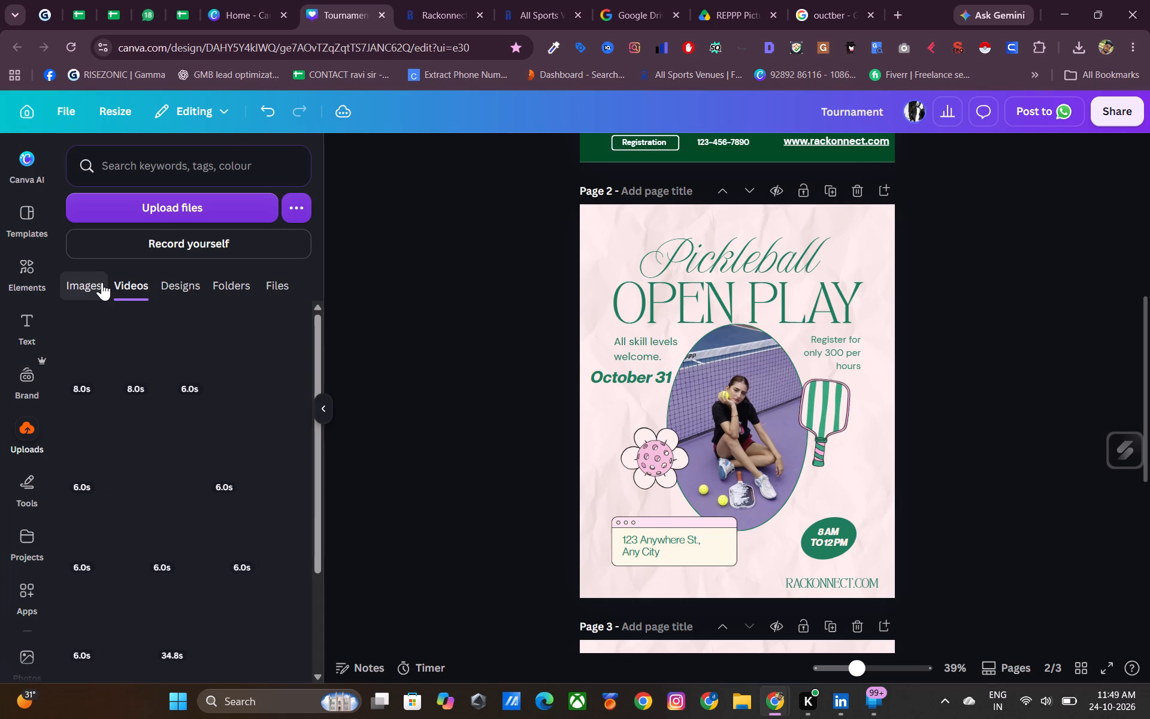
left_click(95, 286)
scroll(202, 569, "up", 3)
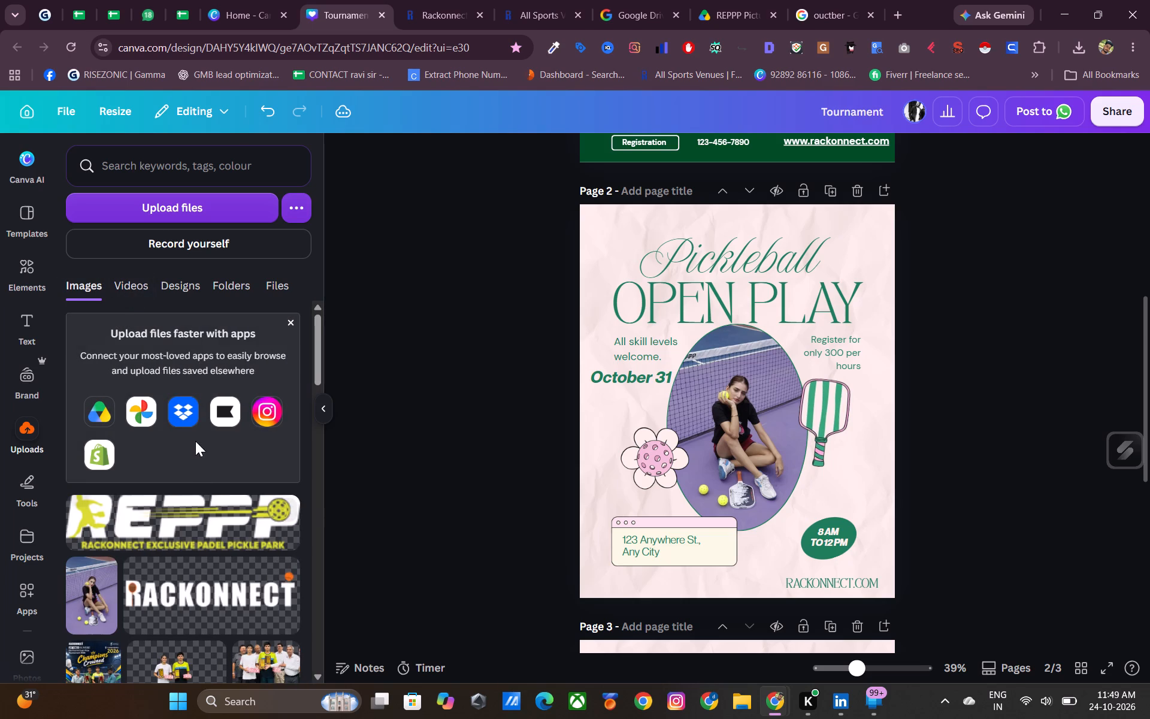
Upload the "reppp logo" image from the Downloads folder again.
left_click(173, 214)
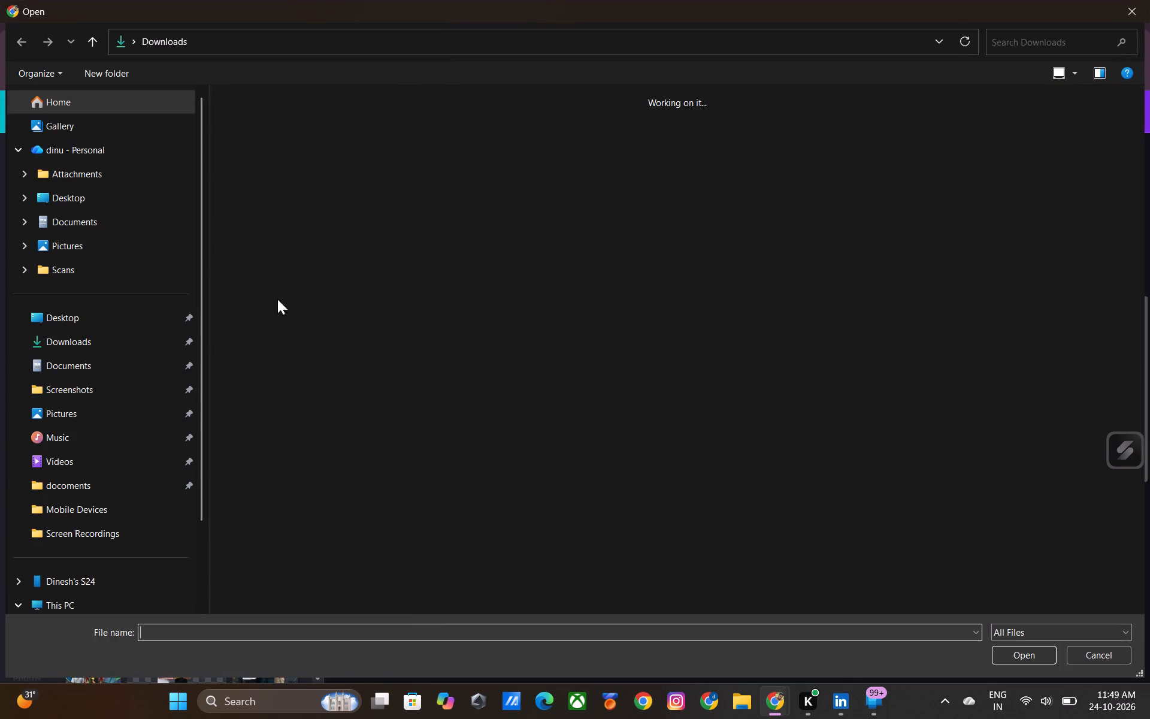
scroll(926, 422, "down", 2)
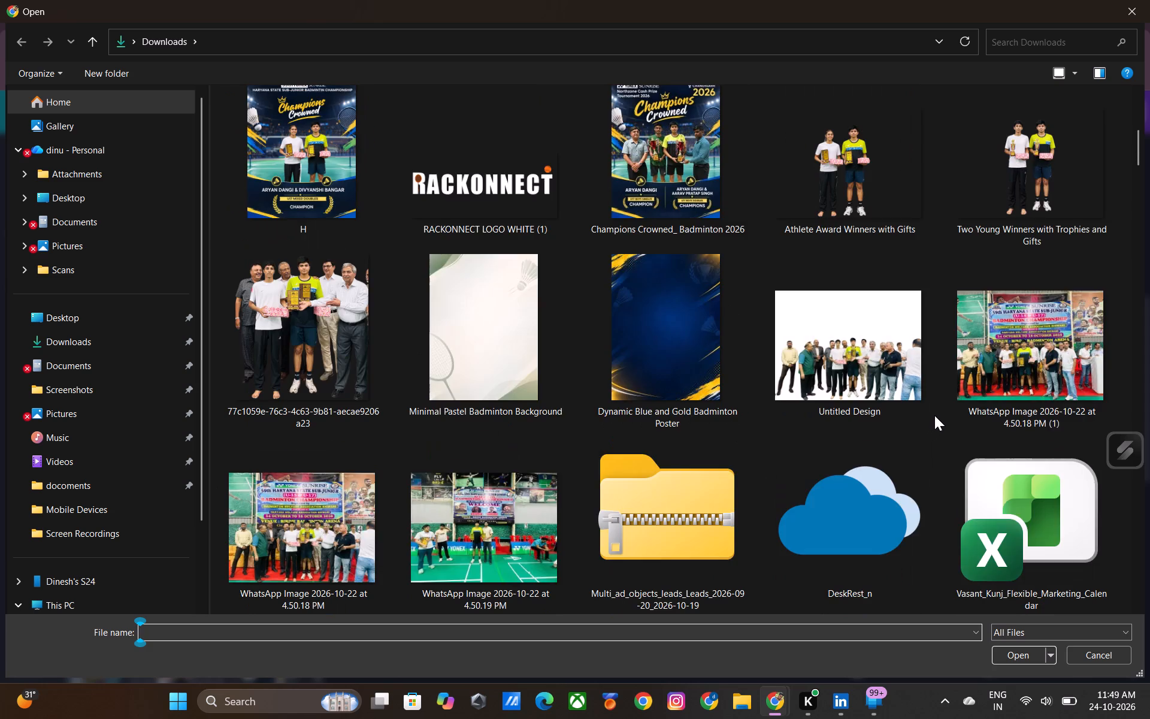
scroll(934, 415, "down", 3)
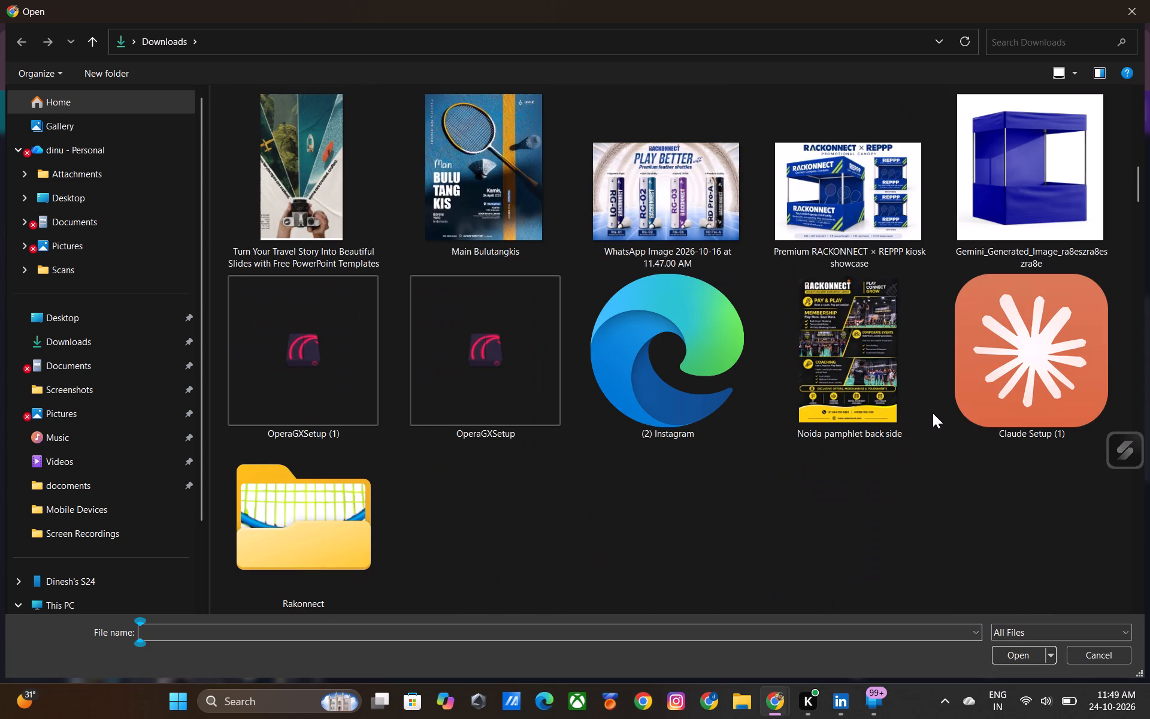
scroll(933, 412, "down", 1)
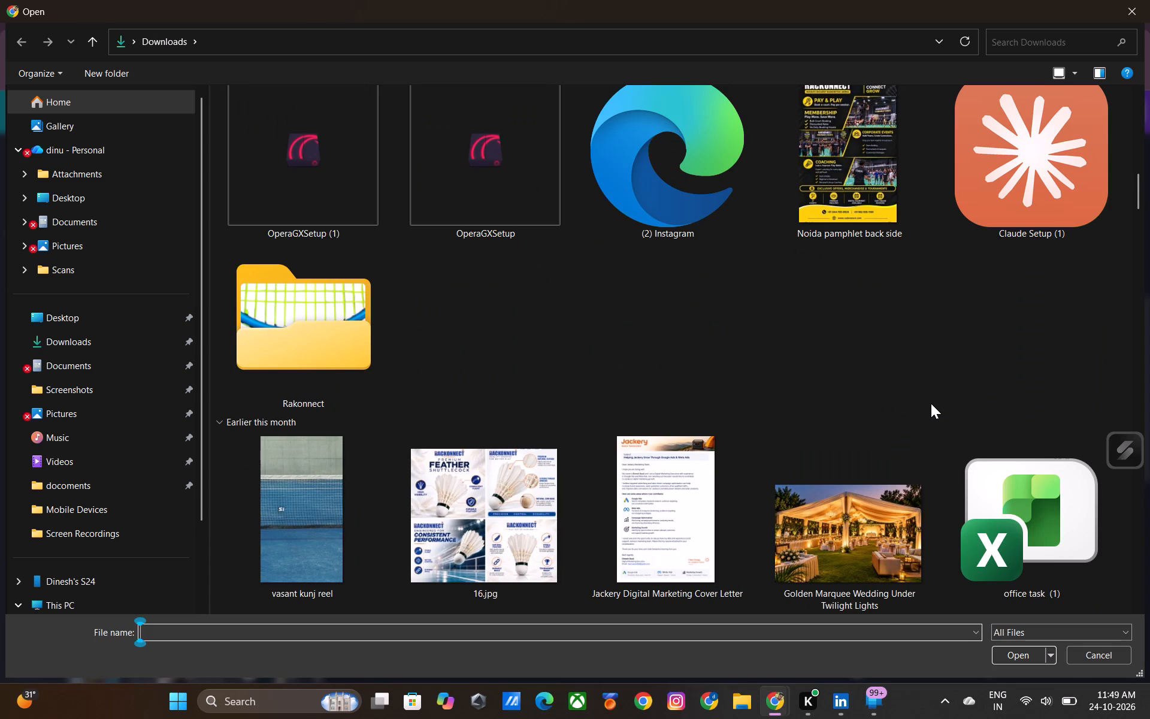
scroll(930, 403, "down", 2)
scroll(877, 475, "down", 1)
left_click(901, 350)
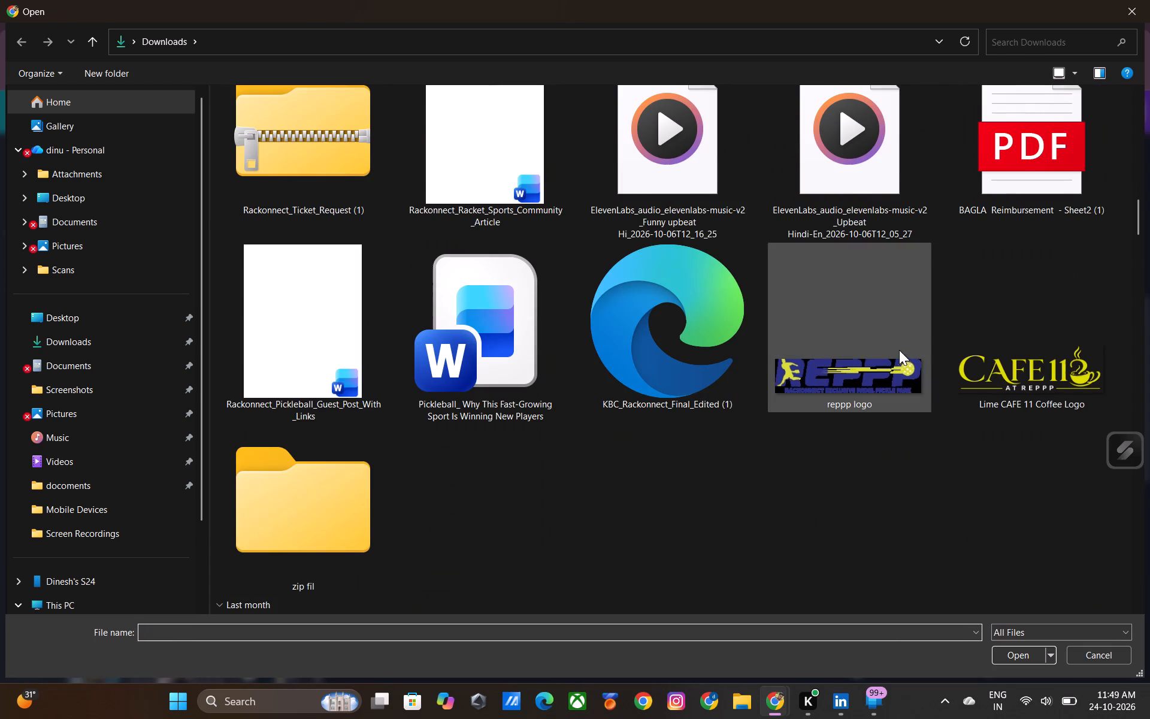
left_click(1015, 656)
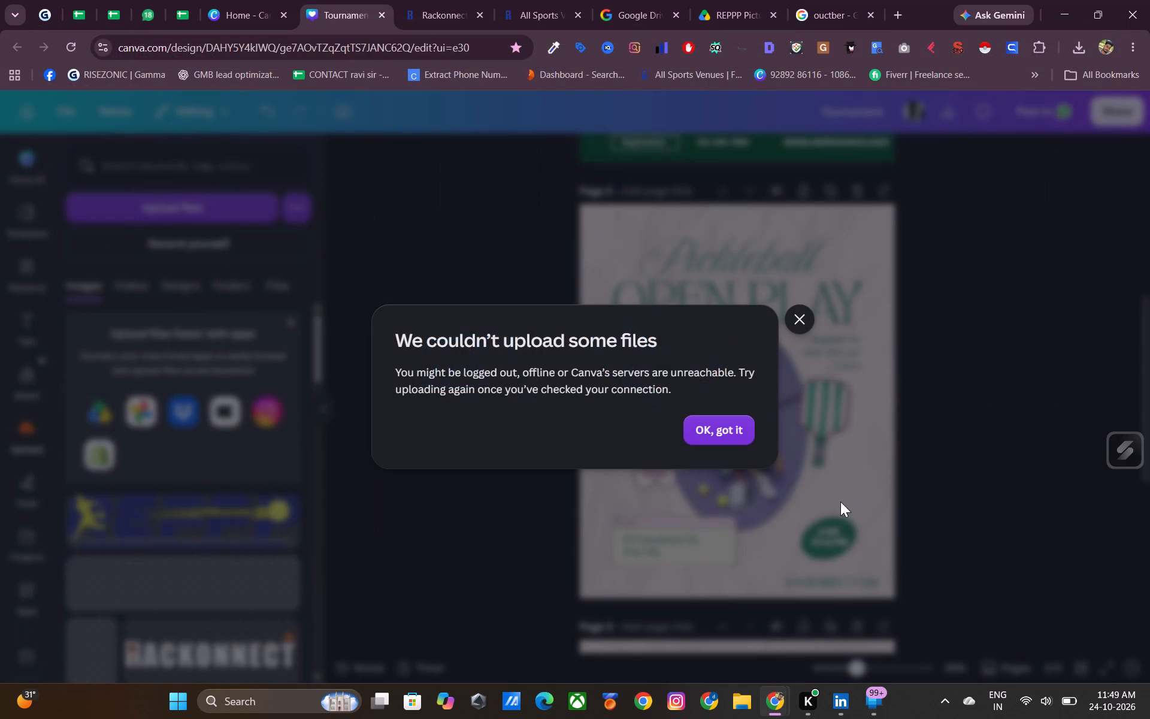
left_click(734, 428)
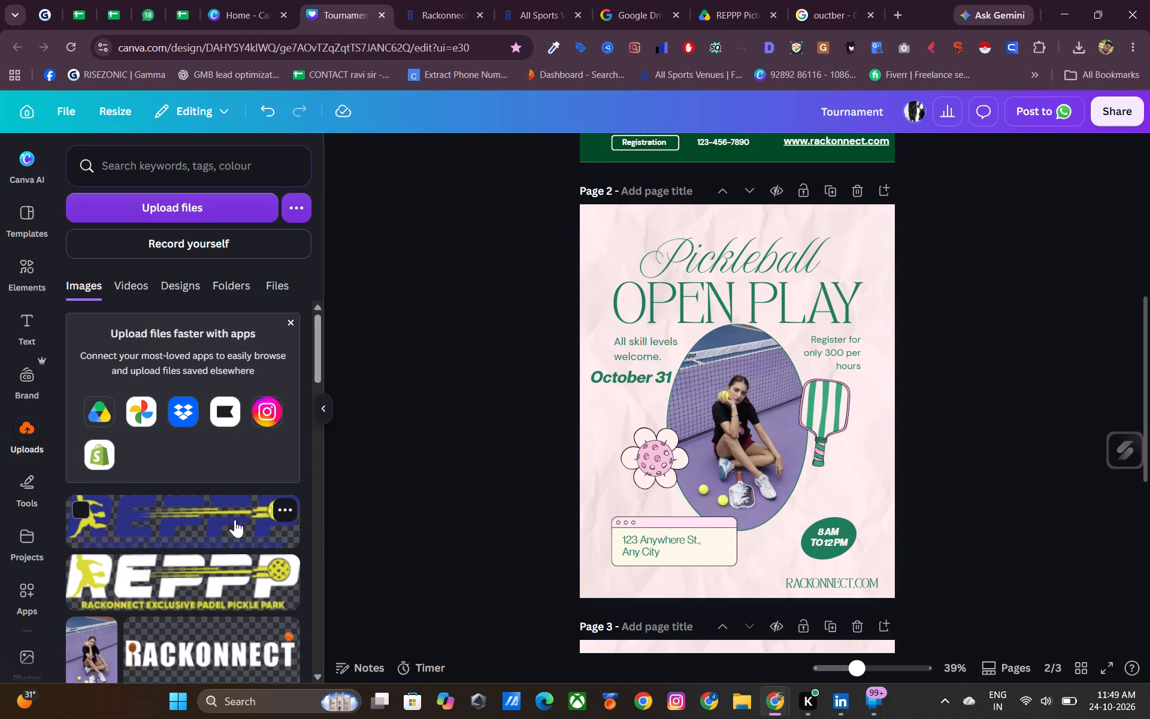
Add the blue-and-yellow REPPP logo to page 2, shrunk to fit the page's upper-right corner above the Pickleball heading.
left_click(161, 519)
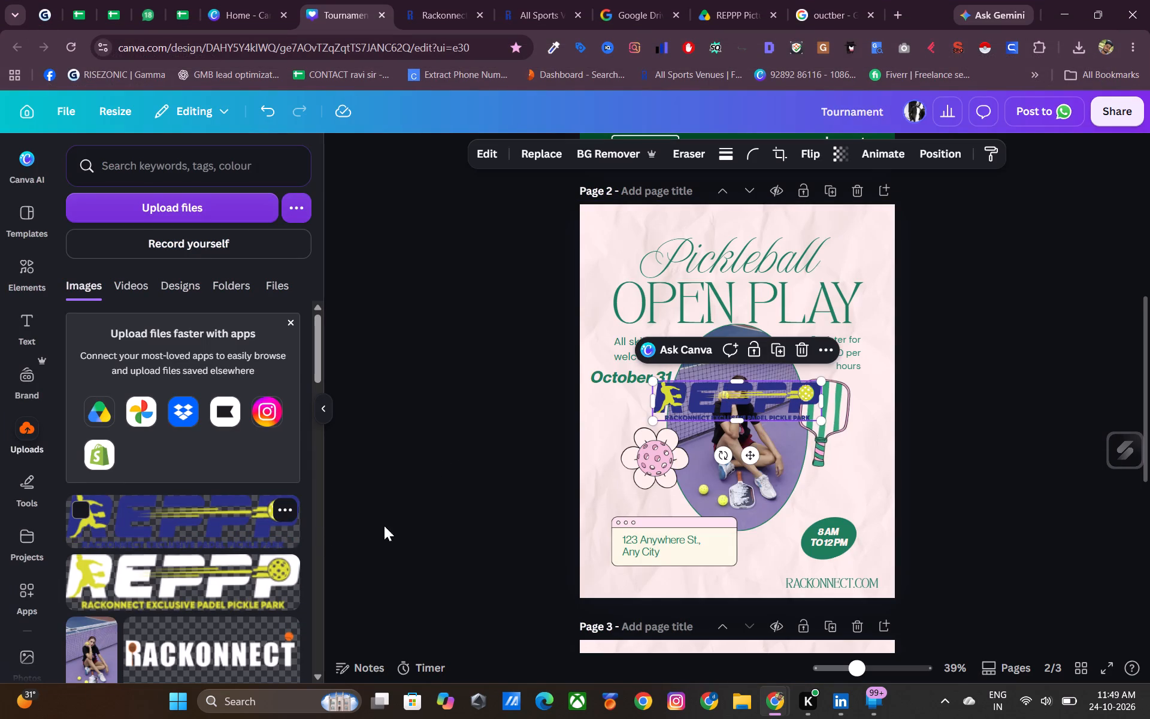
left_click_drag(653, 419, 664, 416)
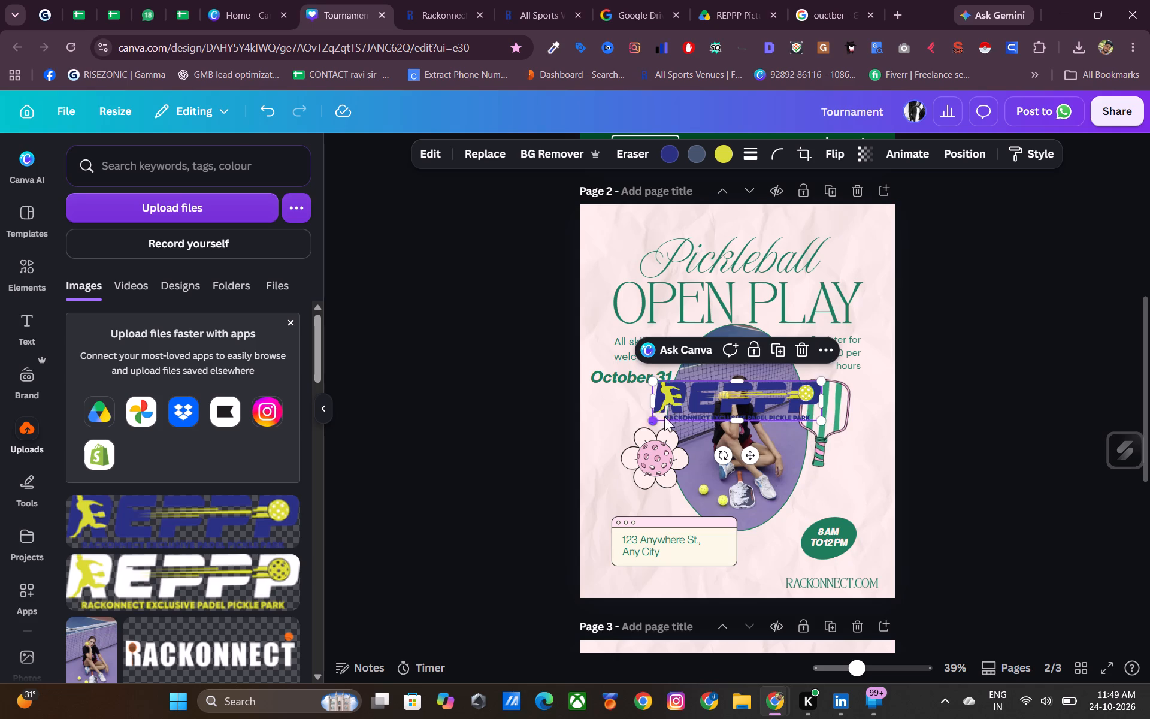
left_click_drag(664, 416, 720, 404)
left_click_drag(786, 436, 764, 394)
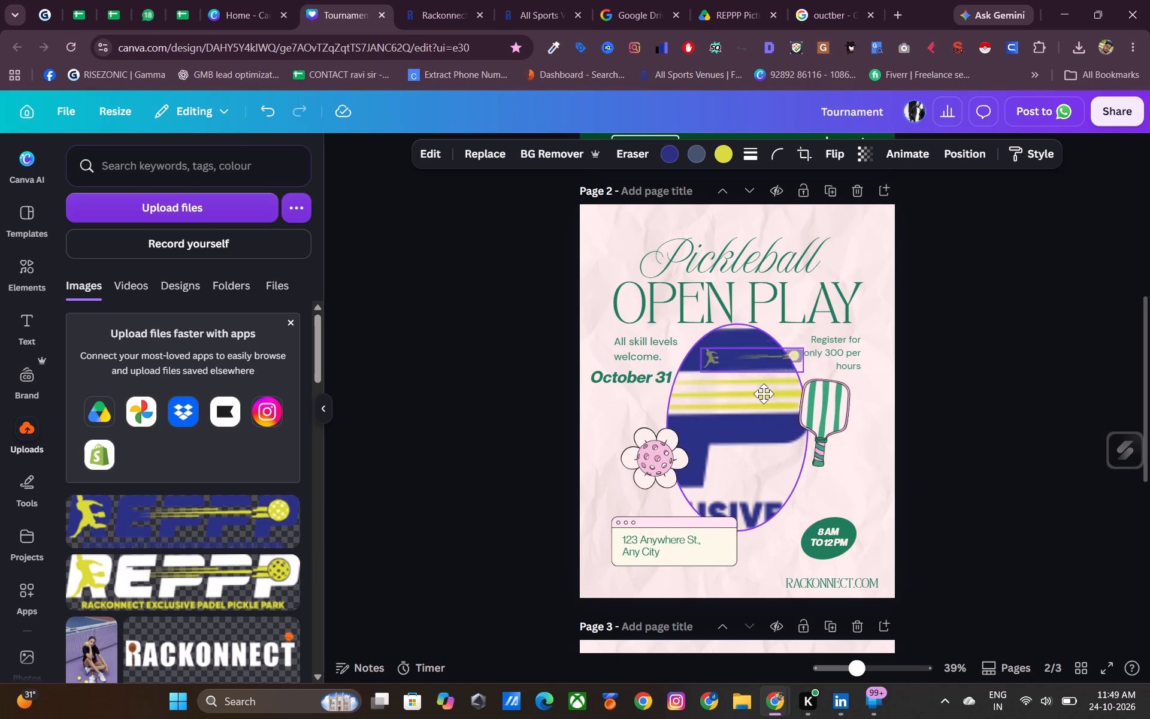
left_click_drag(764, 394, 750, 278)
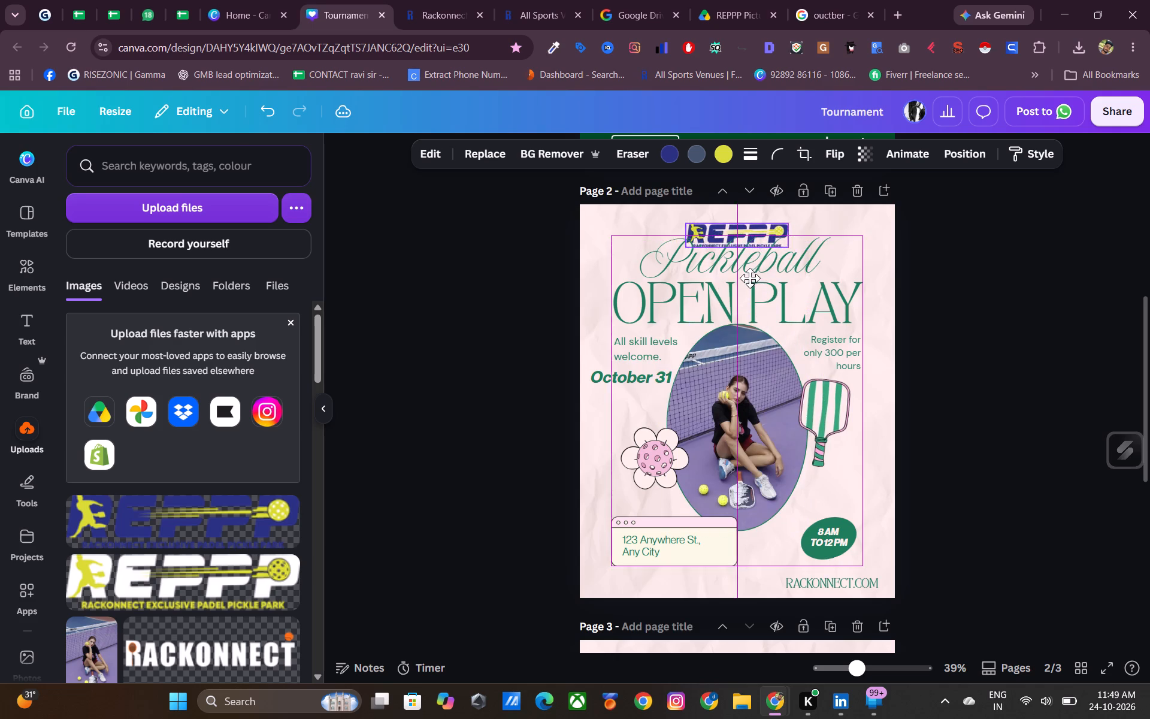
left_click_drag(750, 278, 857, 264)
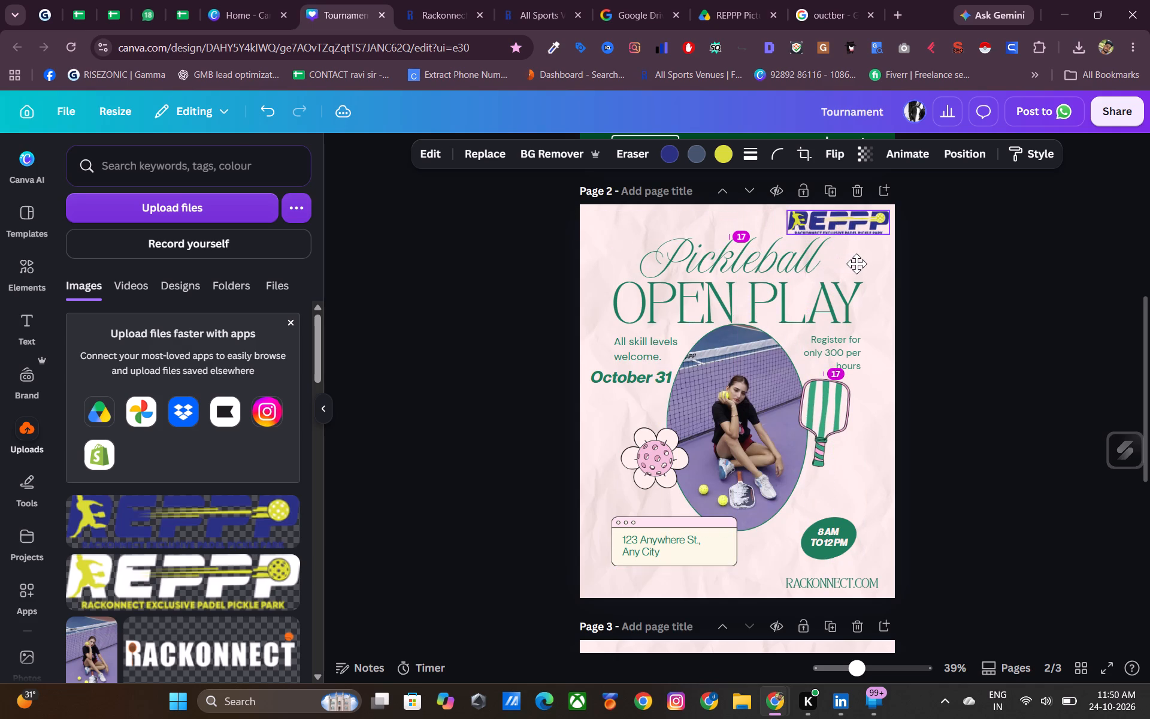
left_click_drag(857, 264, 852, 264)
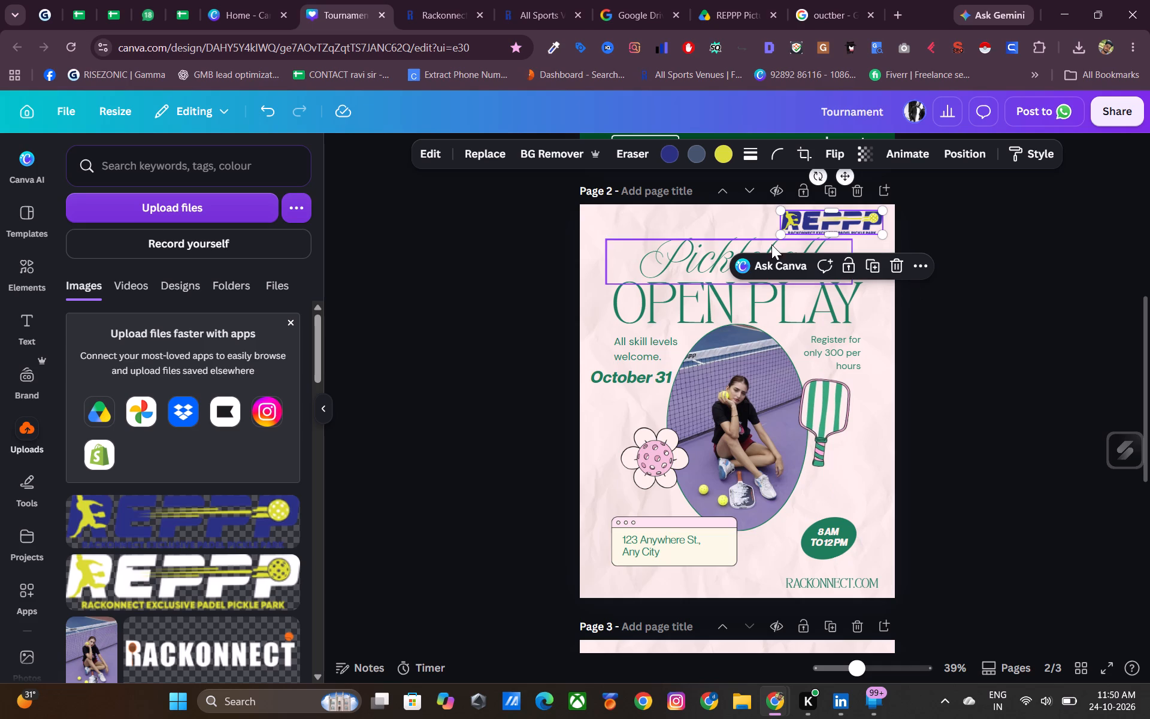
left_click_drag(777, 234, 813, 232)
left_click(995, 325)
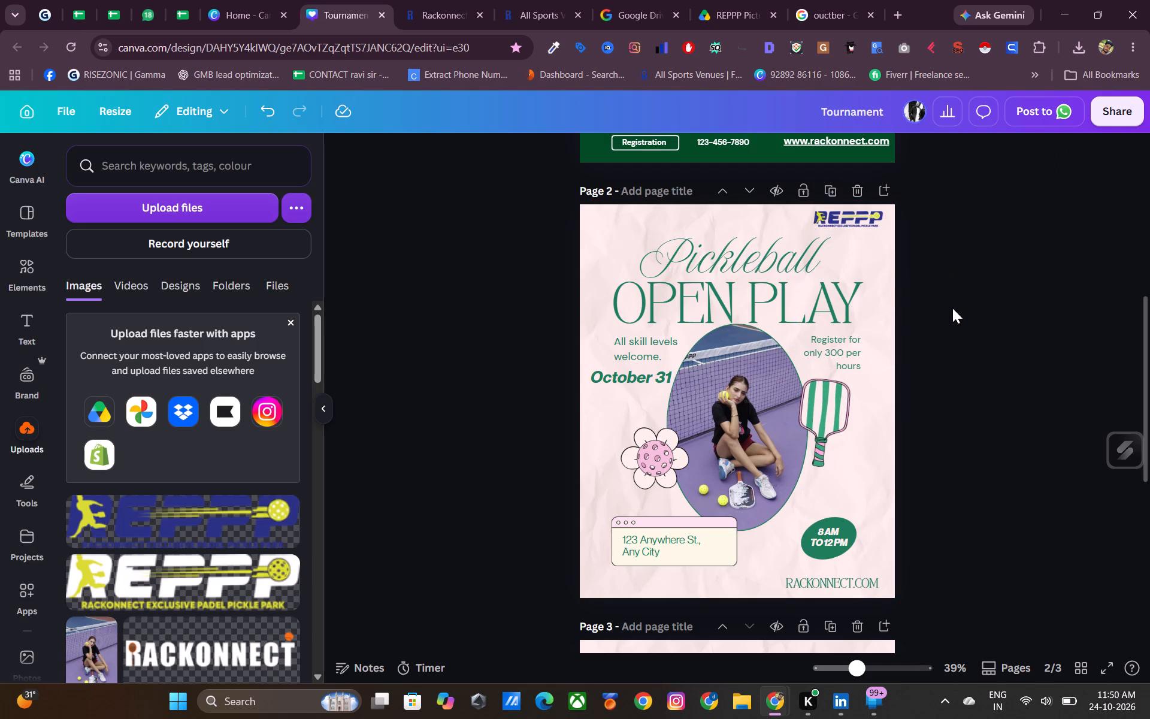
Nudge the blue REPPP logo on page 2 slightly right and down, closer to the page's right edge.
left_click(852, 216)
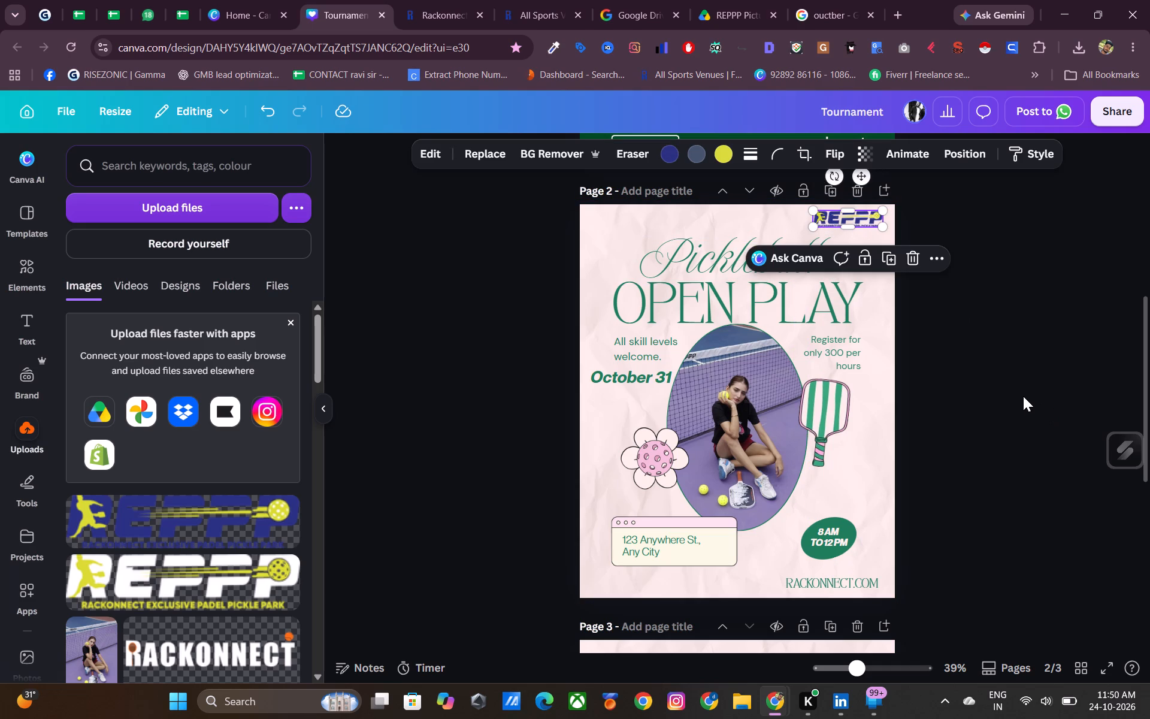
key("Right")
key("Right")
key("Right")
key("Right")
key("Right")
key("Right")
key("Right")
key("Right")
key("Right")
key("Right")
key("Right")
key("Right")
key("Right")
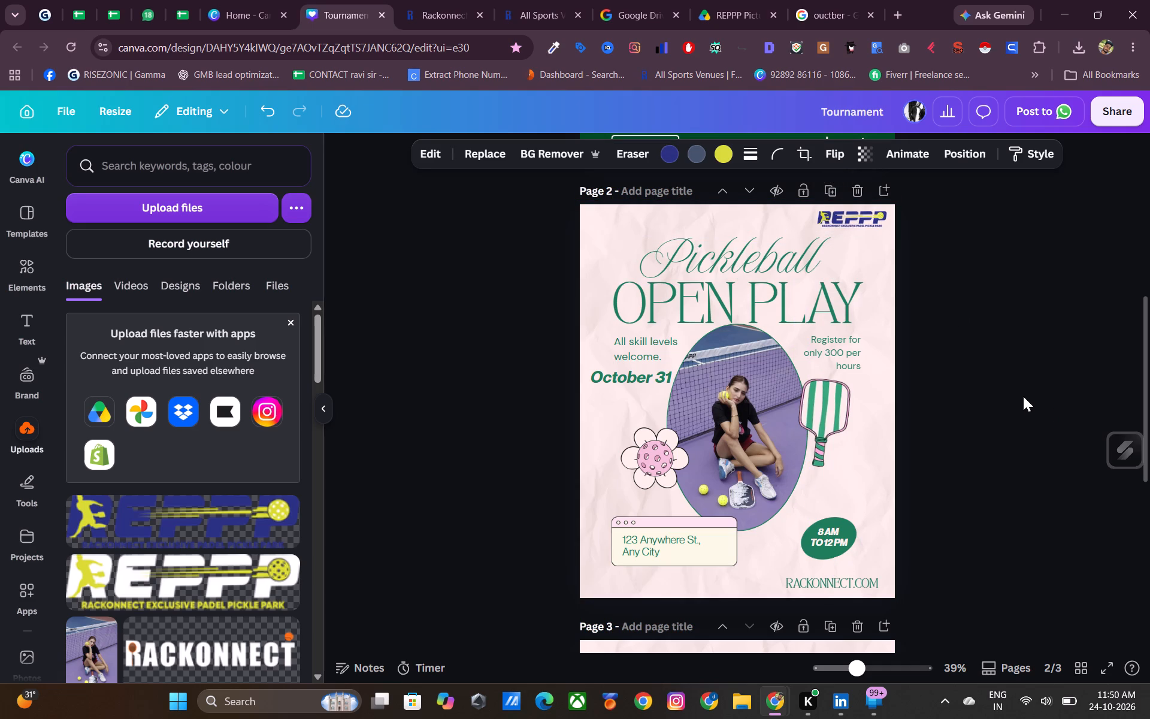
key("Down")
key("Down")
key("Down")
key("Down")
key("Right")
key("Right")
key("Right")
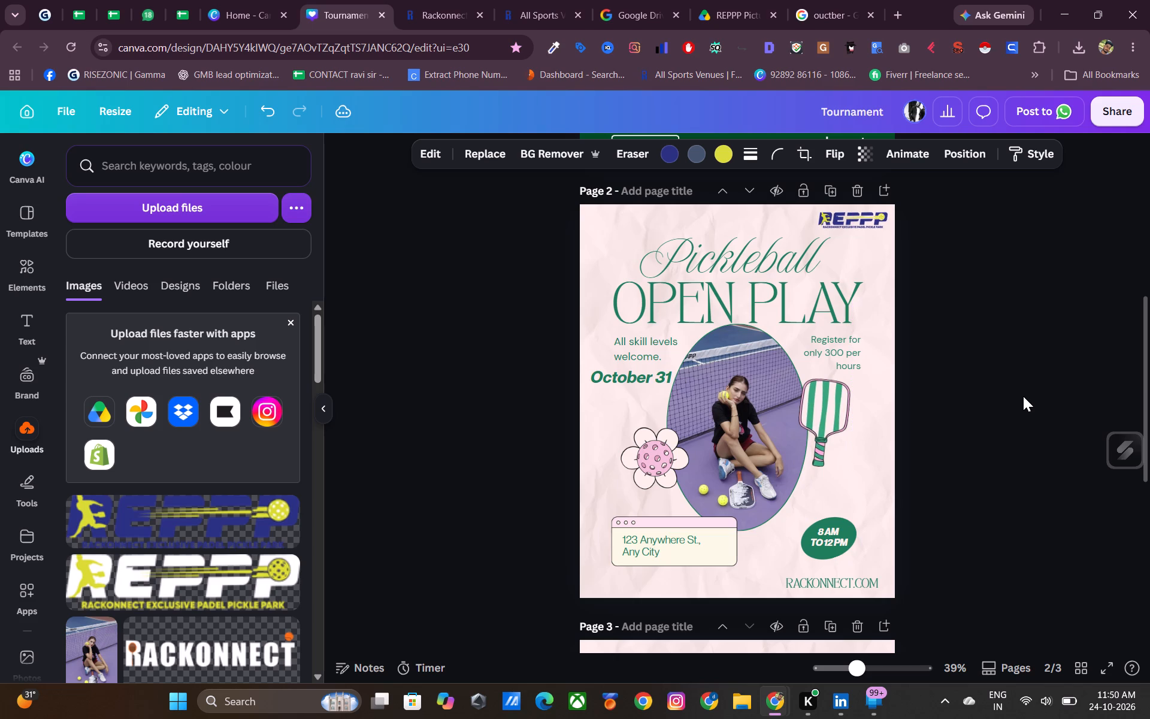
key("Up")
key("Up")
key("Up")
key("Right")
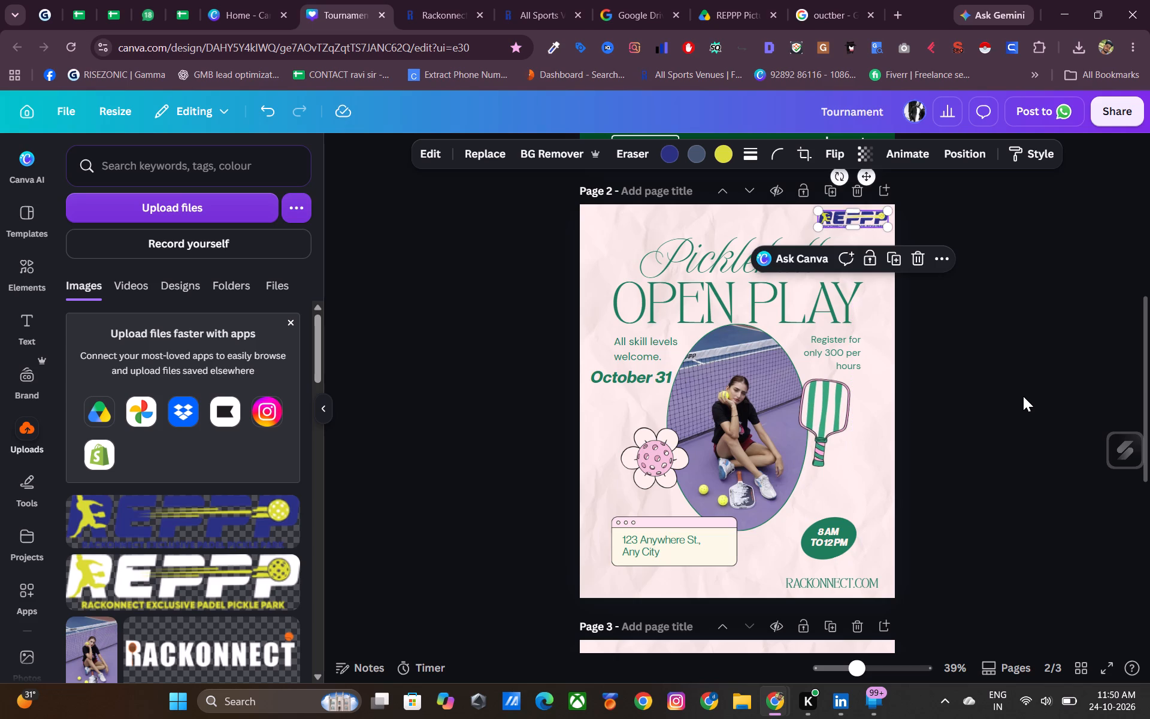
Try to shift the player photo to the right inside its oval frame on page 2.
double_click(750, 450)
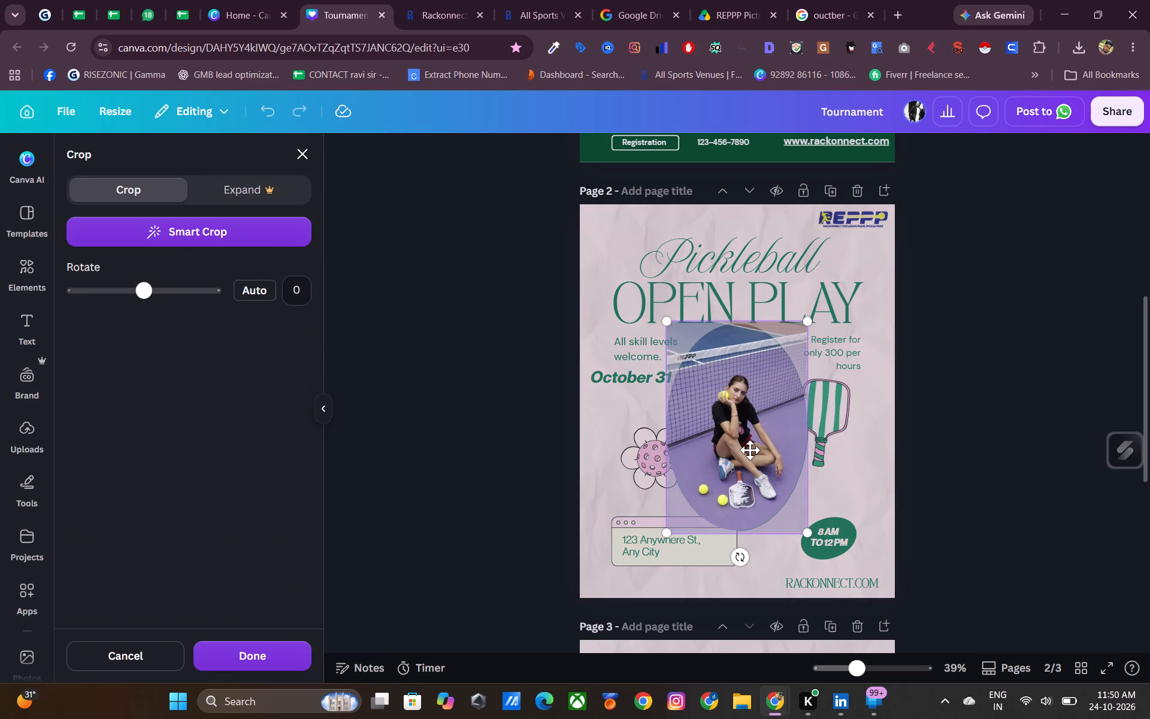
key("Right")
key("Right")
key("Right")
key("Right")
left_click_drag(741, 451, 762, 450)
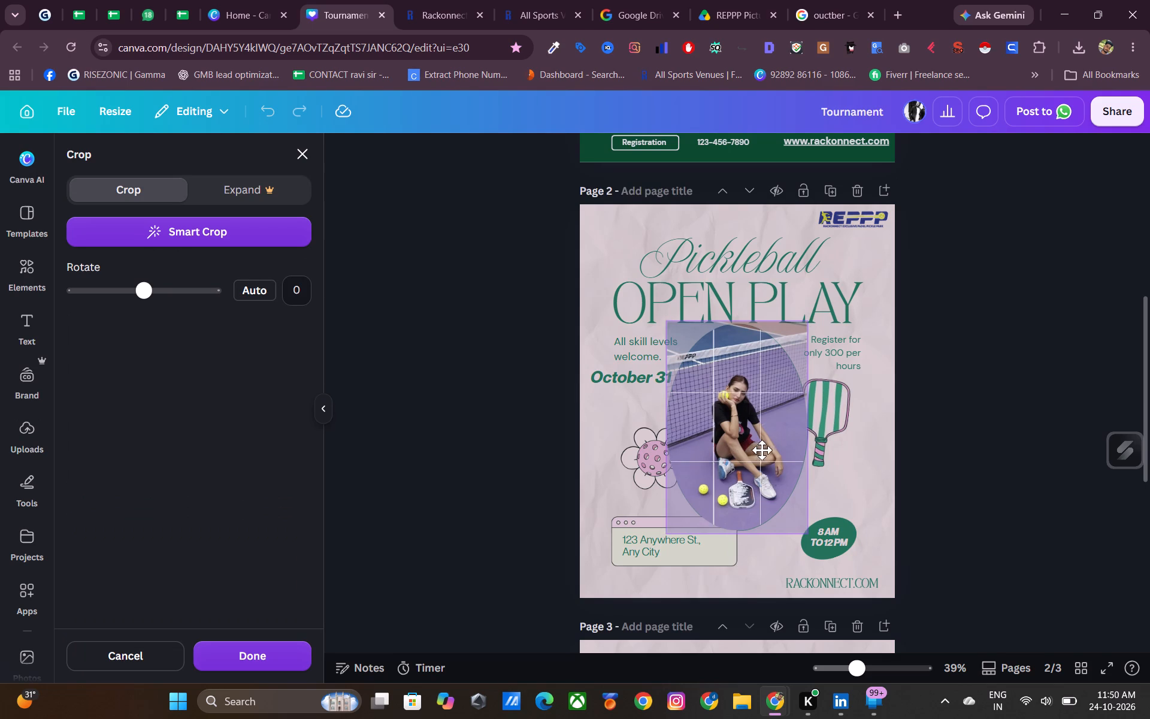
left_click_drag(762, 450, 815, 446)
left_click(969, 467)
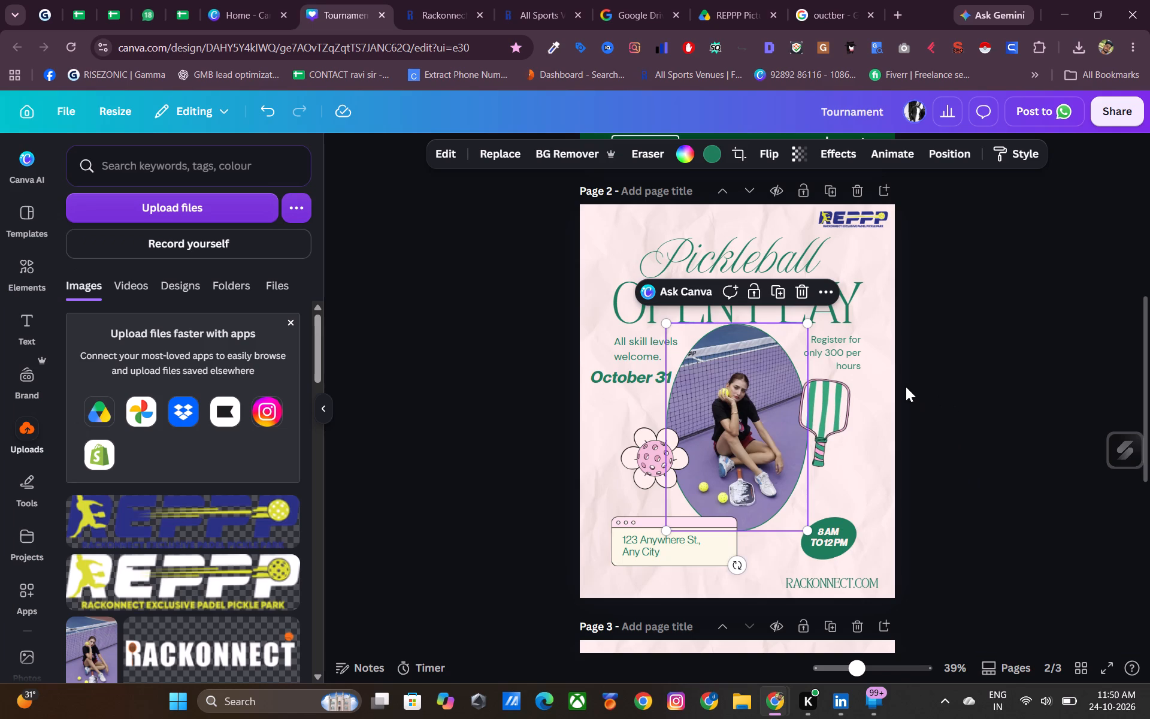
Look through the previously uploaded images.
scroll(183, 564, "down", 4)
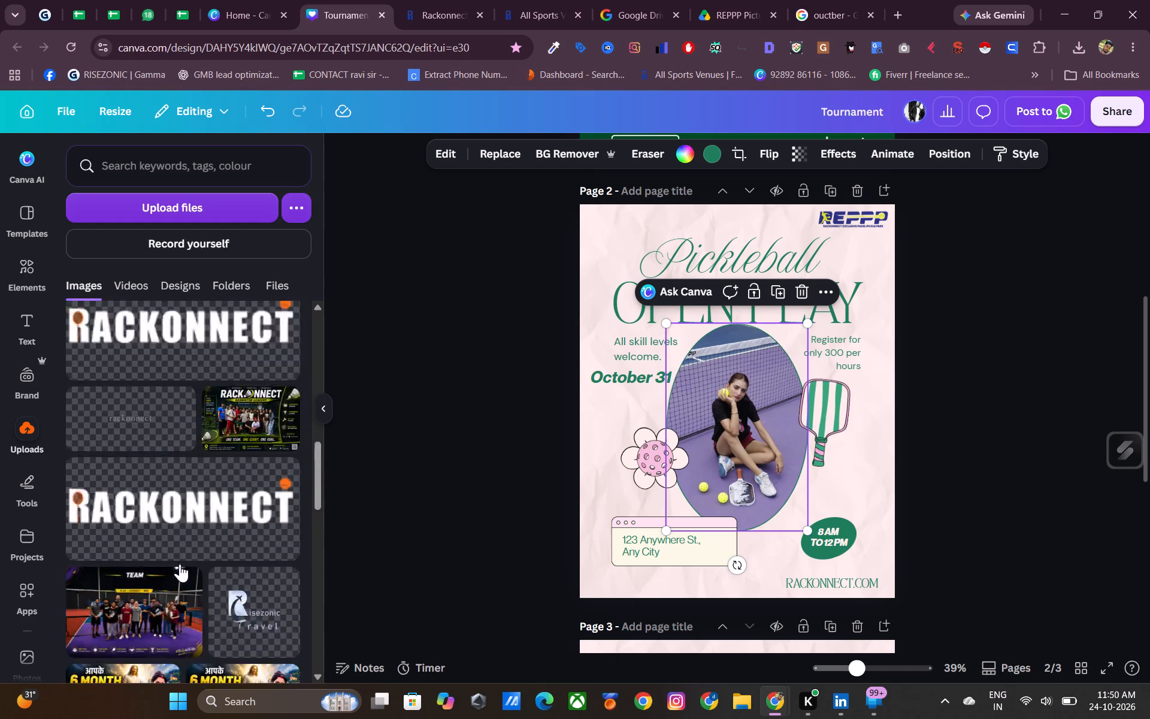
scroll(180, 564, "down", 6)
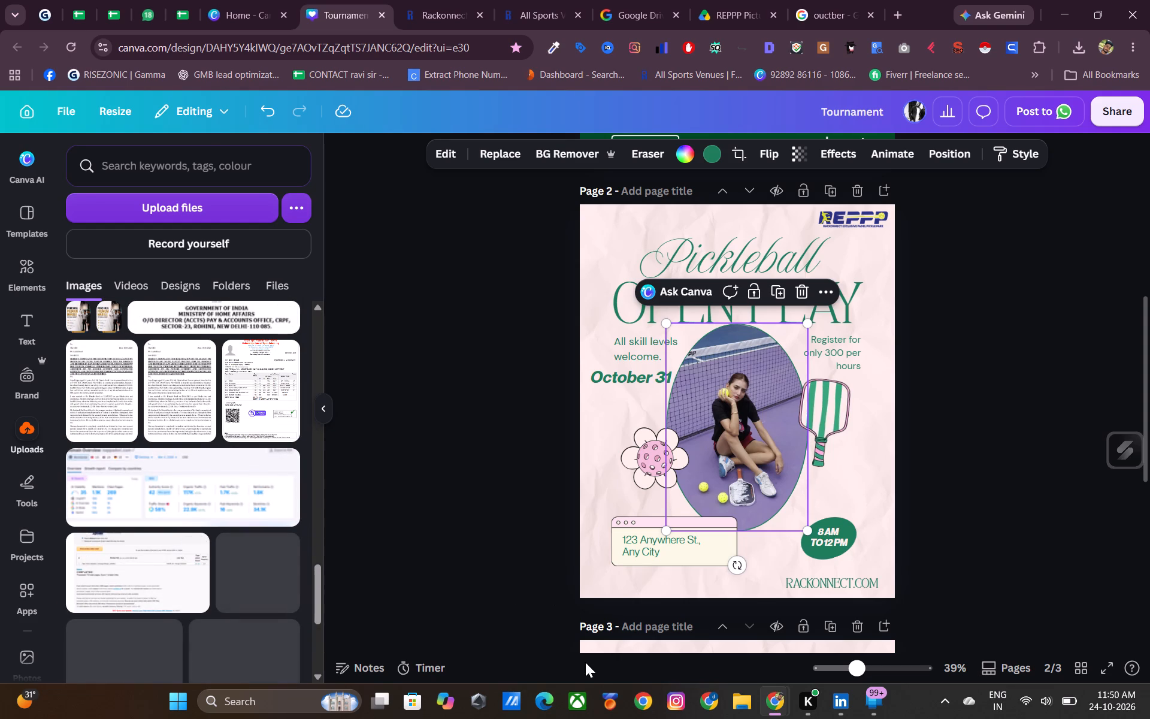
Open the Canva home page in a separate Chrome window using the rackonnect.com work profile.
left_click(707, 699)
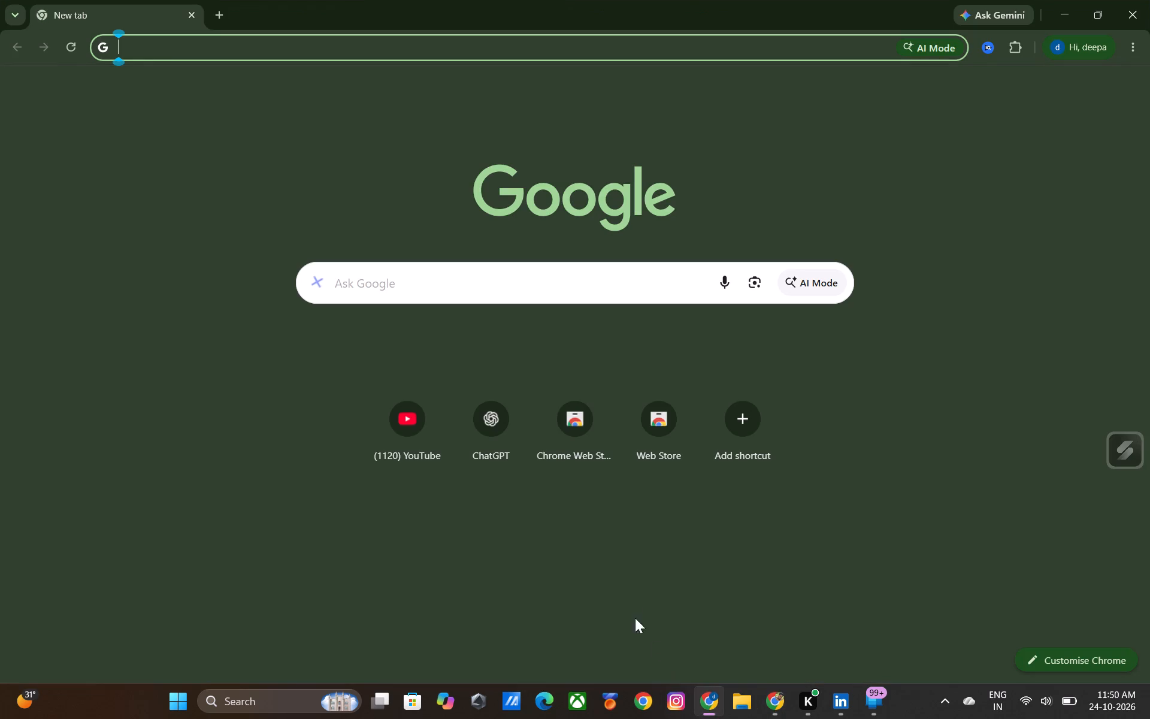
left_click(649, 699)
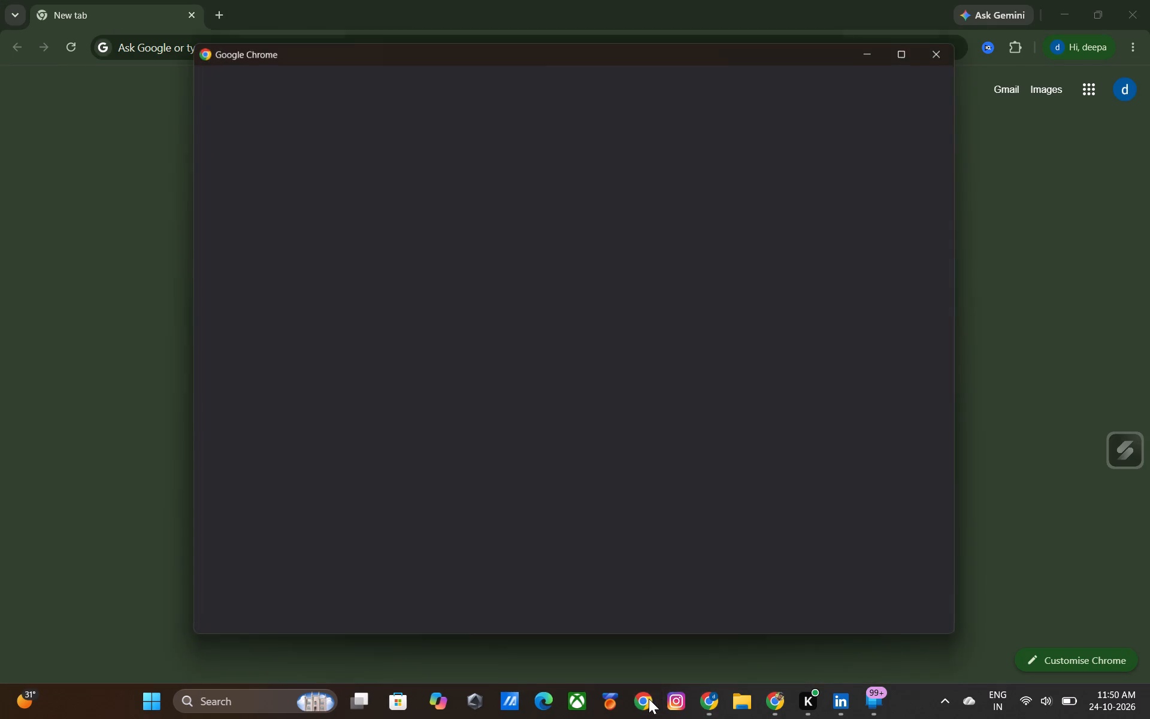
scroll(618, 472, "down", 2)
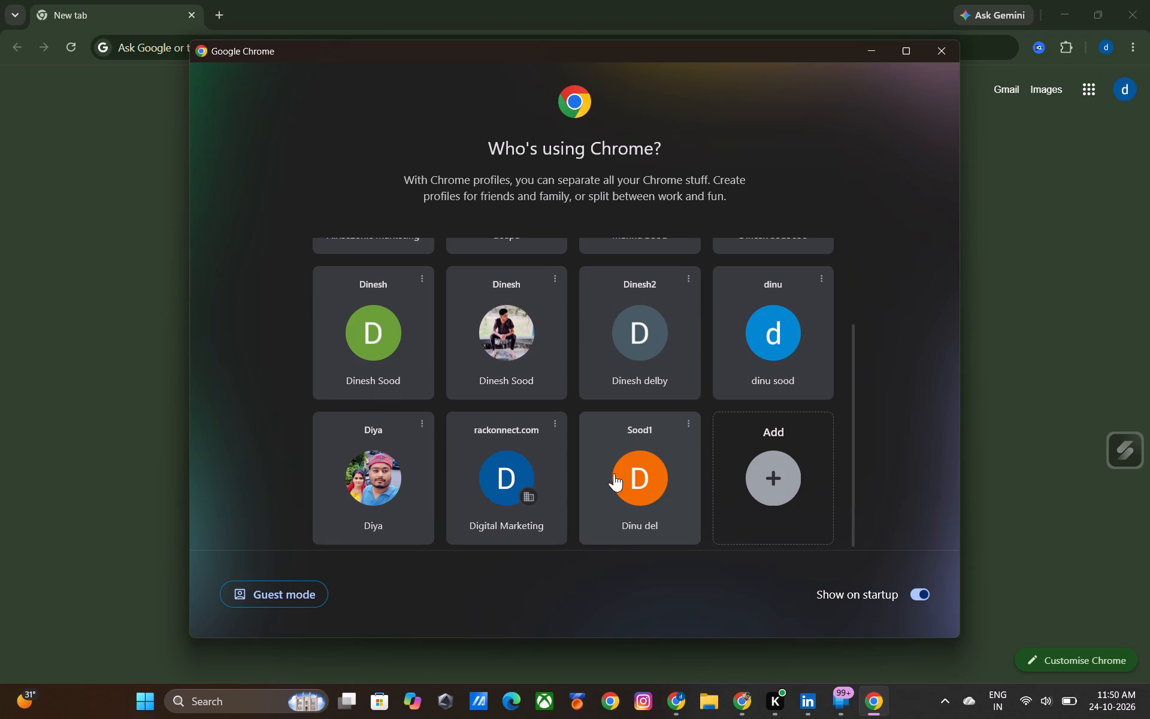
left_click(482, 497)
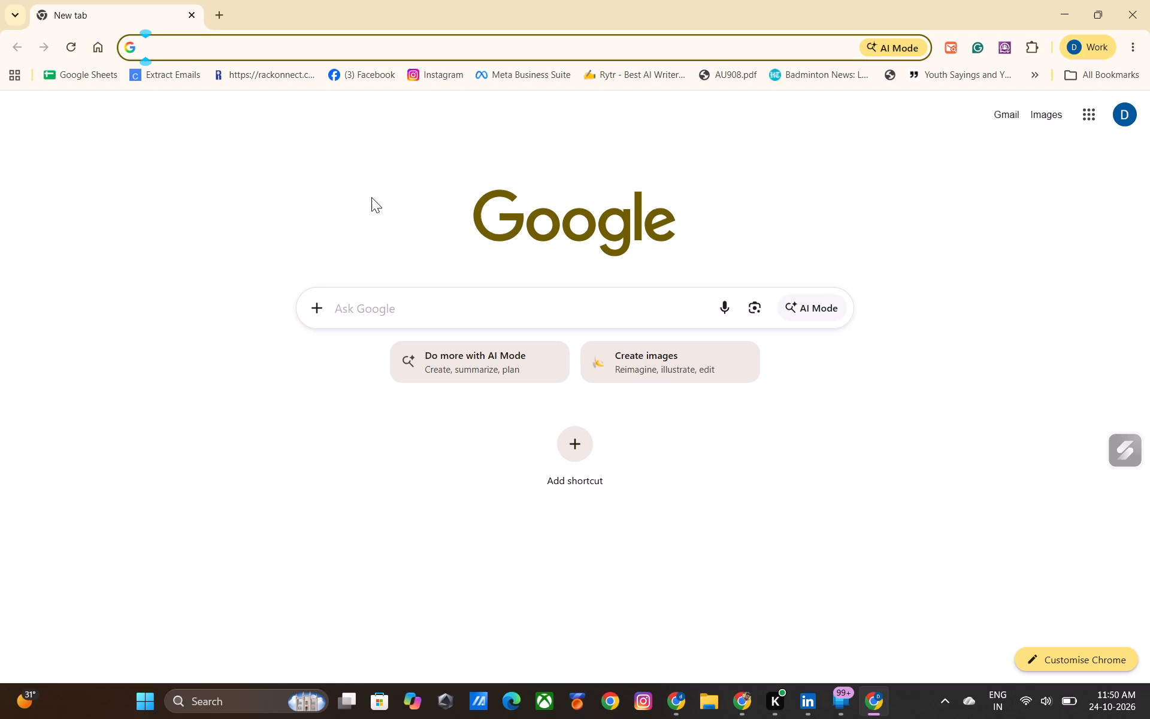
key("c")
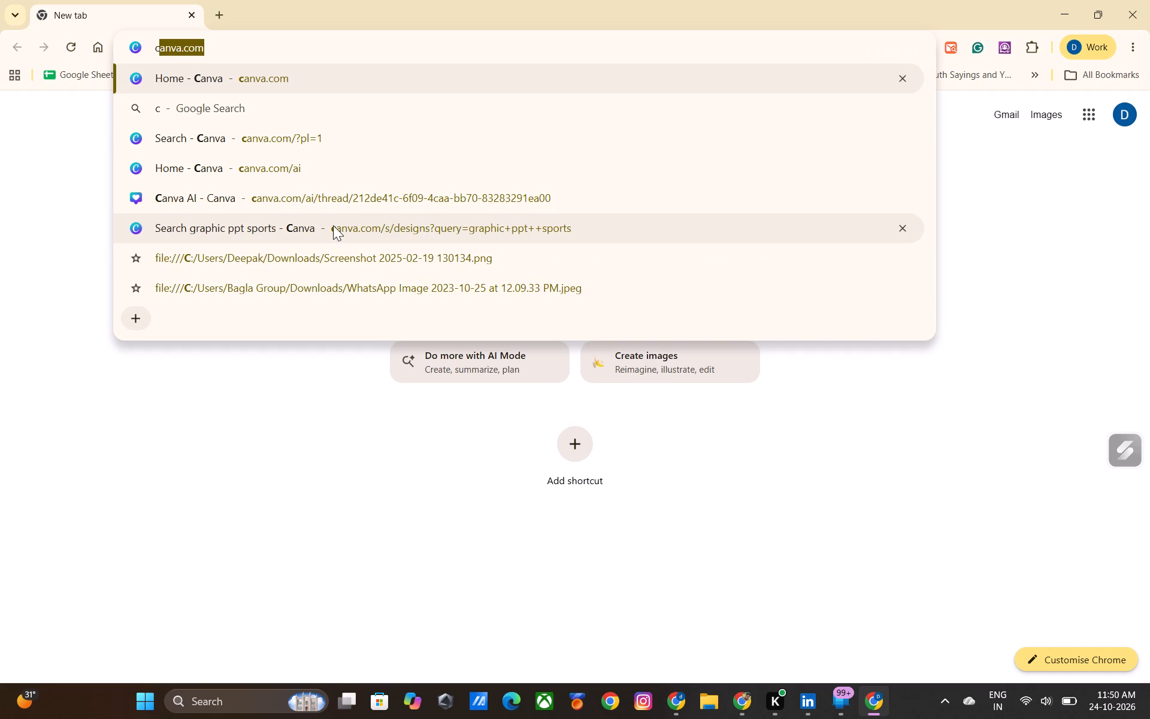
key("Return")
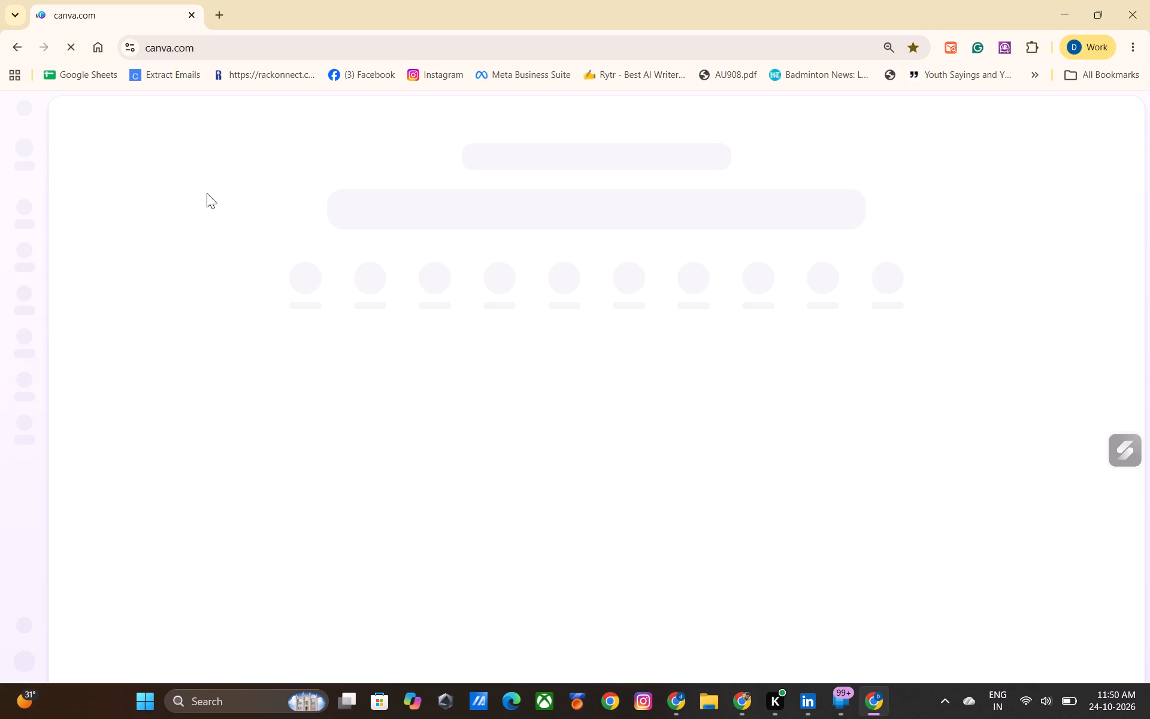
Switch to File Explorer and look through the files in the Downloads folder.
left_click(718, 696)
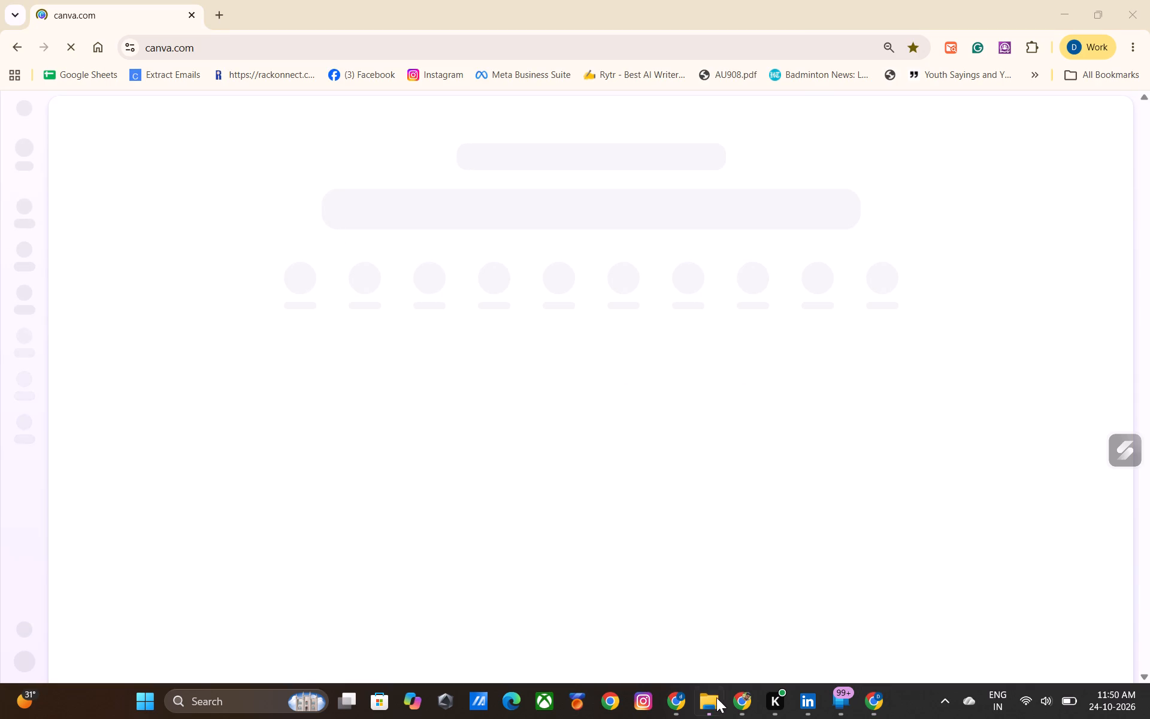
left_click(742, 20)
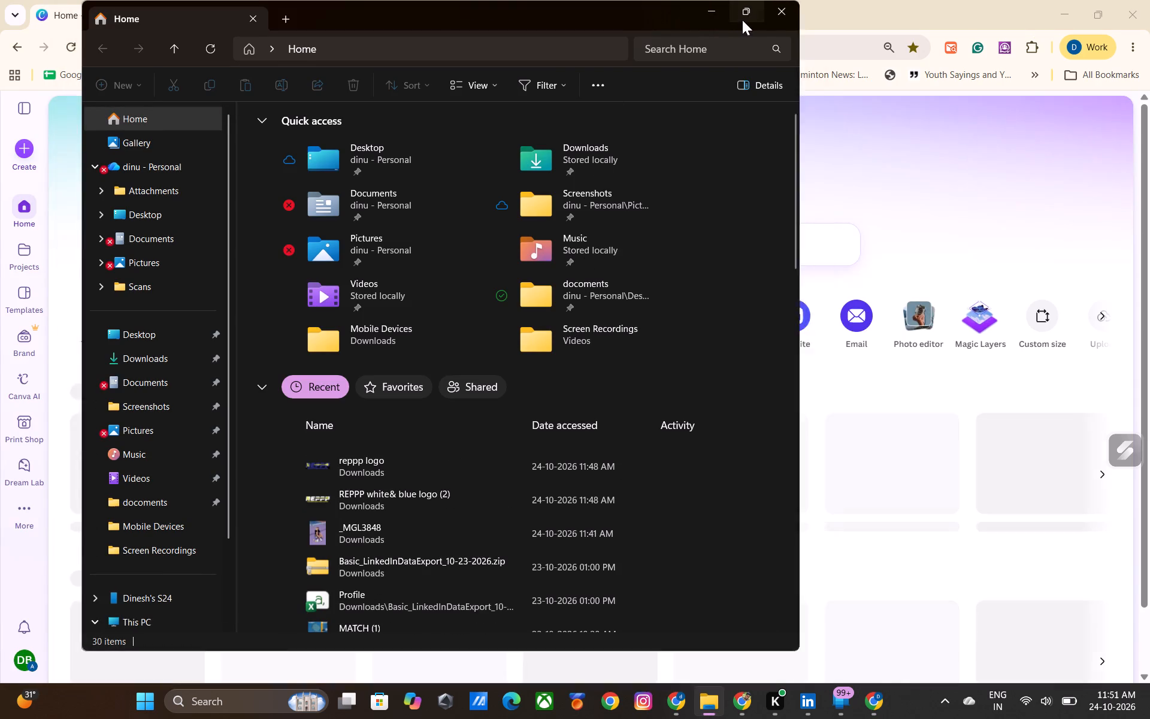
left_click(56, 367)
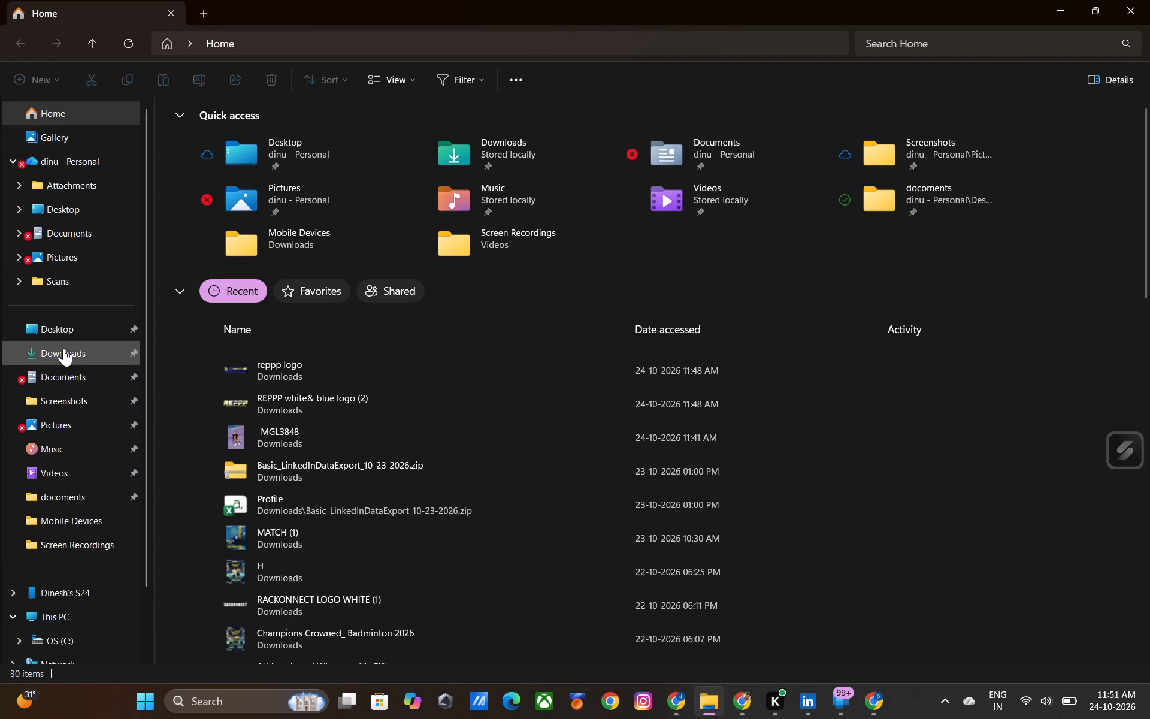
left_click(65, 348)
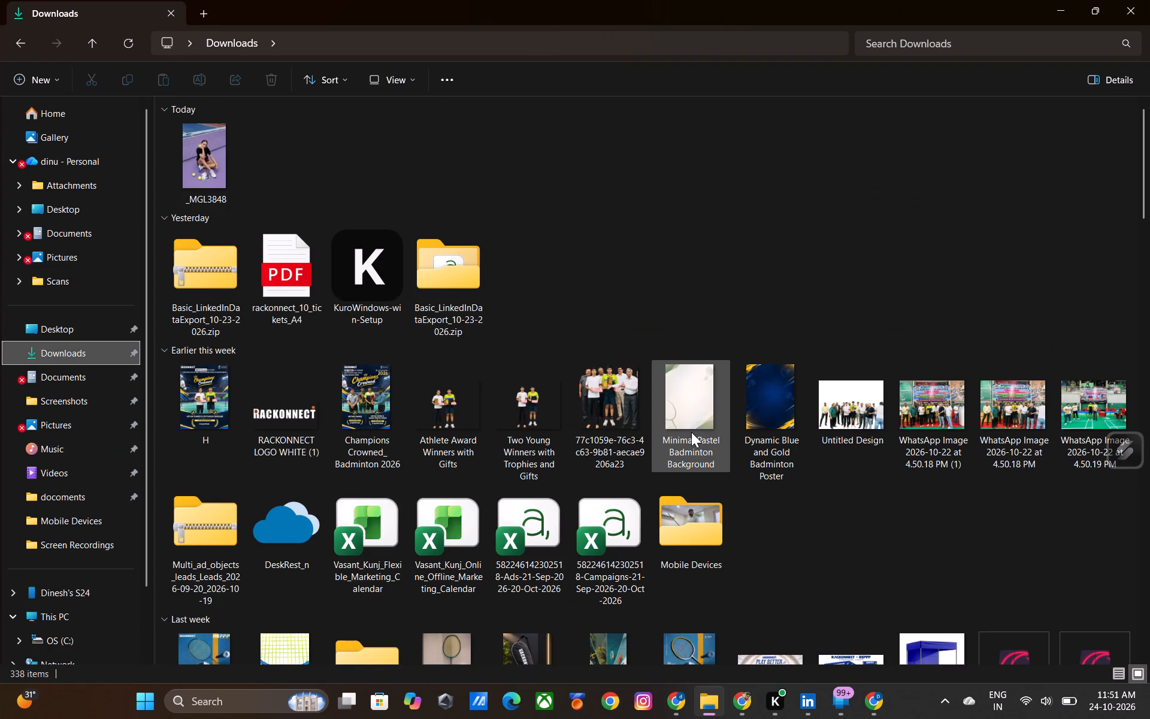
scroll(691, 432, "down", 1)
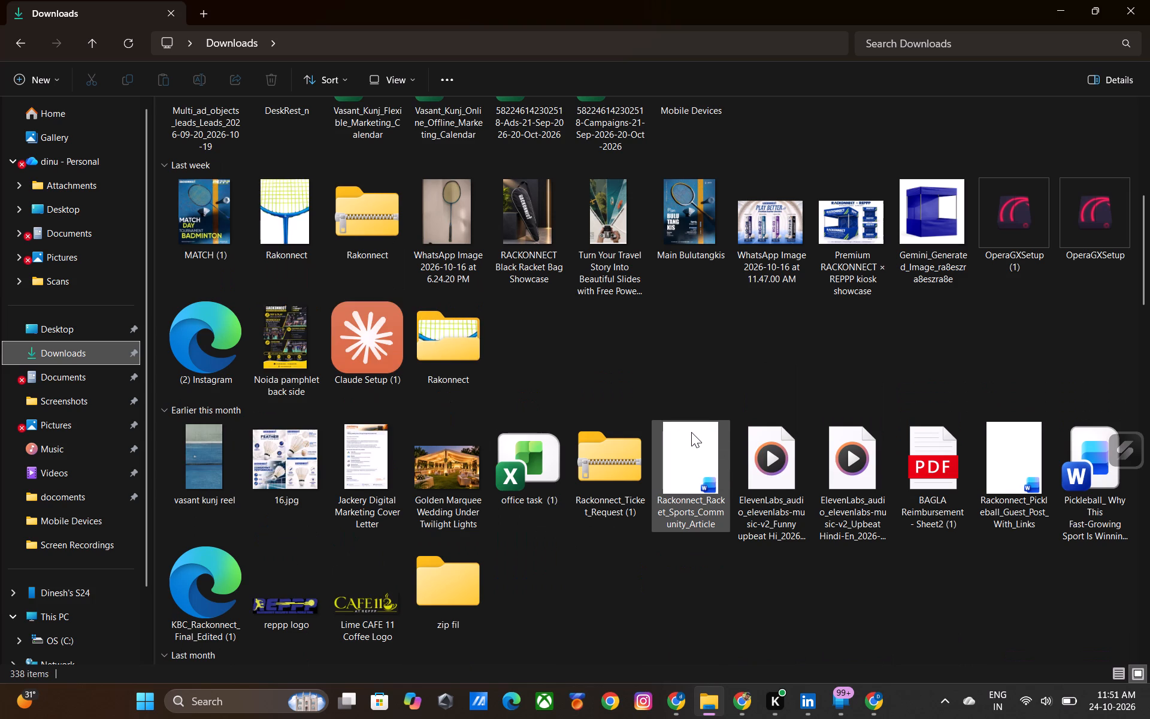
scroll(691, 432, "down", 1)
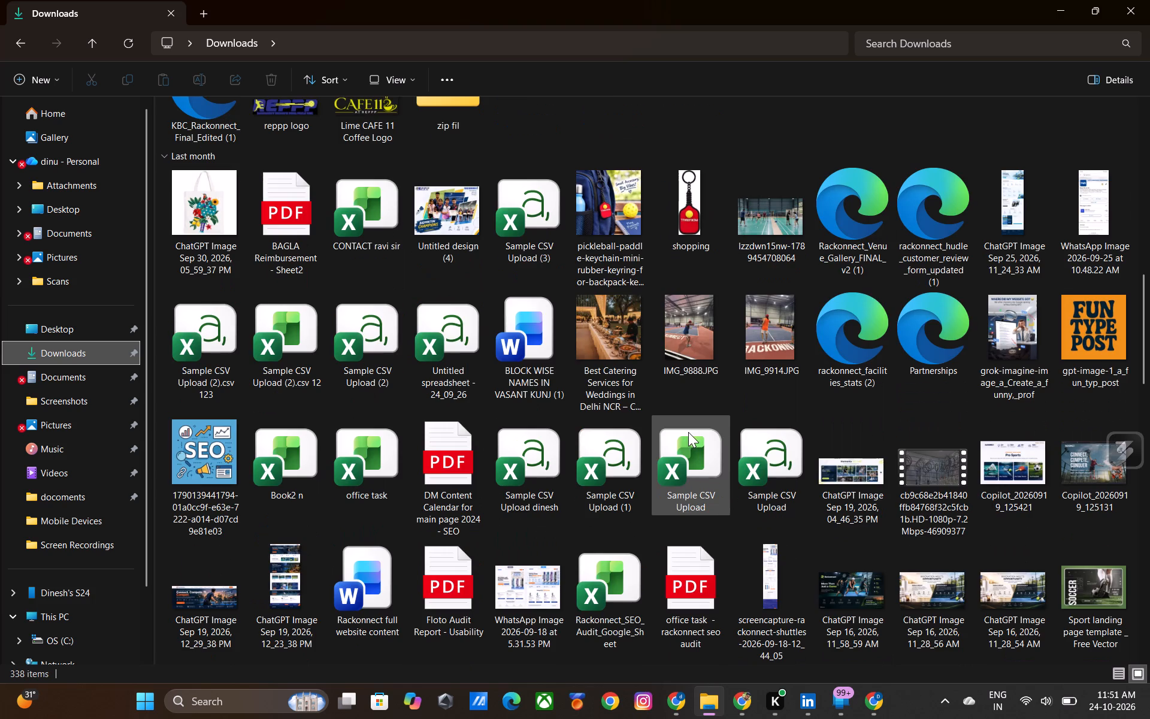
scroll(688, 432, "down", 1)
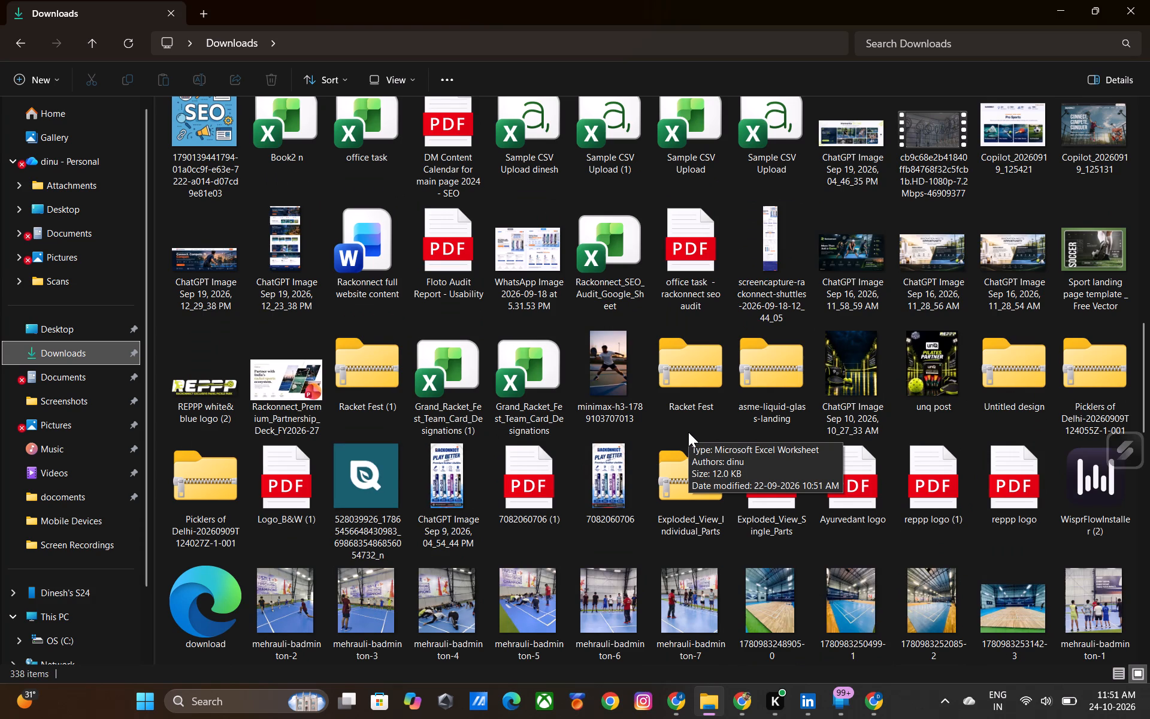
scroll(688, 432, "down", 2)
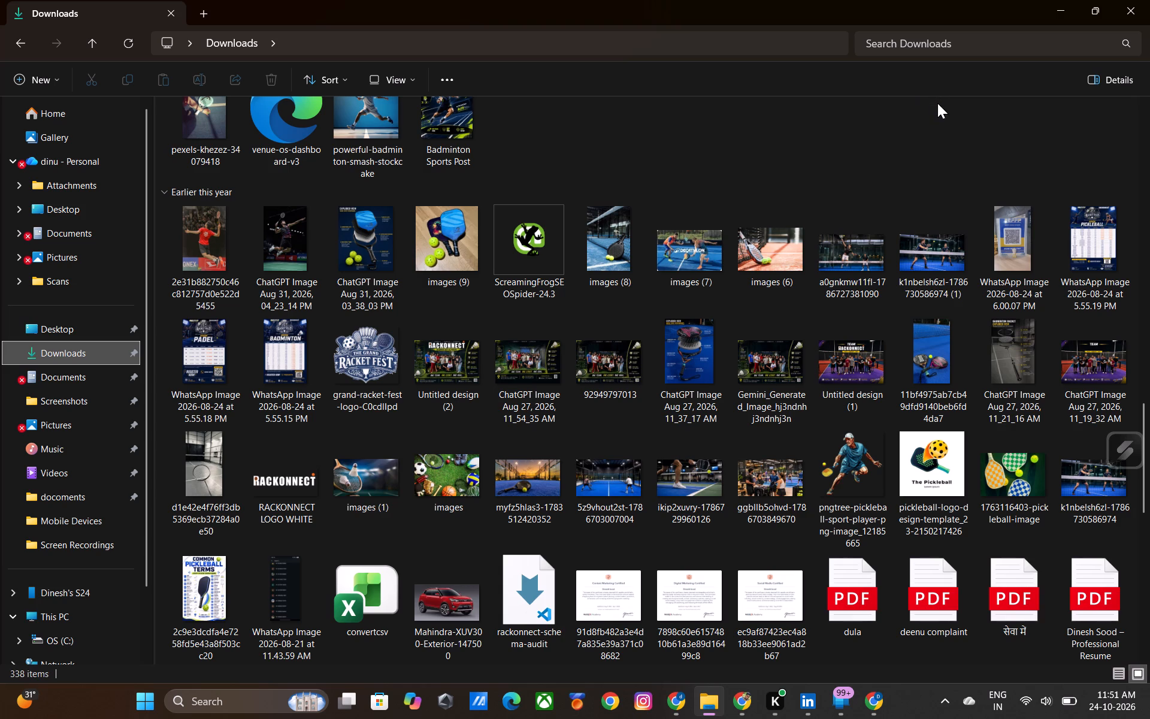
left_click(1064, 9)
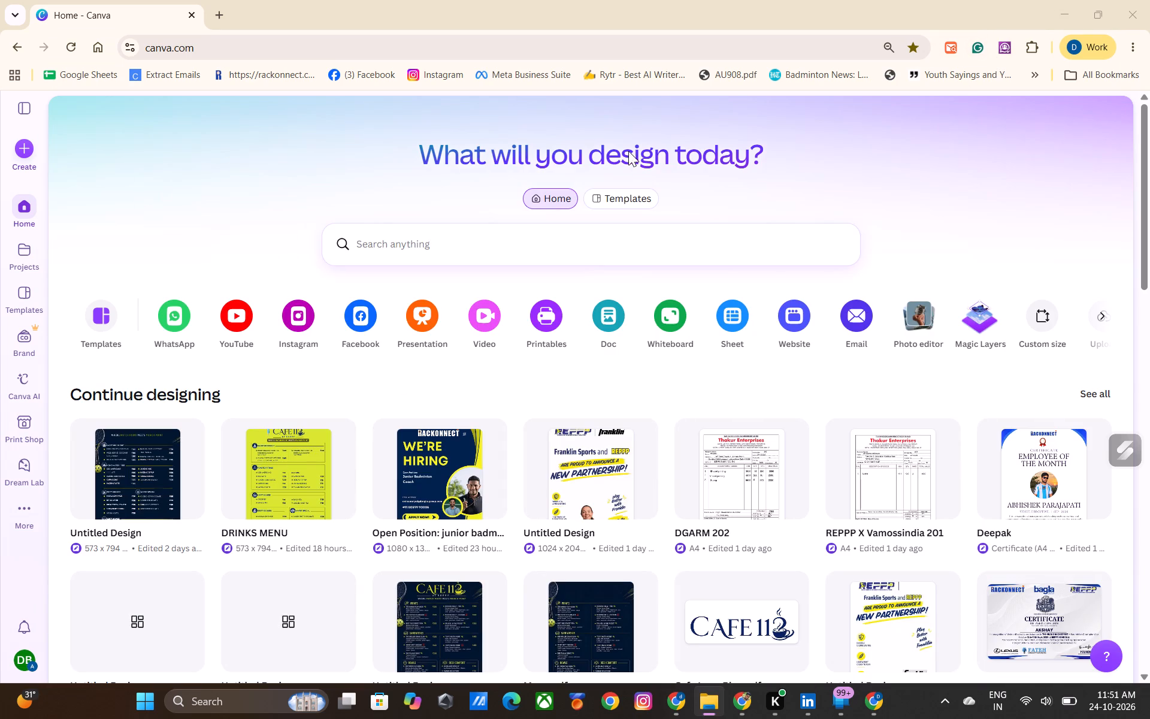
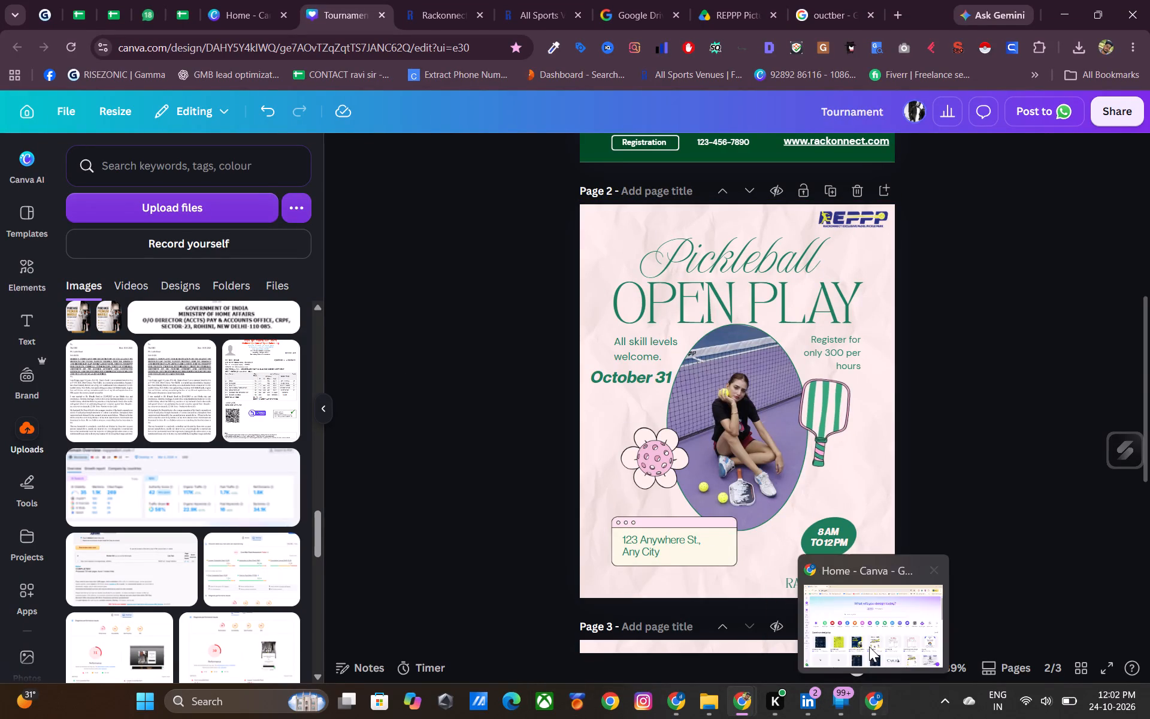
Switch to the work-profile Canva window and open the landscape certificate design zzz from the recent projects.
left_click(869, 647)
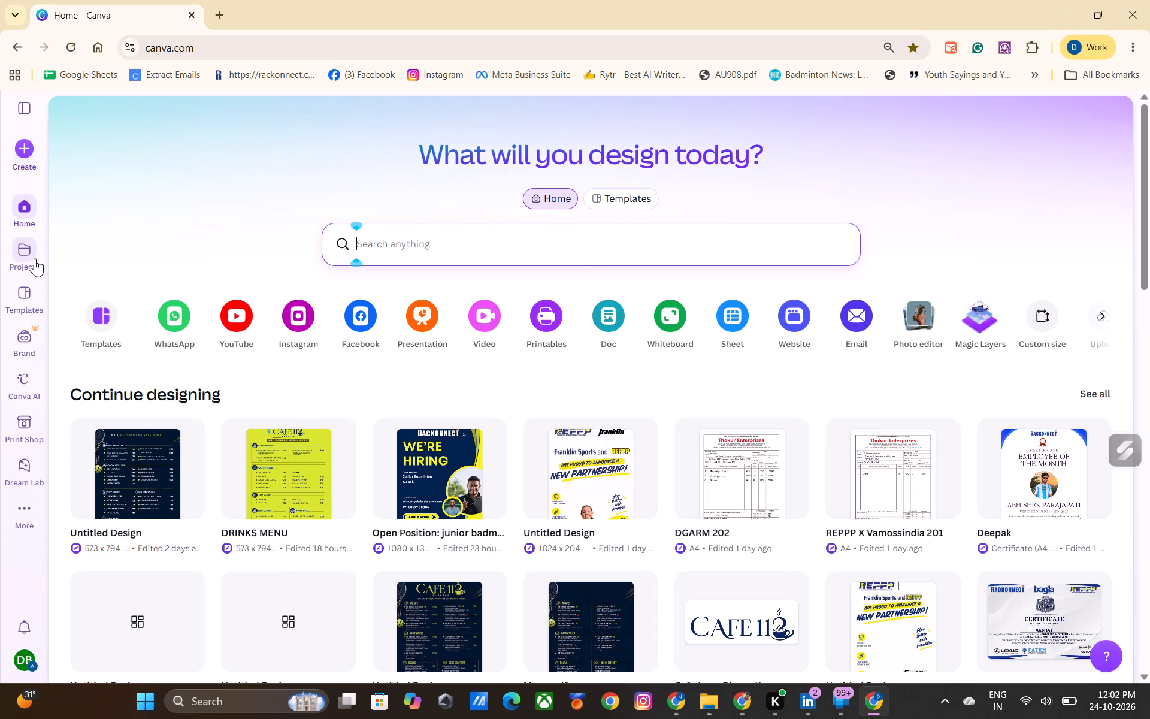
left_click(31, 255)
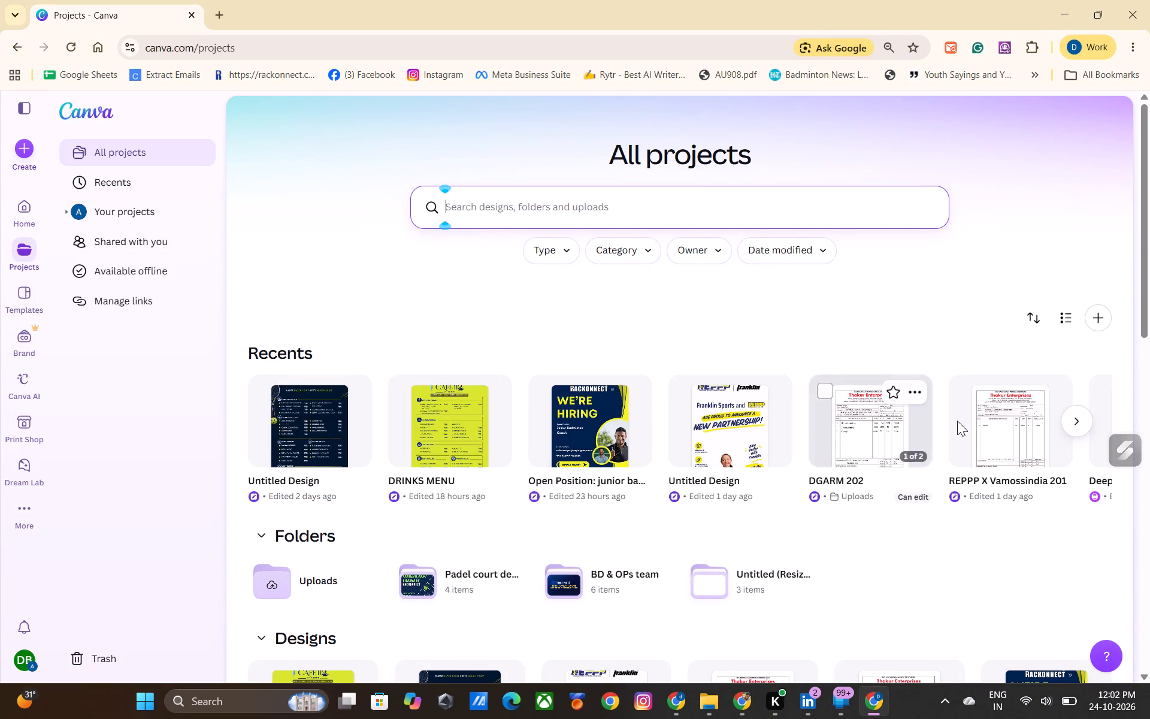
left_click(1074, 419)
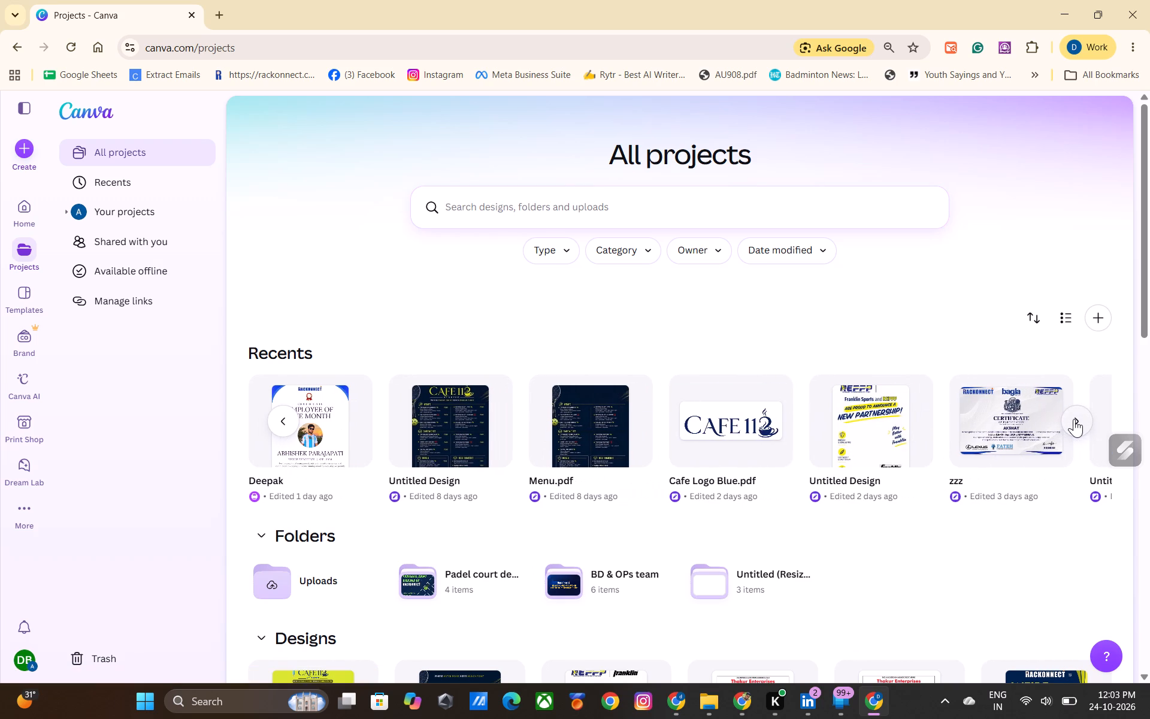
left_click(1021, 425)
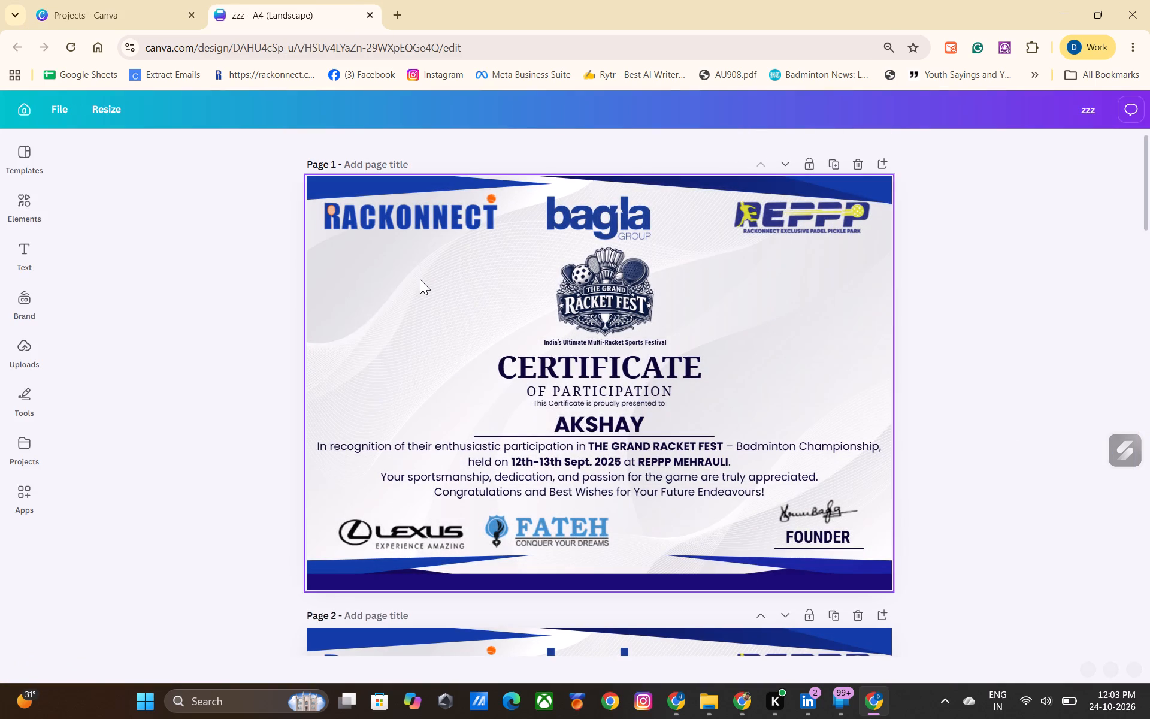
Download only the Rackonnect logo from page 1 of the certificate as a PNG.
left_click(411, 216)
right_click(411, 217)
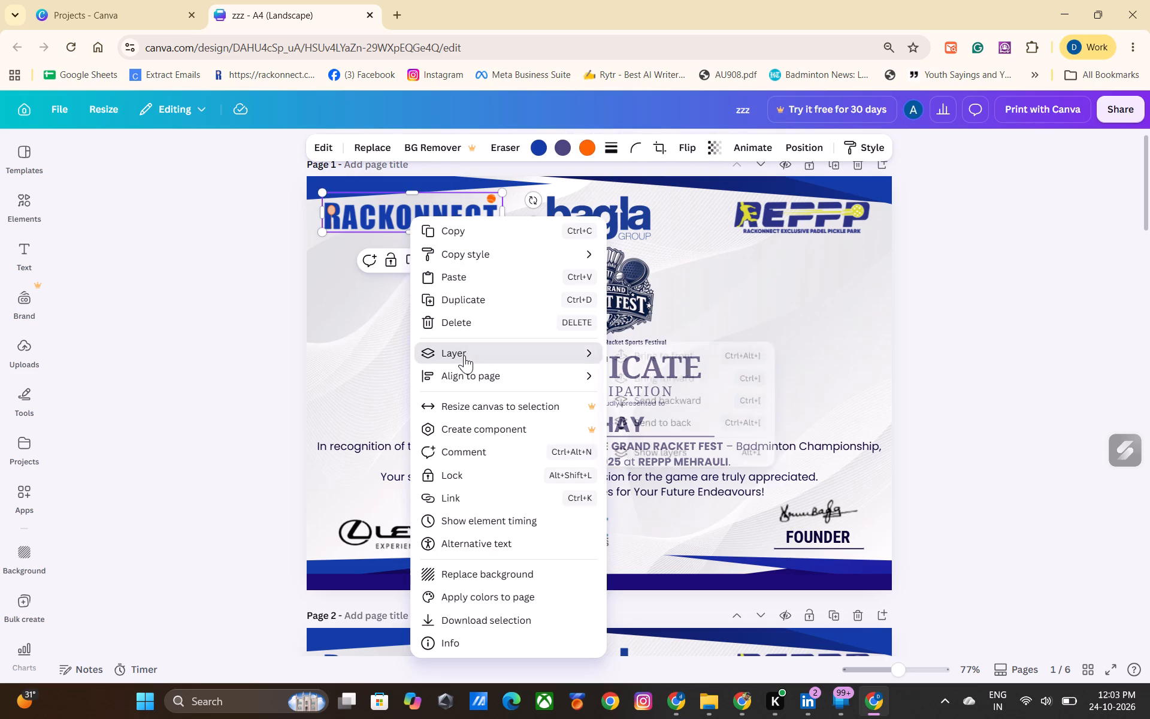
left_click(482, 618)
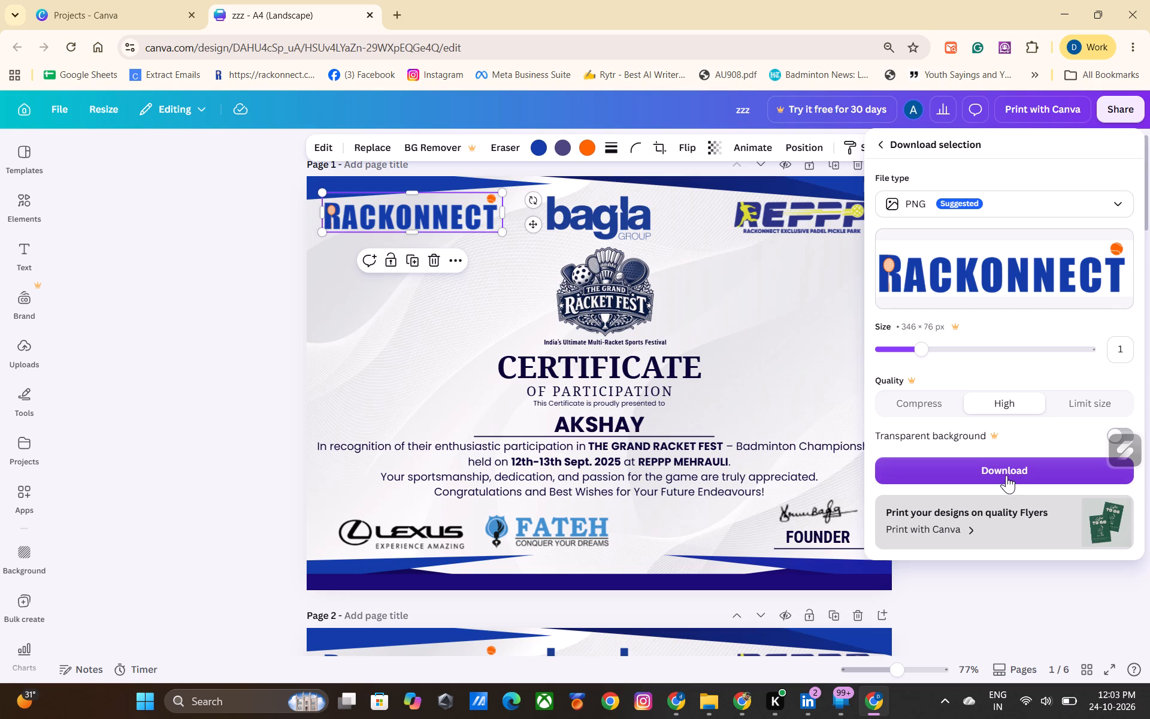
left_click(1004, 467)
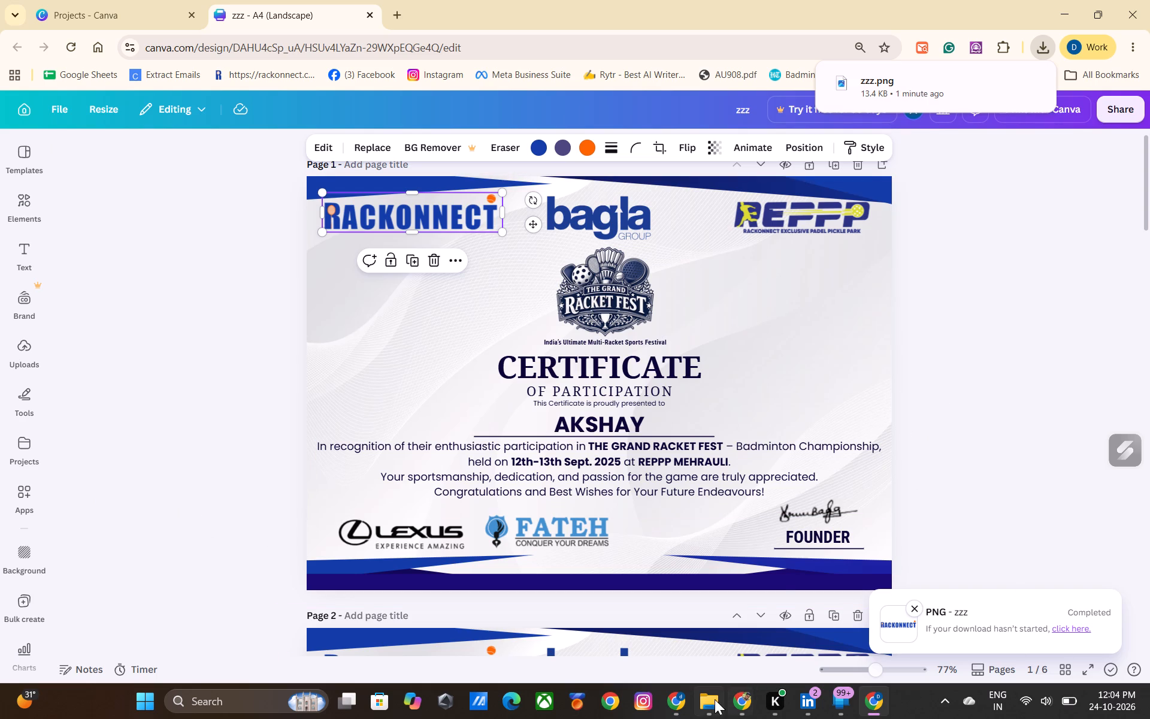
Return to the Tournament design and upload the zzz logo image from the Downloads folder.
left_click(732, 641)
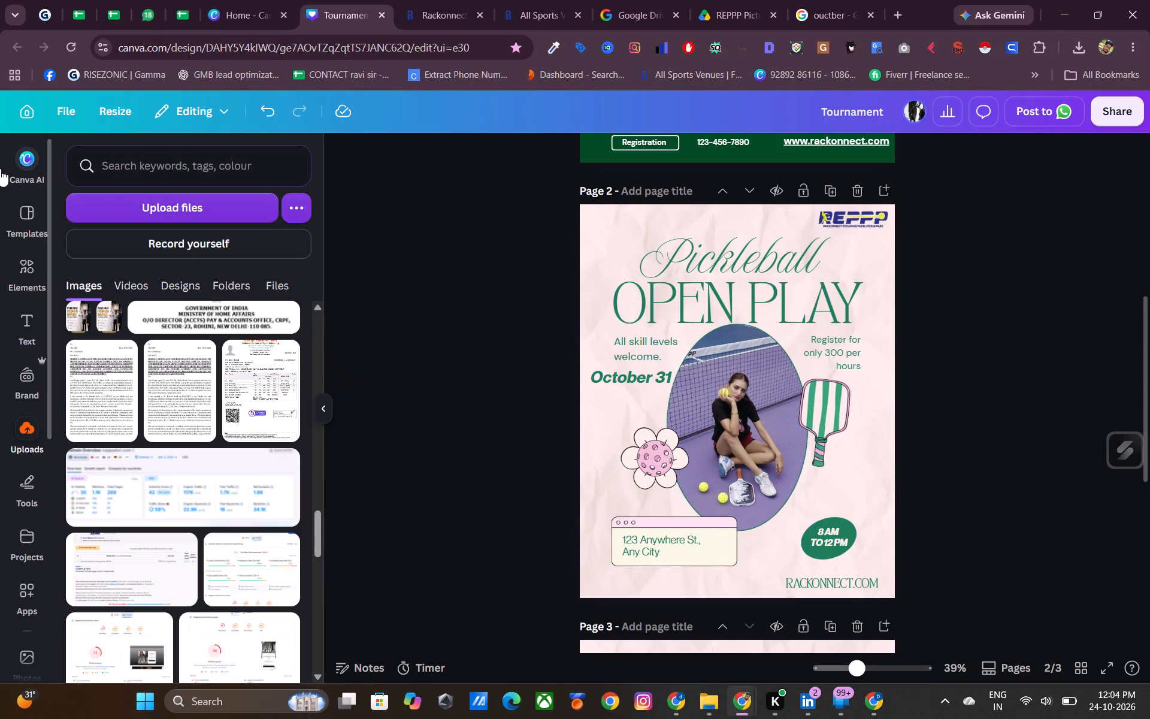
left_click(119, 215)
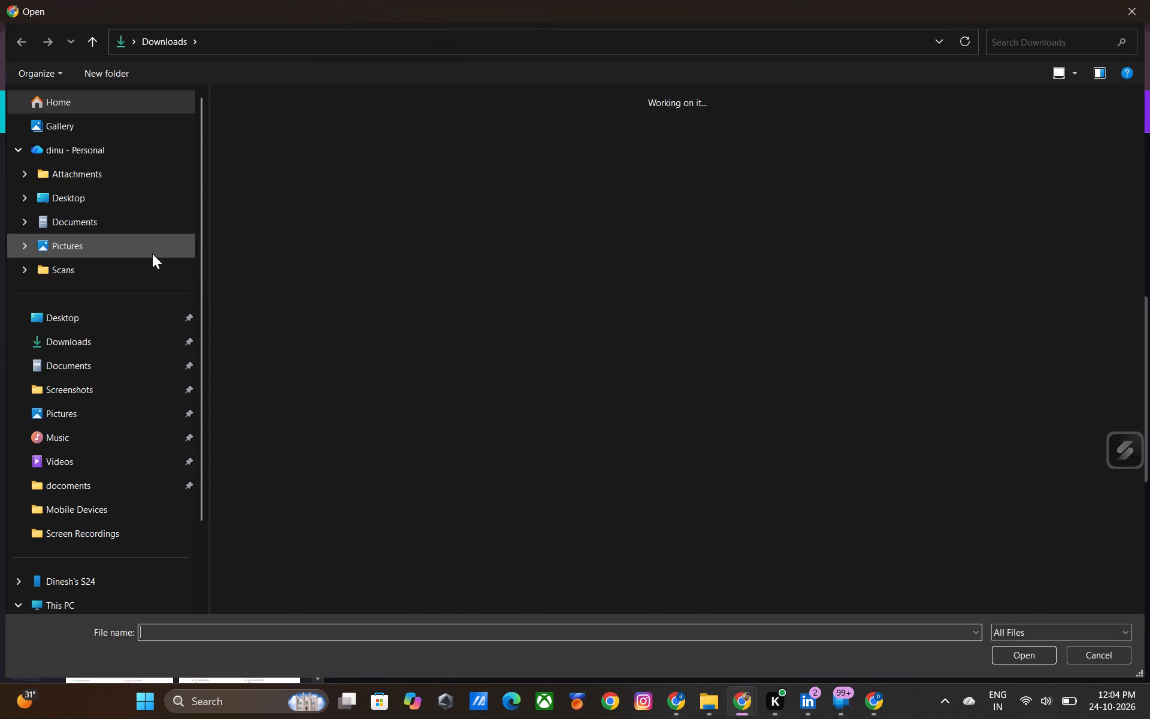
left_click(268, 255)
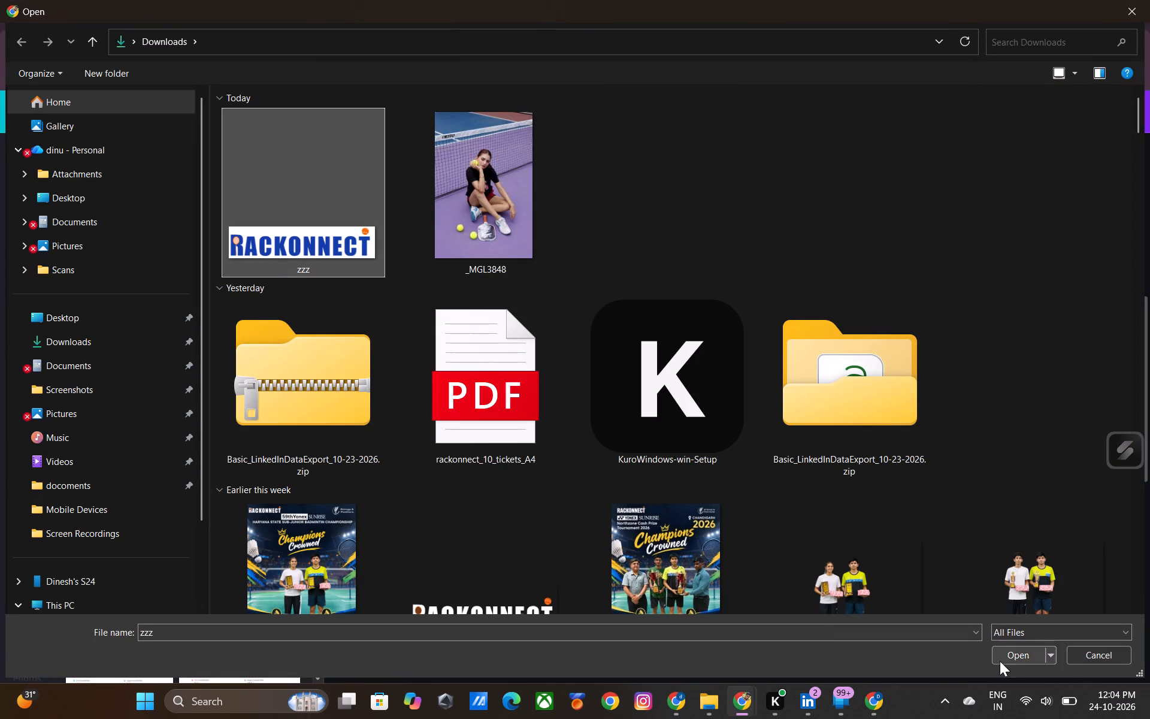
left_click(1000, 657)
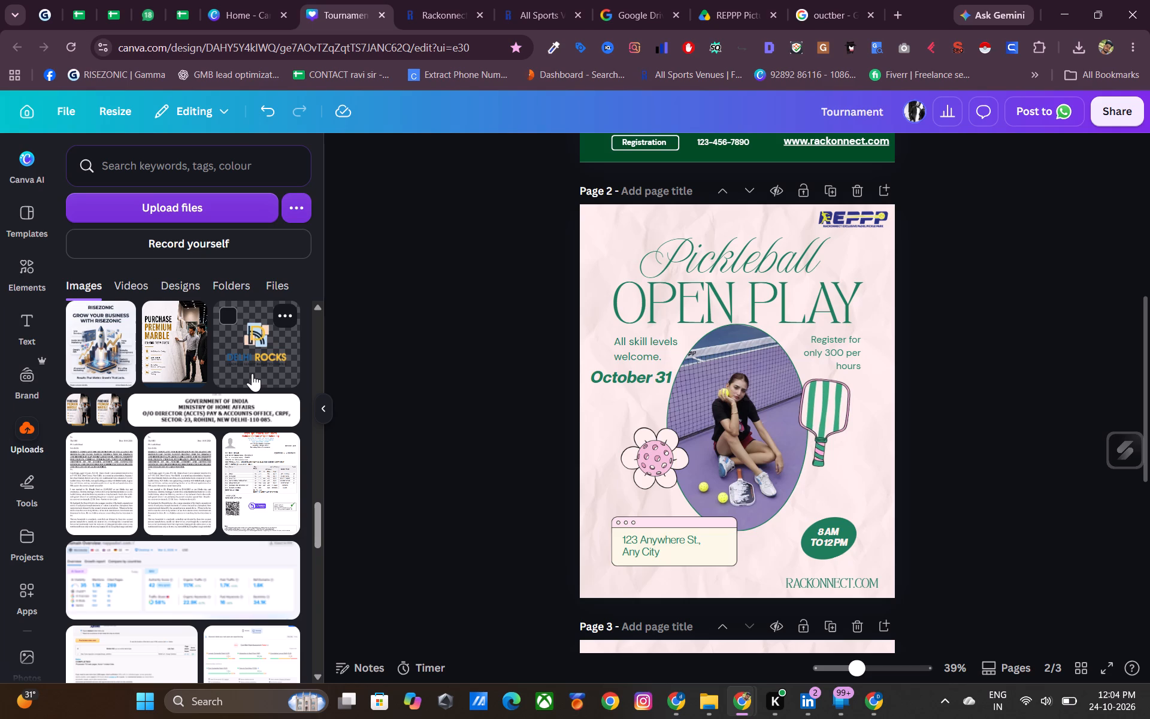
Add the uploaded Rackonnect logo to page 2 and remove its background.
scroll(134, 445, "up", 4)
scroll(177, 524, "up", 6)
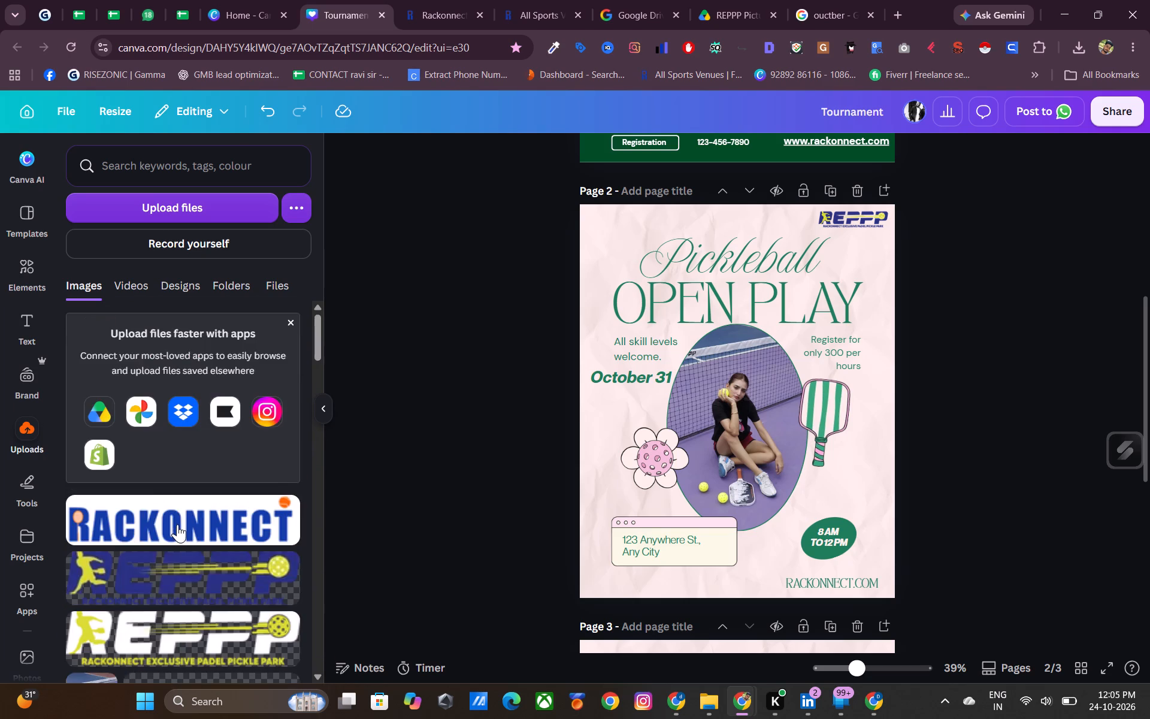
scroll(177, 524, "down", 3)
scroll(177, 524, "up", 5)
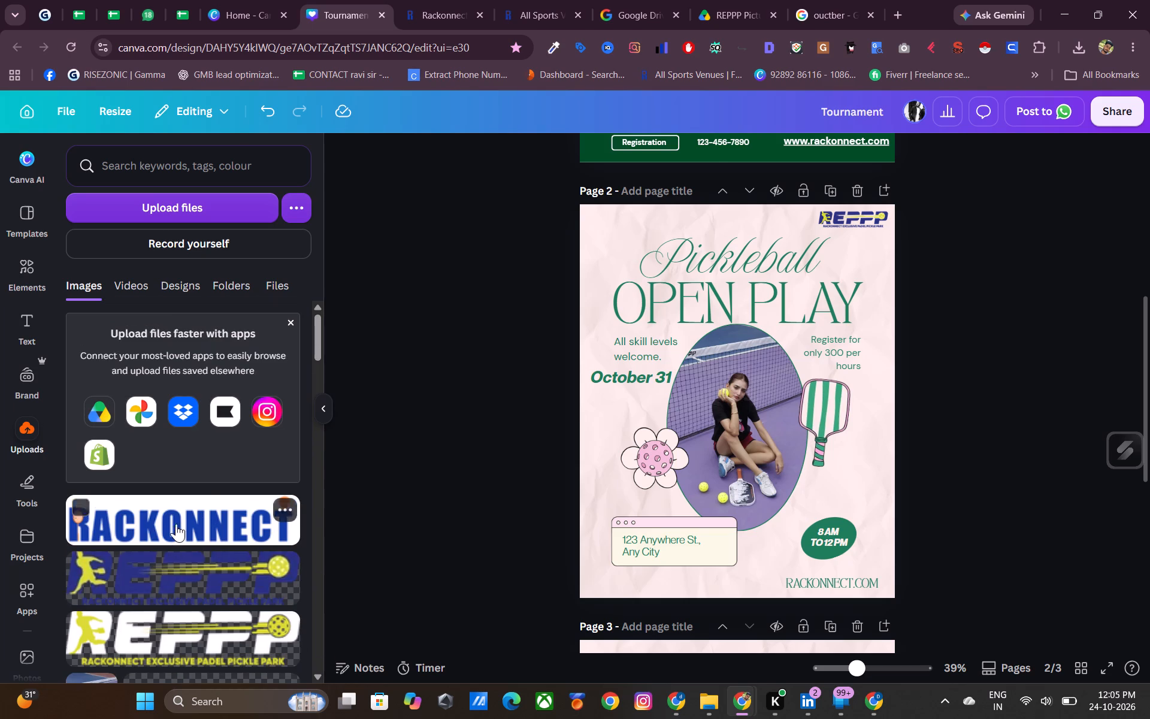
left_click(175, 524)
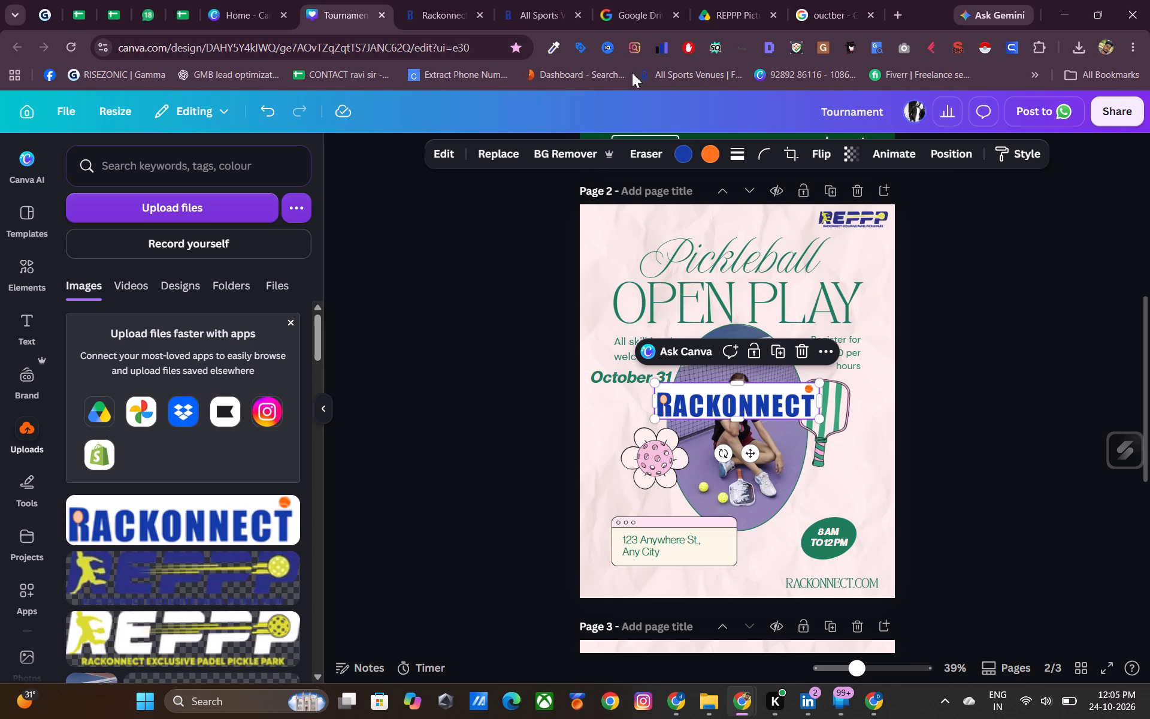
left_click(564, 152)
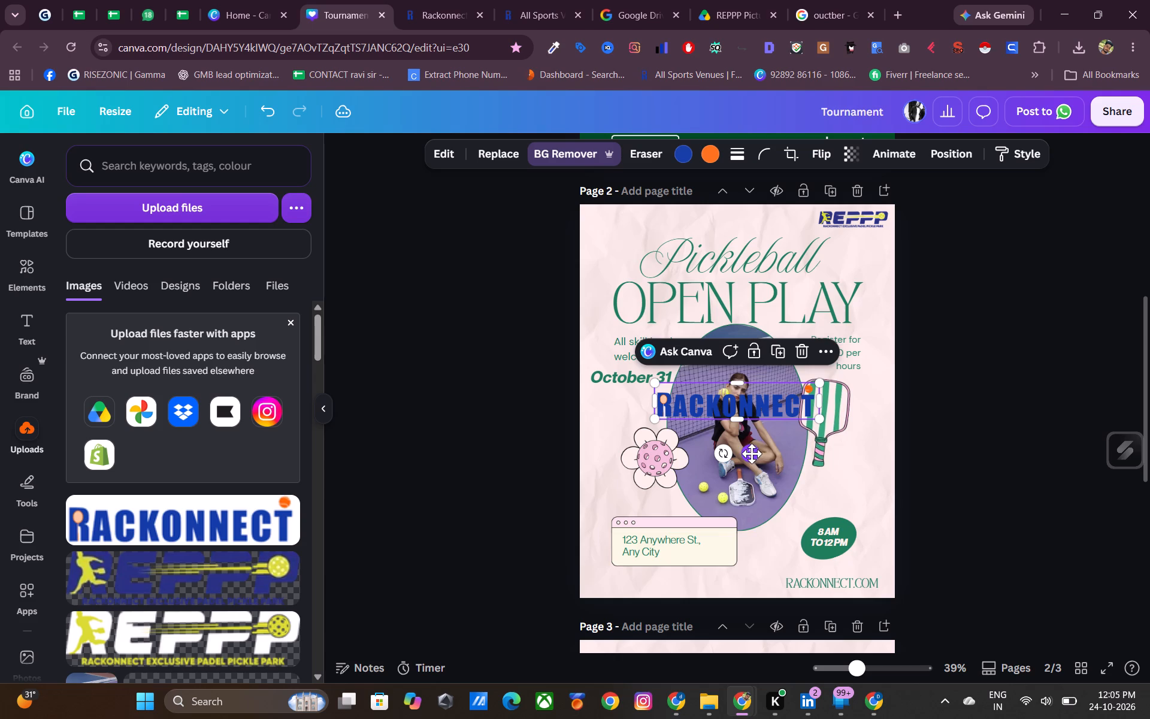
Move the Rackonnect logo to page 2's upper-left corner and shrink it to about two-thirds of its size.
left_click_drag(751, 454, 679, 270)
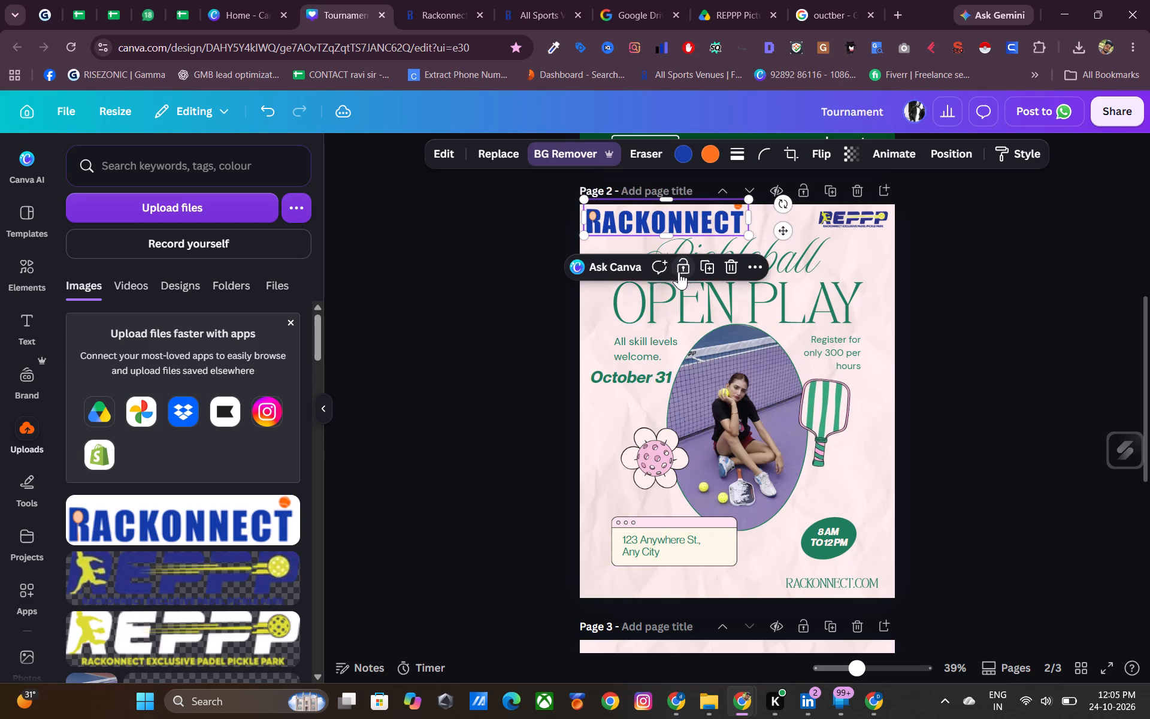
left_click_drag(749, 197, 692, 215)
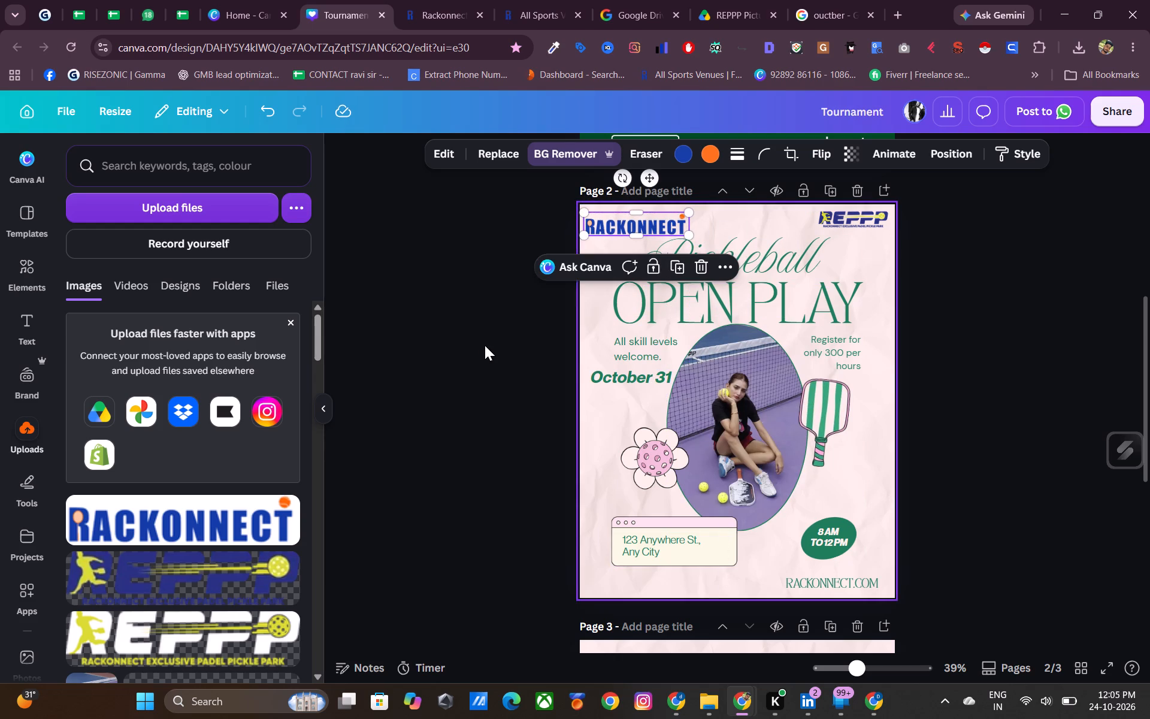
left_click(473, 351)
Nudge the Rackonnect logo up to page 2's top edge and shrink it a little more.
left_click(598, 233)
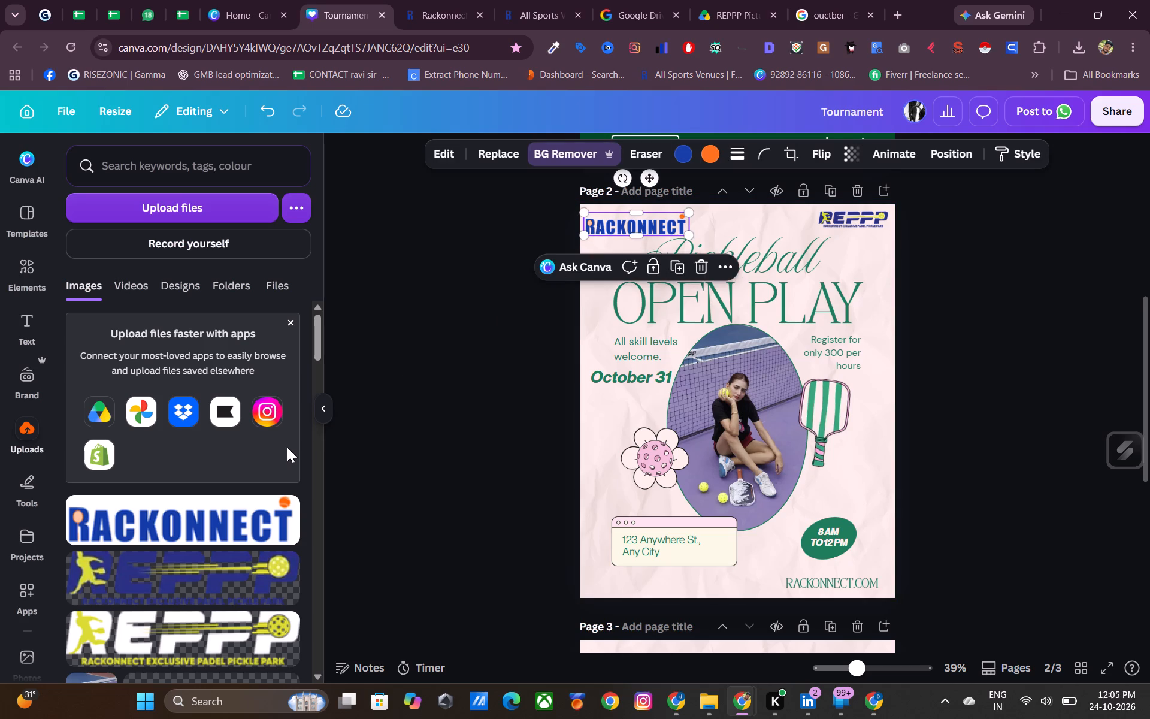
key("Up")
key("Up")
key("Up")
key("Up")
key("Up")
key("Up")
key("Up")
key("Up")
key("Up")
key("Up")
key("Up")
key("Up")
key("Up")
key("Up")
key("Up")
key("Up")
key("Up")
key("Up")
key("Up")
key("Up")
key("Up")
key("Up")
key("Up")
key("Up")
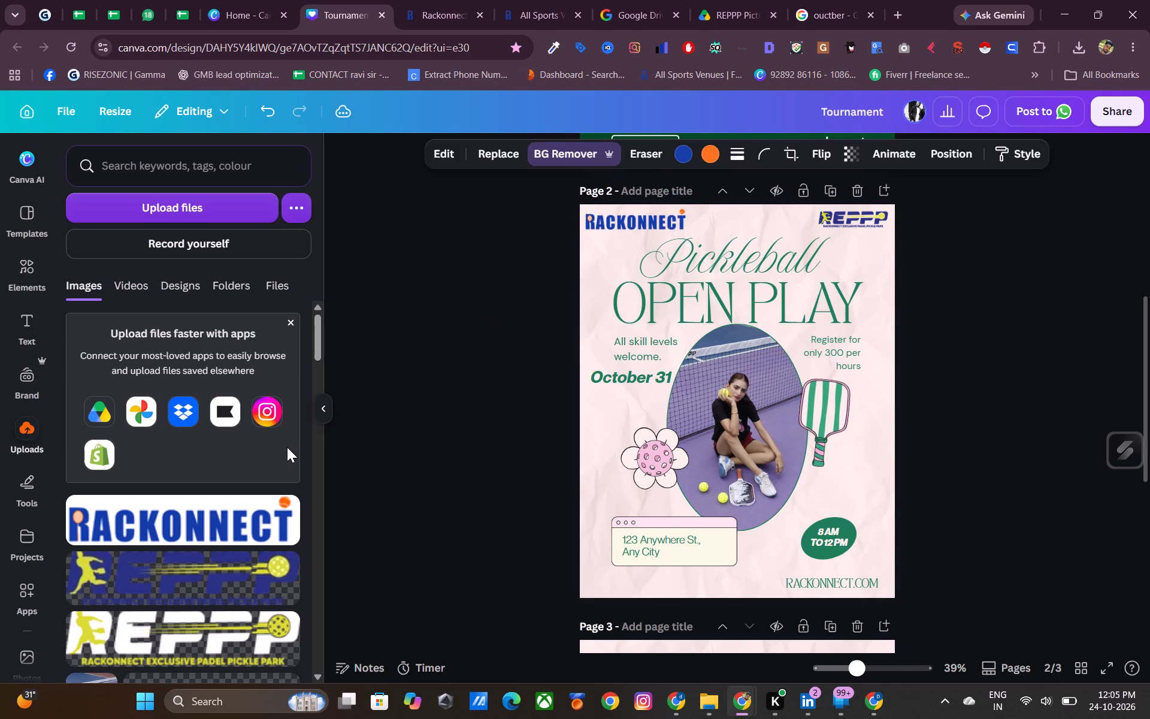
key("Up")
key("Up")
key("Up")
key("Up")
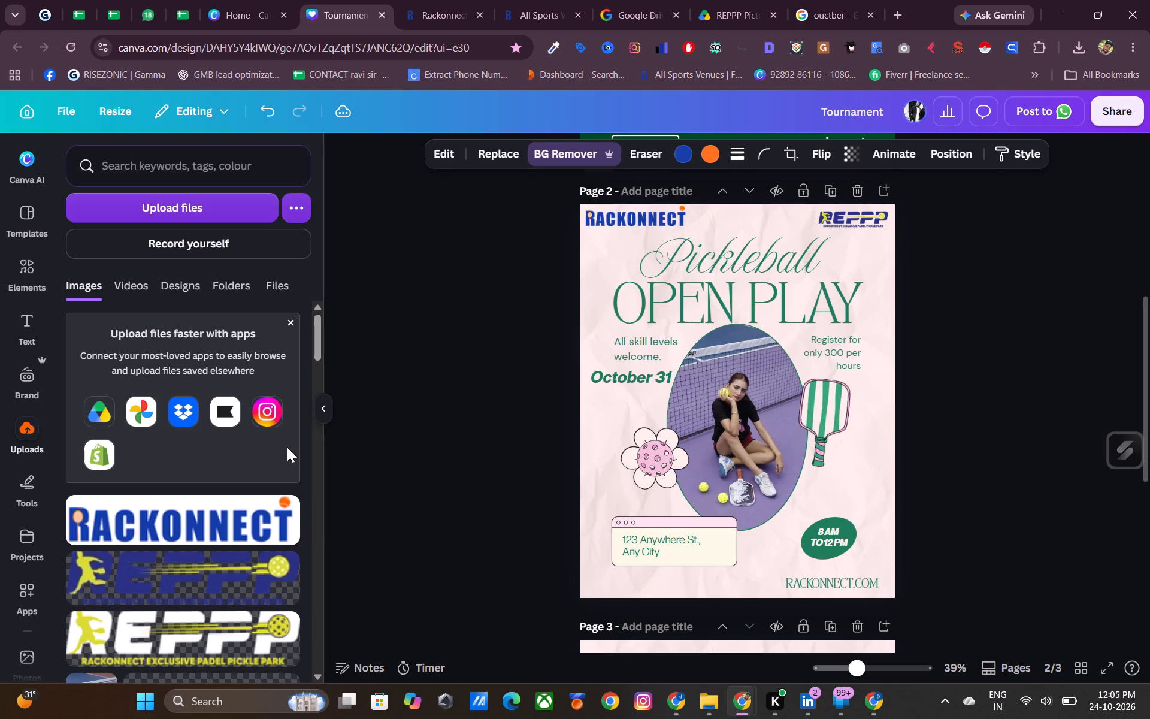
key("Up")
key("Up")
key("Up")
key("Up")
key("Up")
key("Up")
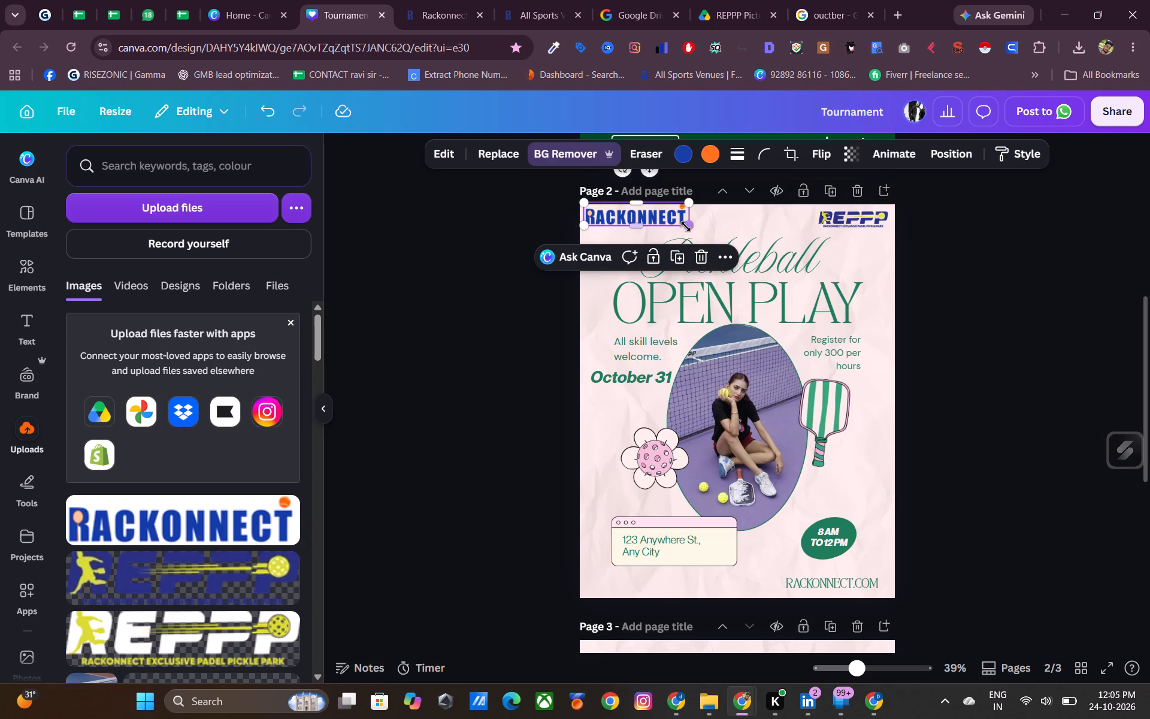
left_click_drag(686, 226, 659, 226)
left_click(940, 306)
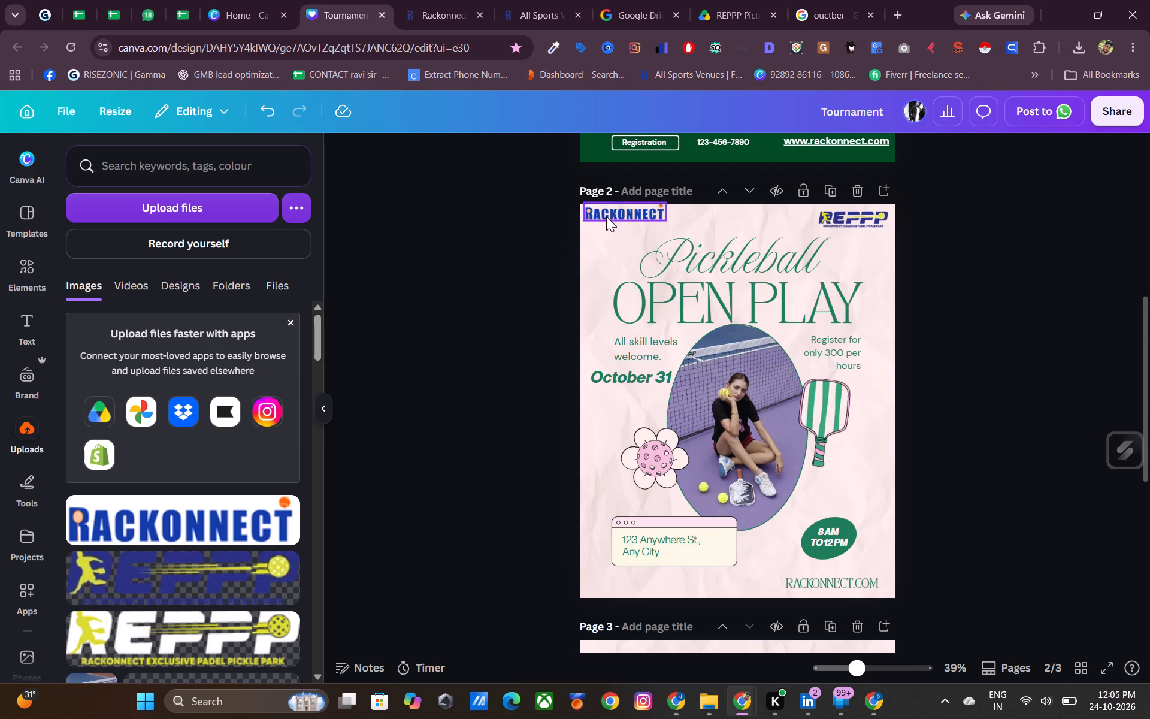
Line up the two logos along page 2's top by nudging Rackonnect down and REPPP up slightly.
left_click(607, 215)
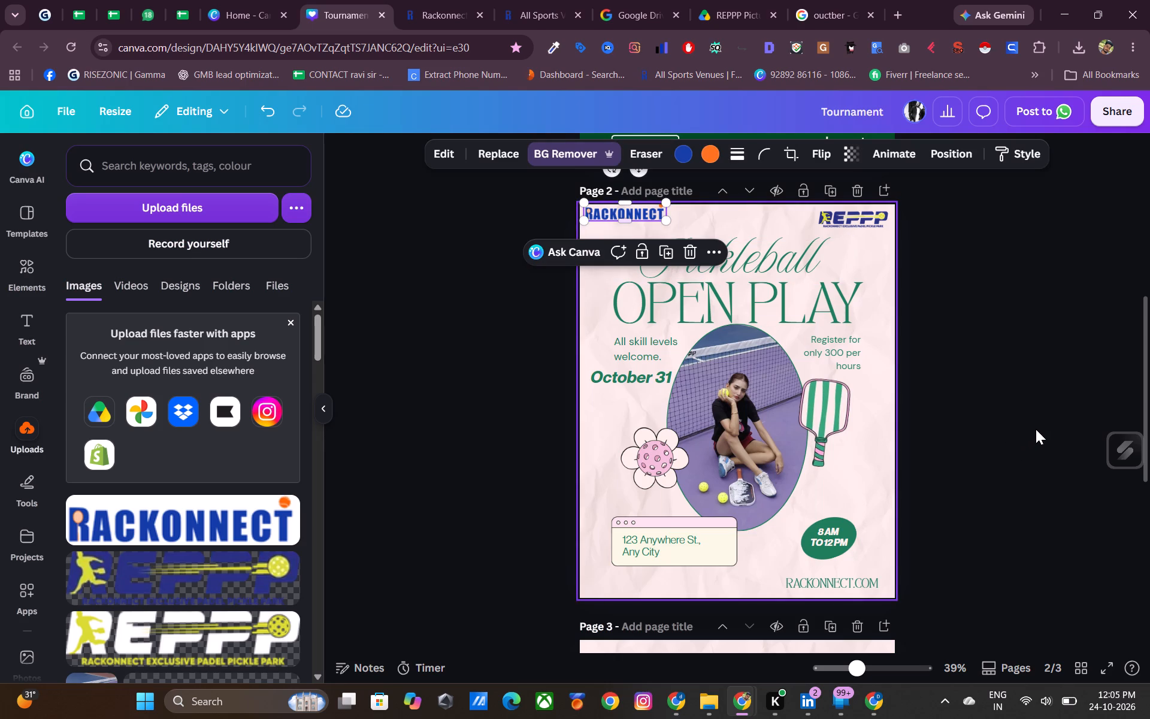
key("Down")
key("Down")
key("Down")
key("Down")
key("Down")
key("Down")
key("Down")
key("Down")
key("Down")
key("Down")
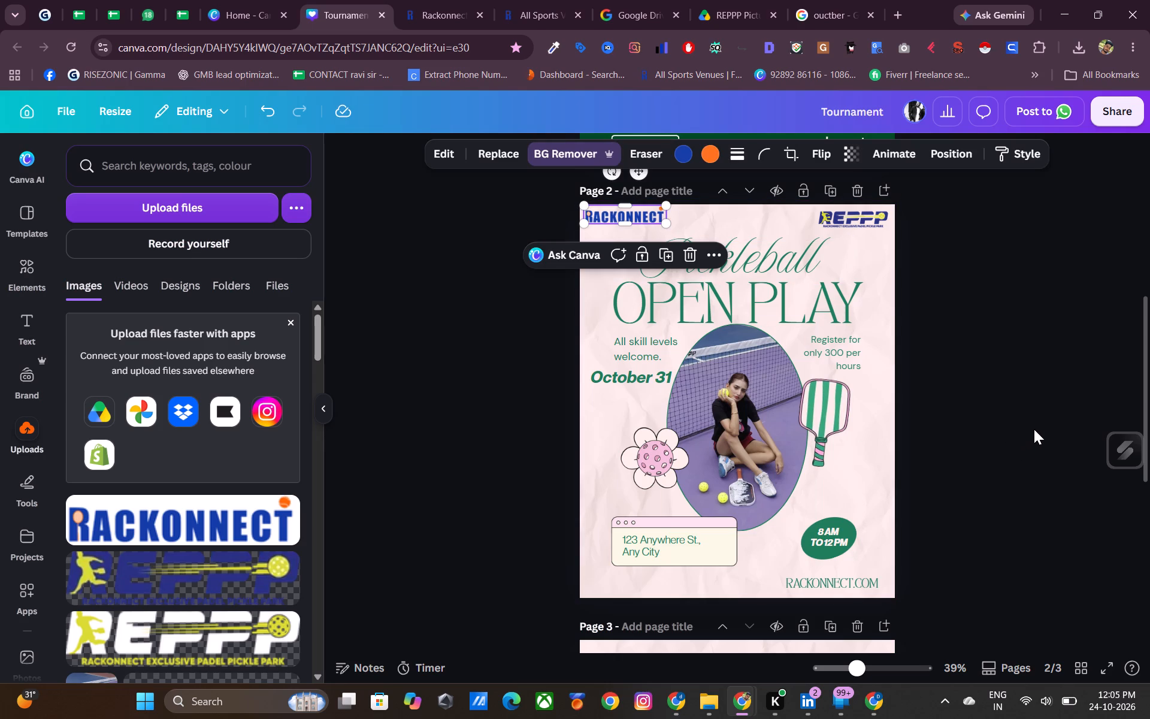
left_click(853, 224)
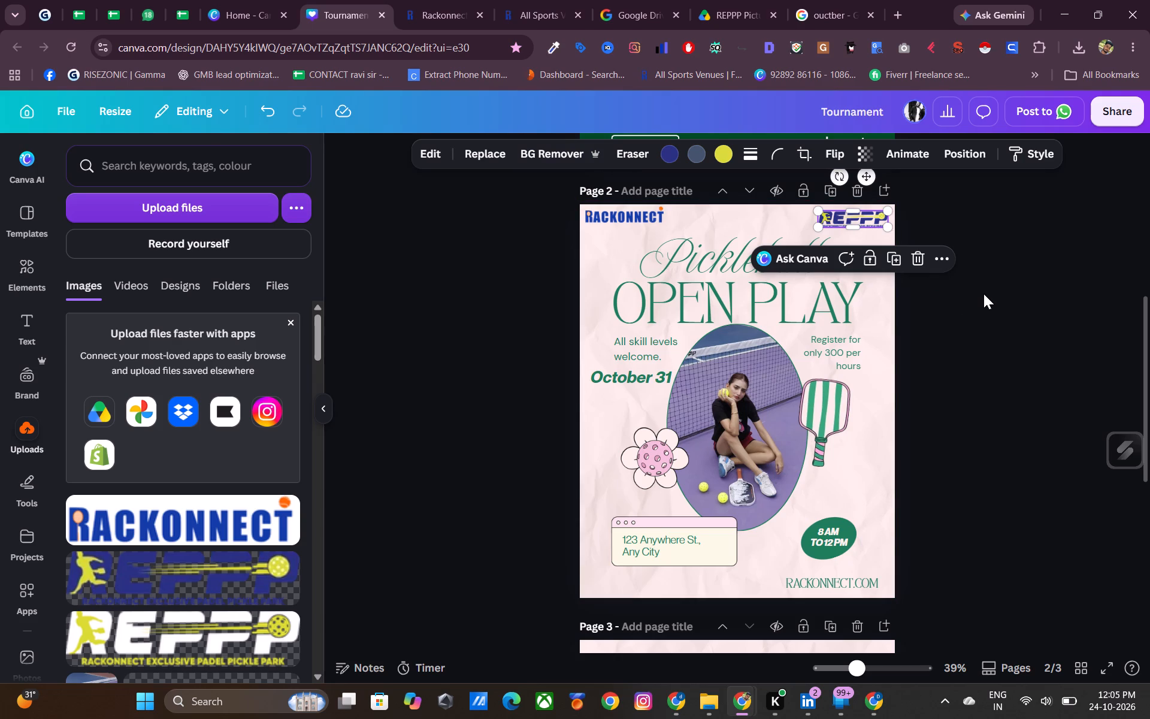
key("Up")
key("Up")
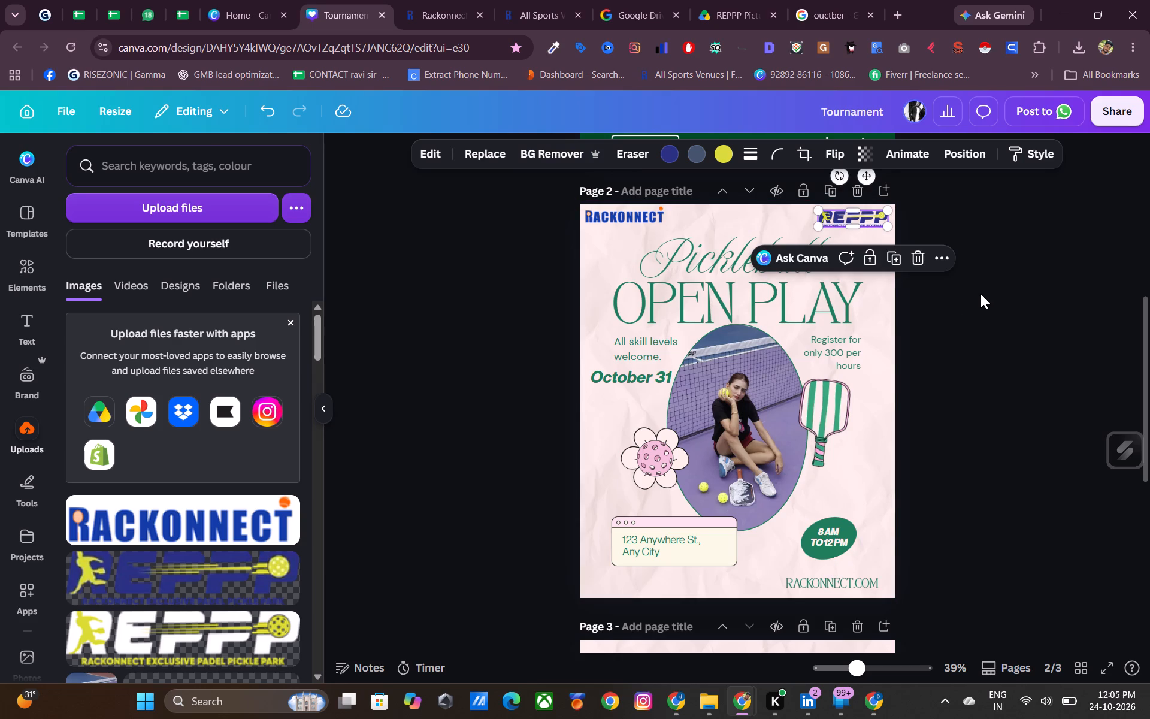
Group the Rackonnect and REPPP logos on page 2.
left_click(654, 220, "shift")
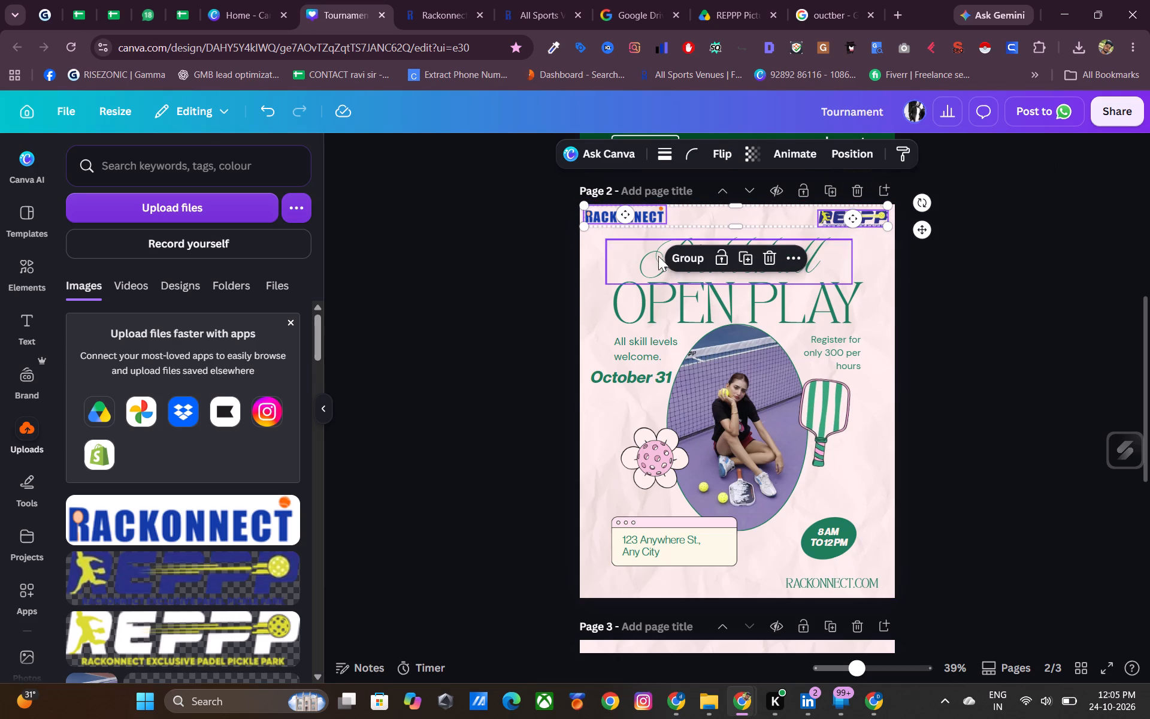
left_click(684, 264, "shift")
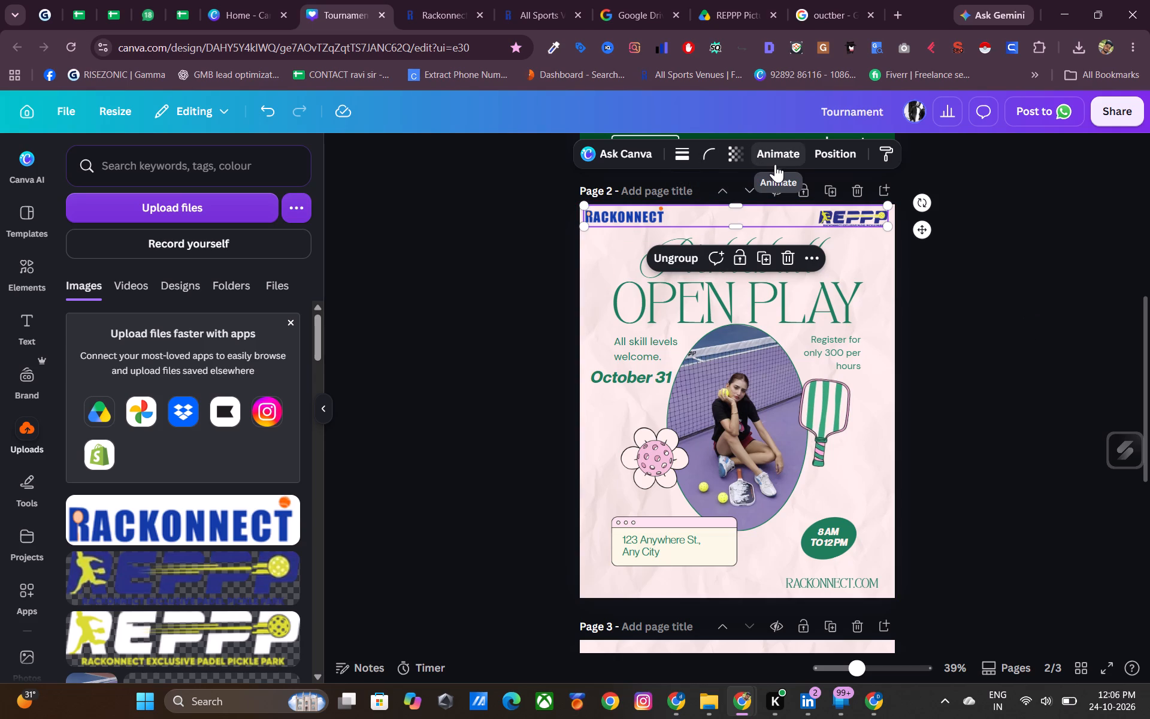
left_click(1118, 400)
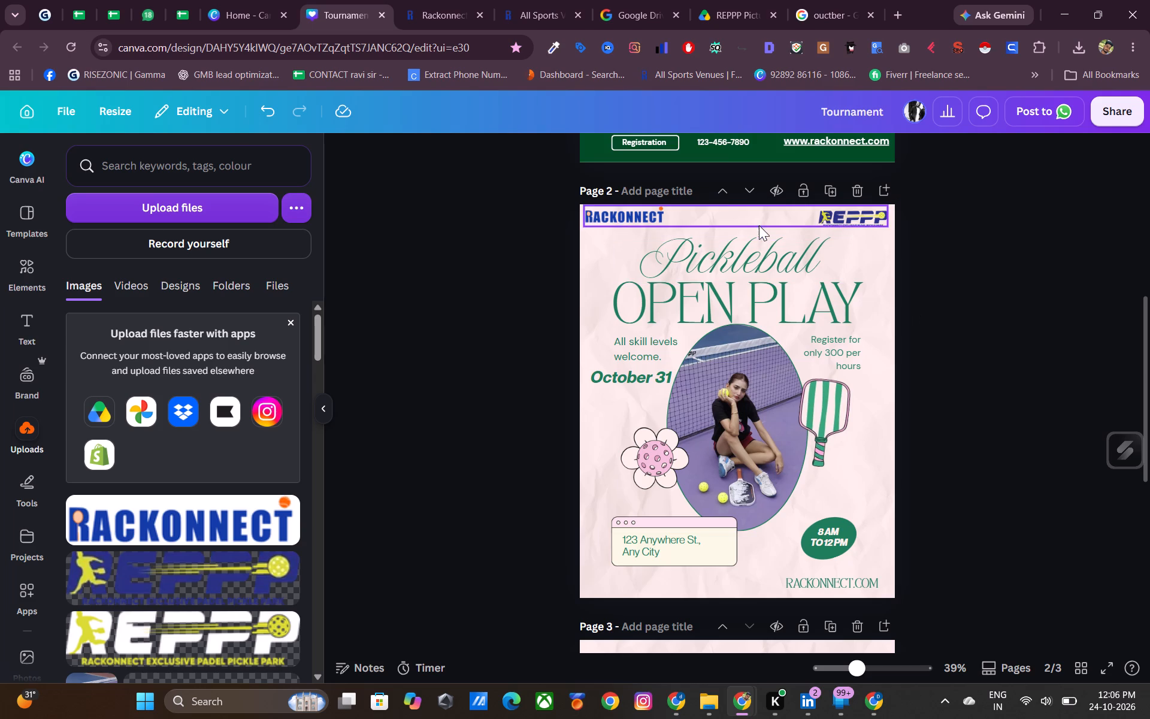
Send the grouped Rackonnect and REPPP logos backward in page 2's layer order.
left_click(758, 224)
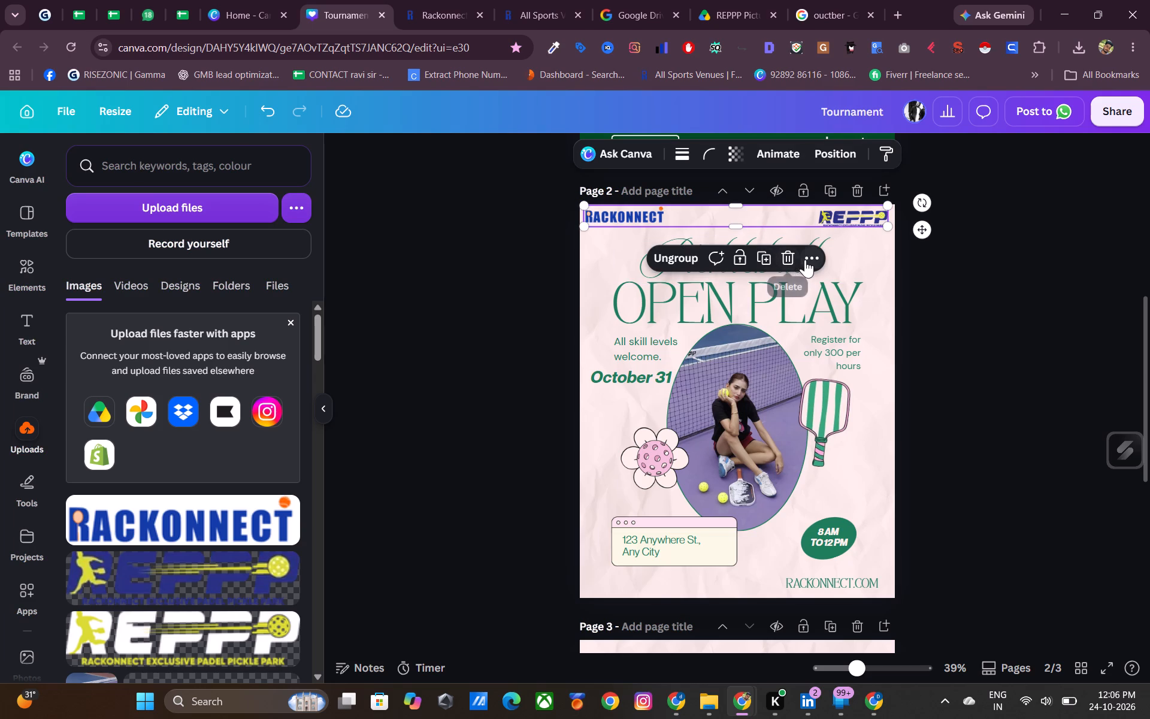
left_click(806, 259)
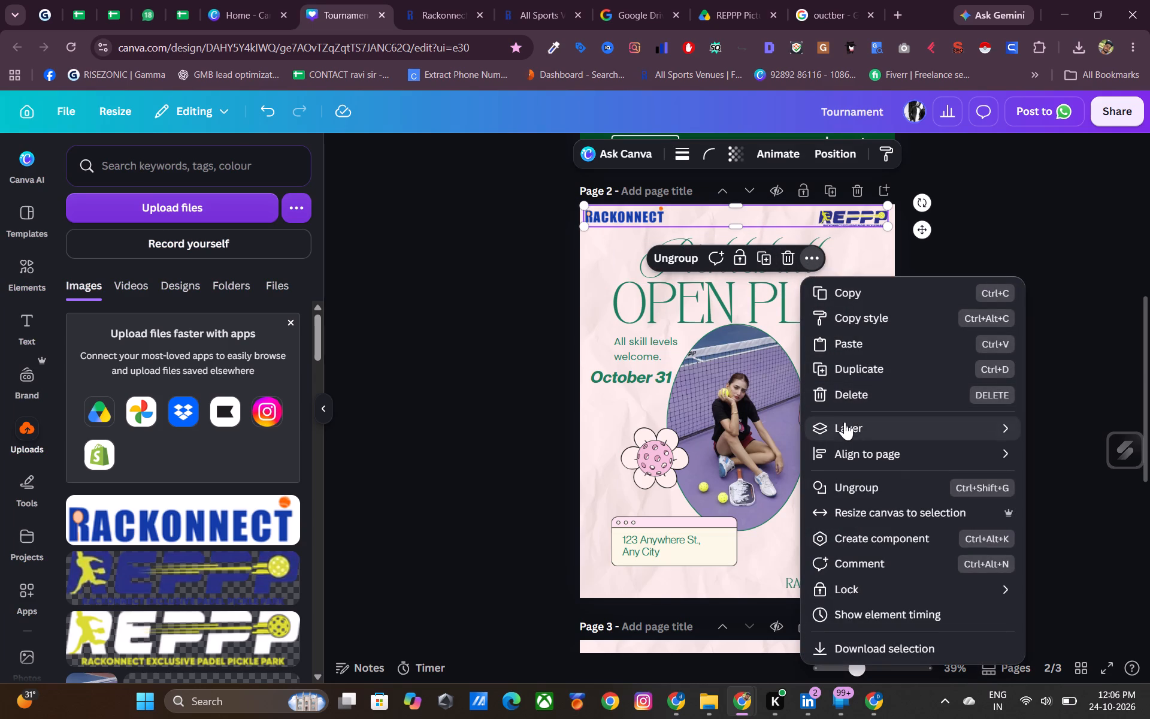
left_click(845, 422)
left_click(723, 422)
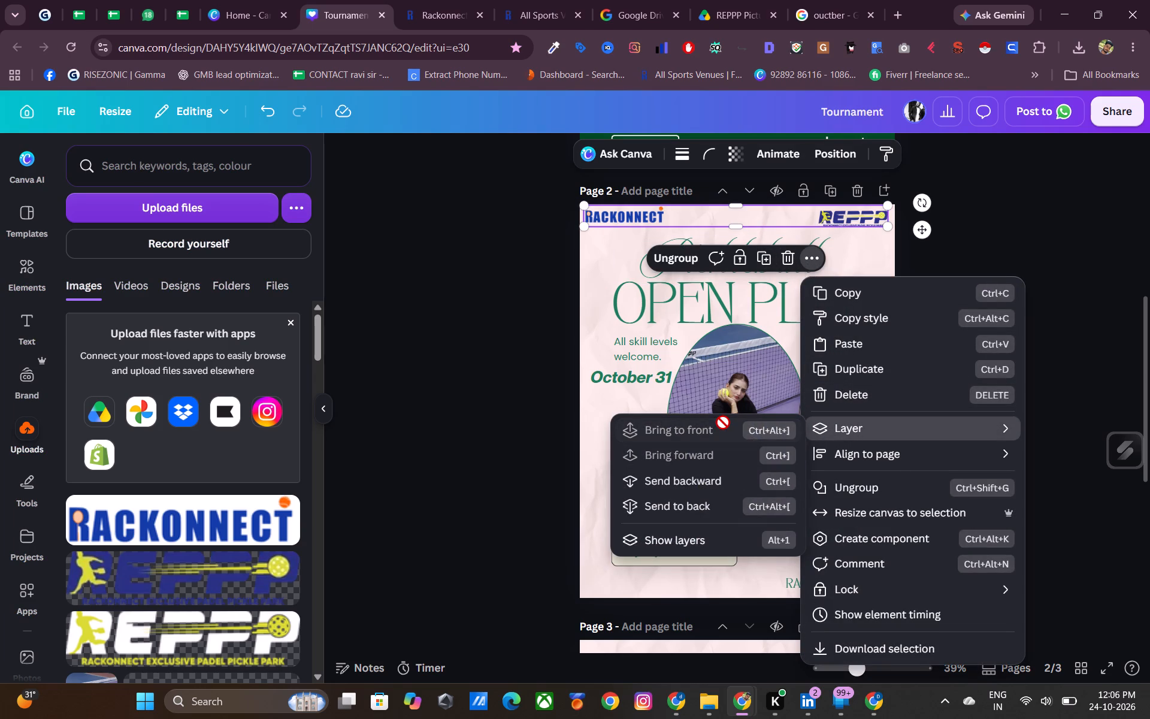
left_click(698, 473)
left_click(688, 544)
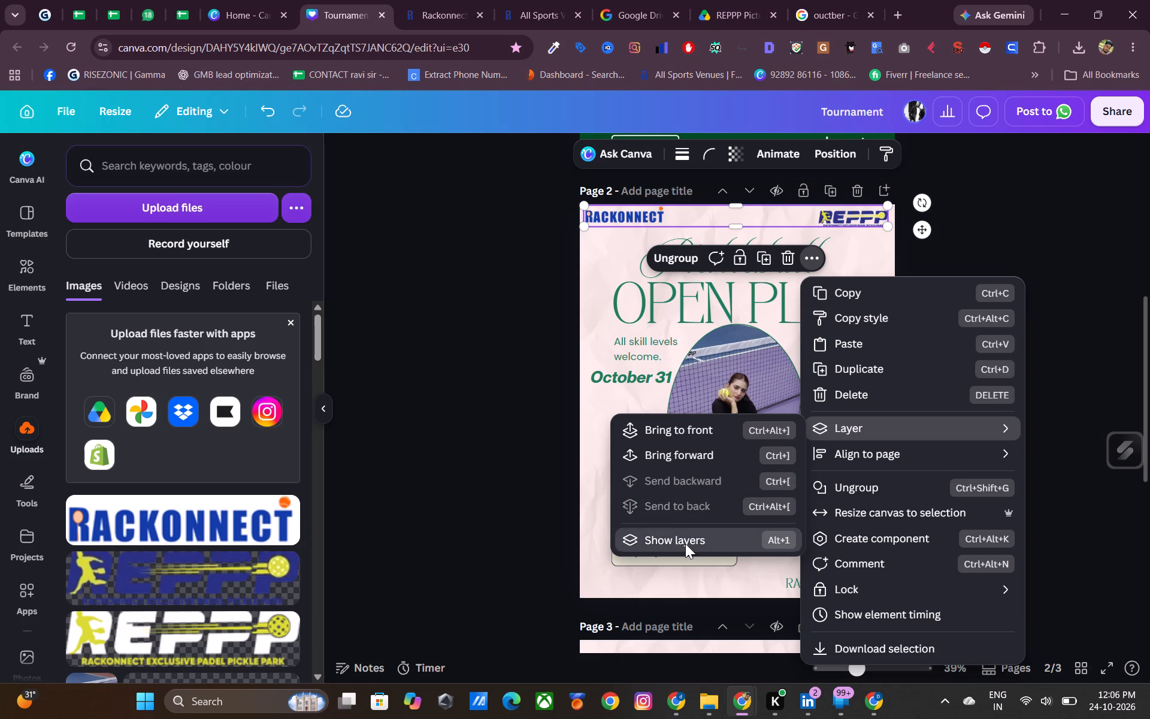
left_click(941, 375)
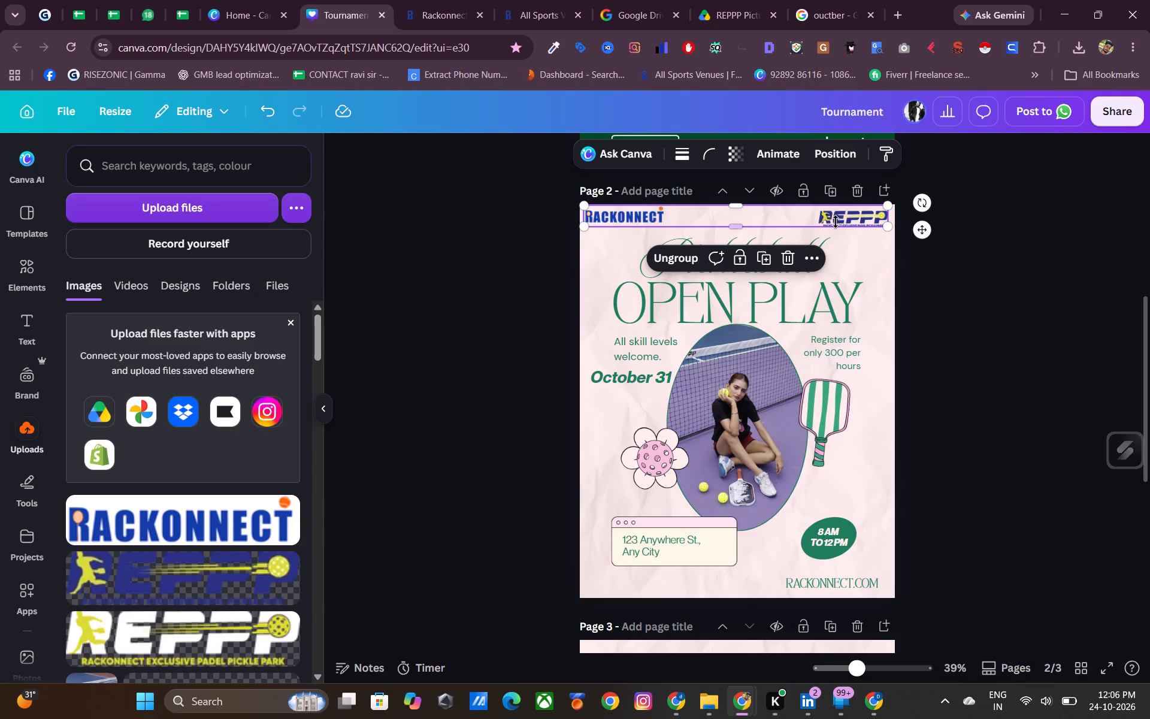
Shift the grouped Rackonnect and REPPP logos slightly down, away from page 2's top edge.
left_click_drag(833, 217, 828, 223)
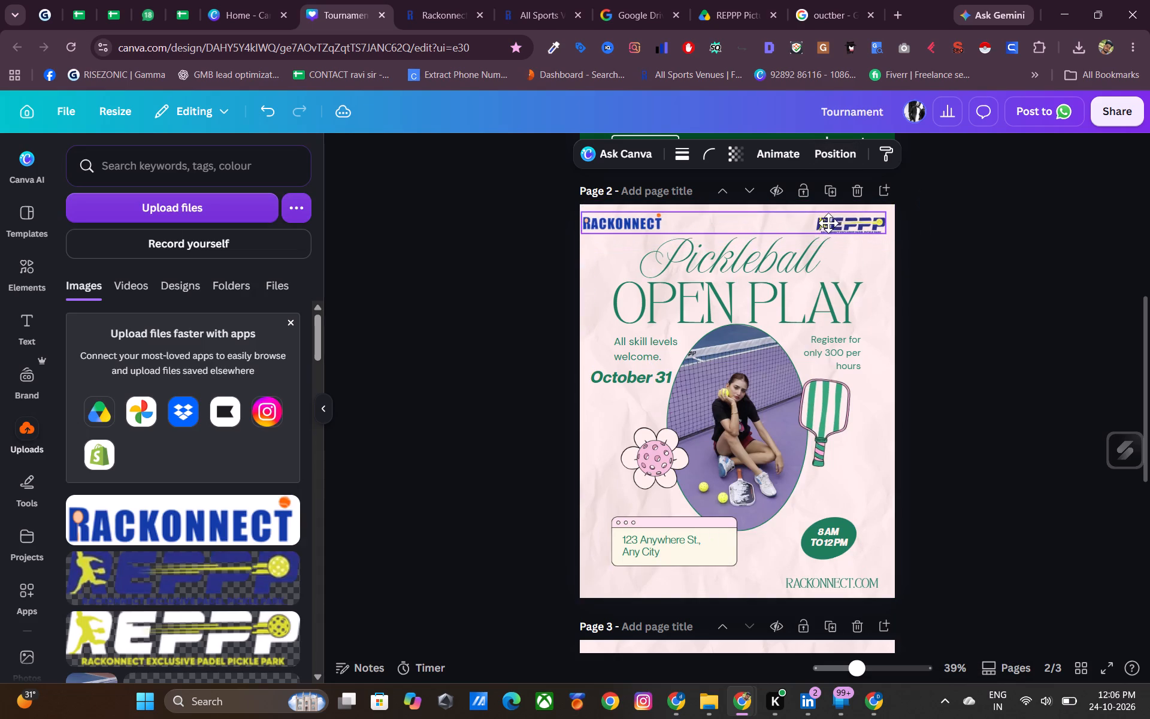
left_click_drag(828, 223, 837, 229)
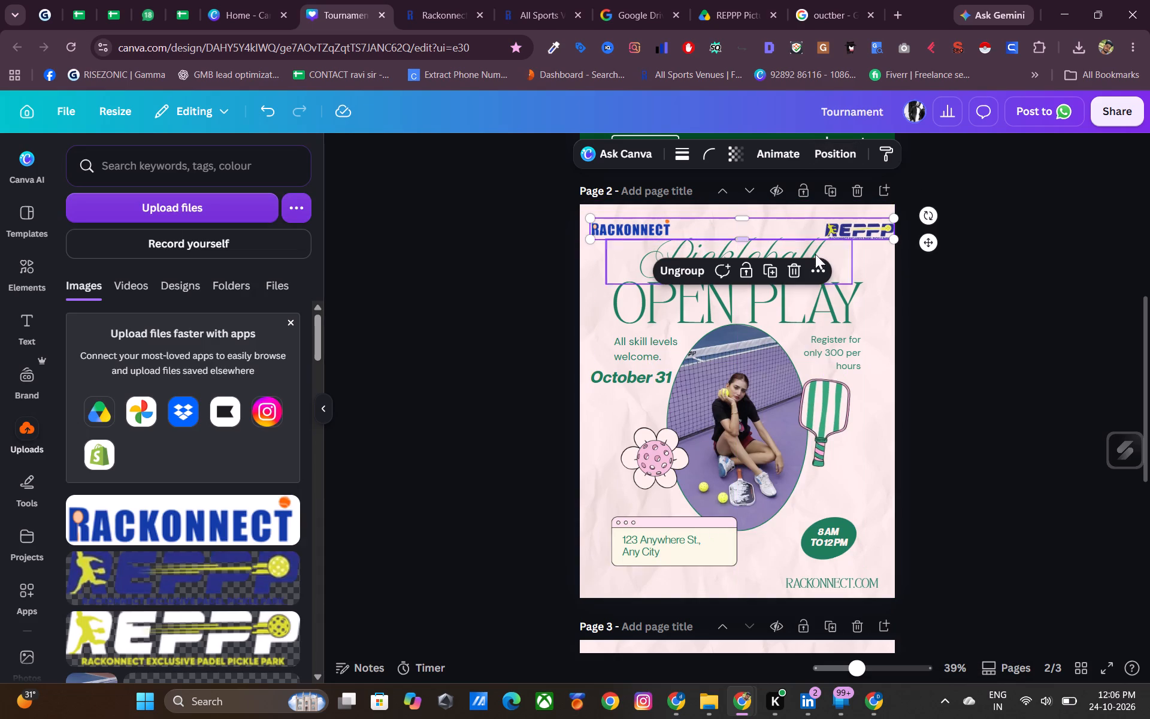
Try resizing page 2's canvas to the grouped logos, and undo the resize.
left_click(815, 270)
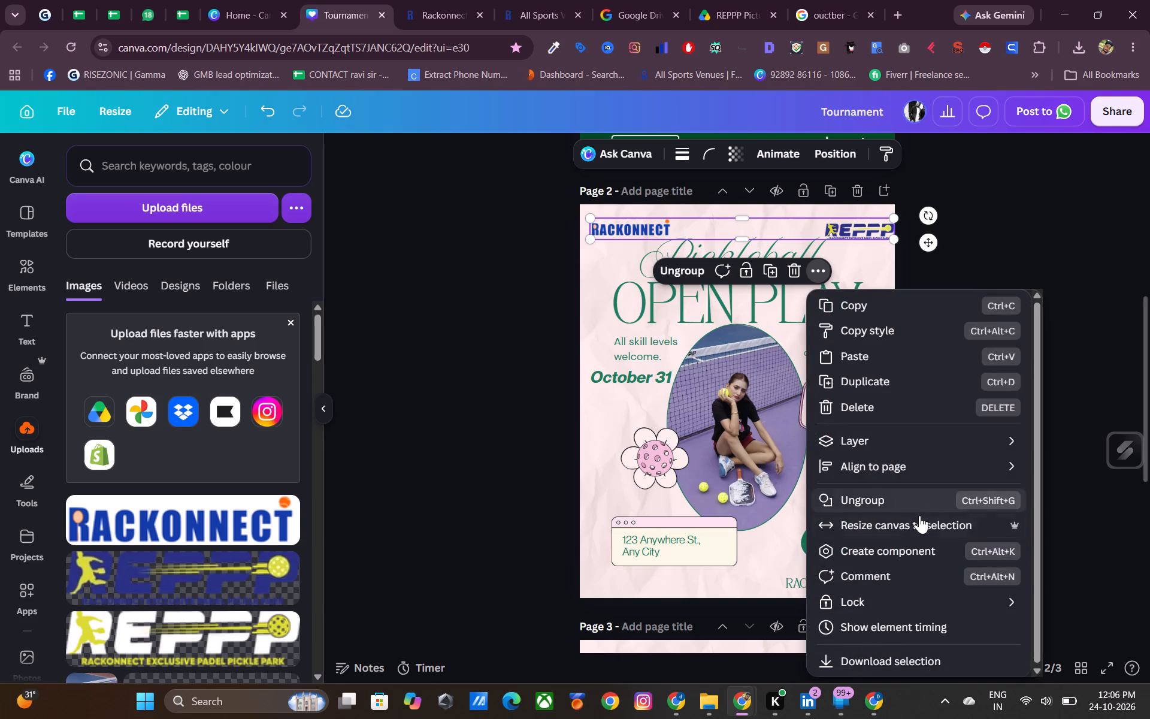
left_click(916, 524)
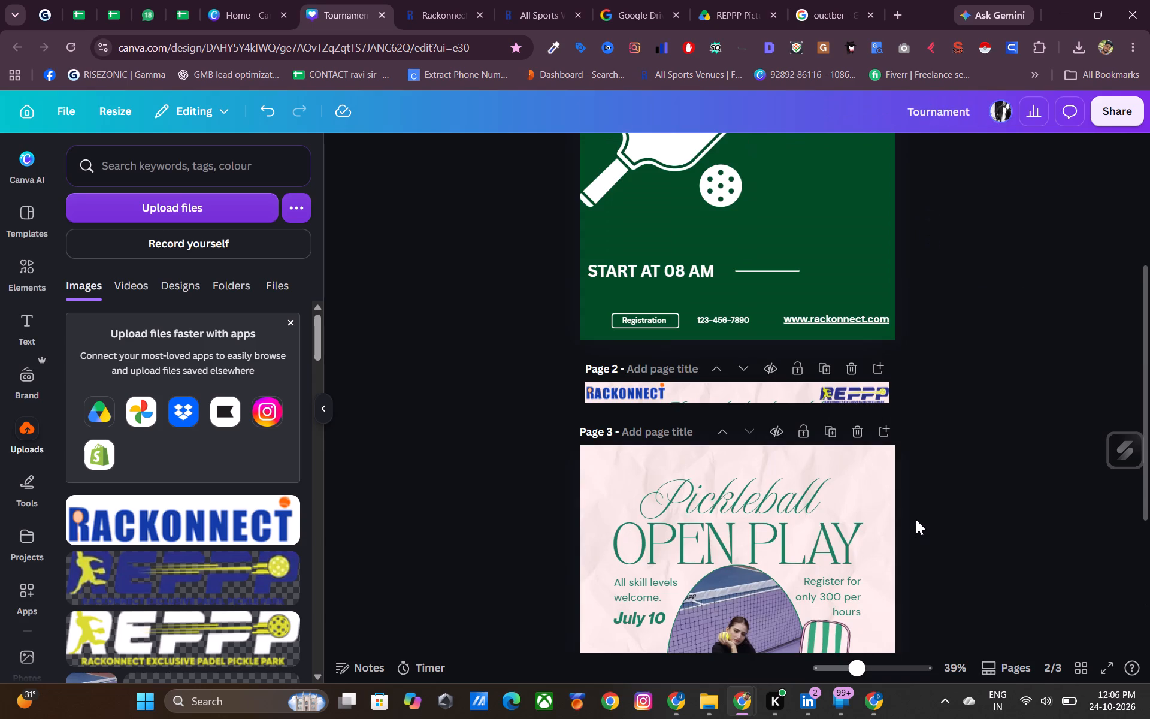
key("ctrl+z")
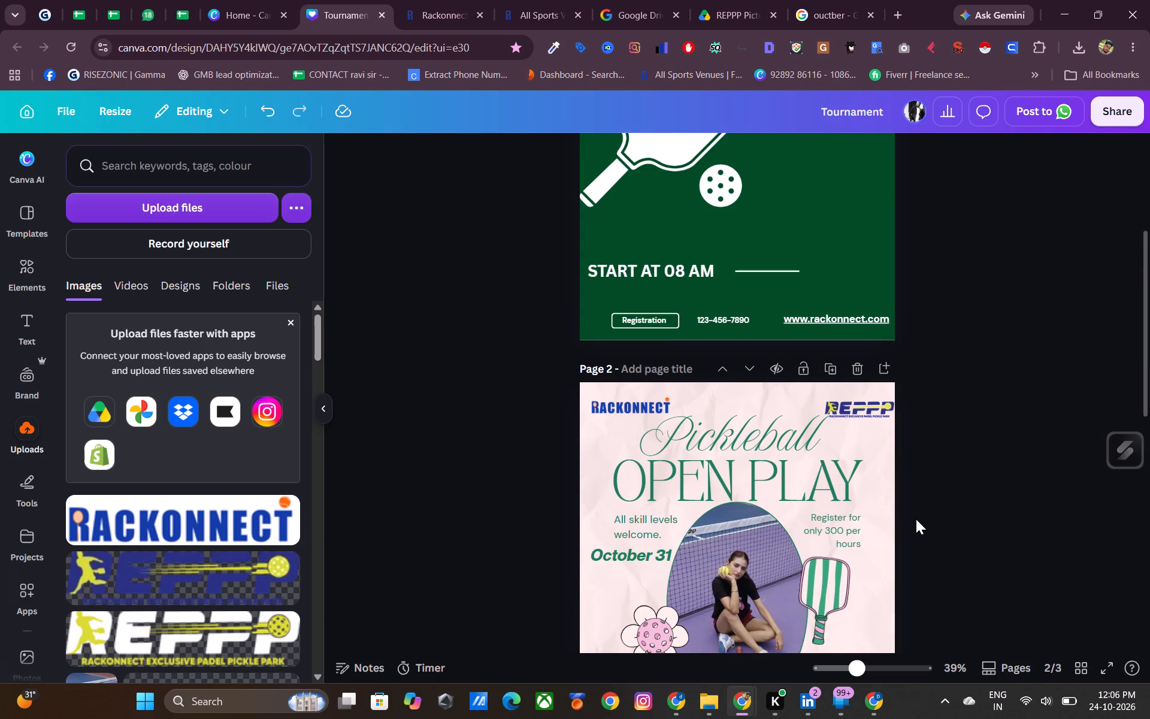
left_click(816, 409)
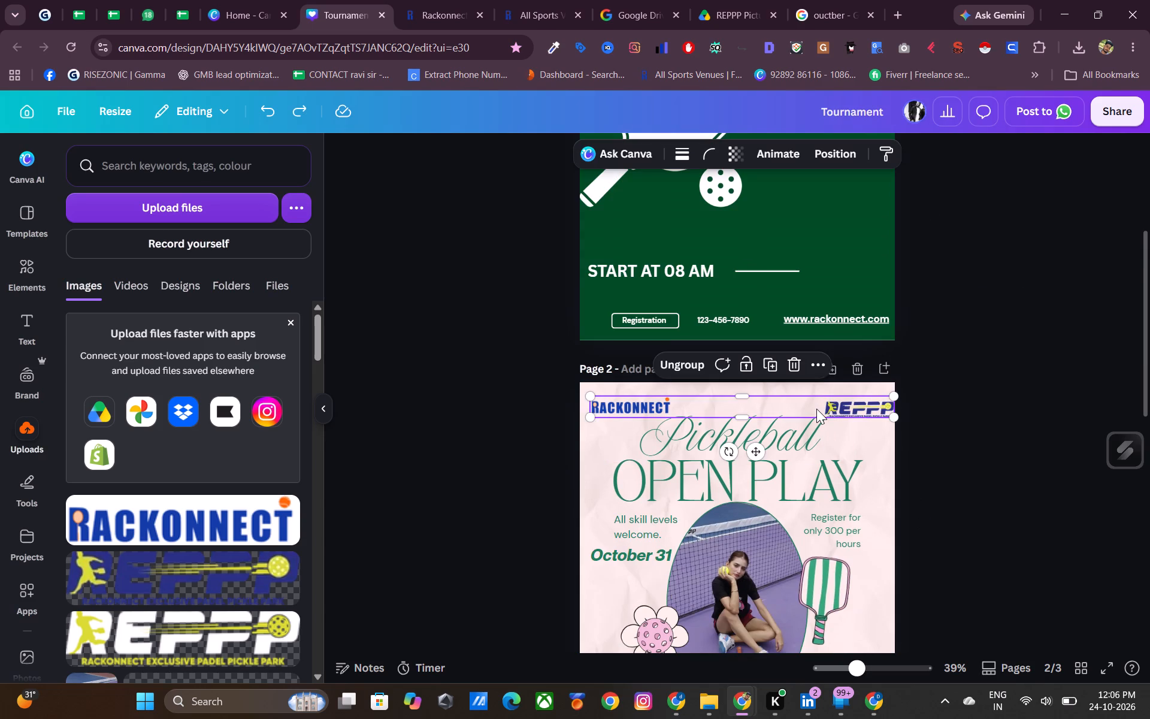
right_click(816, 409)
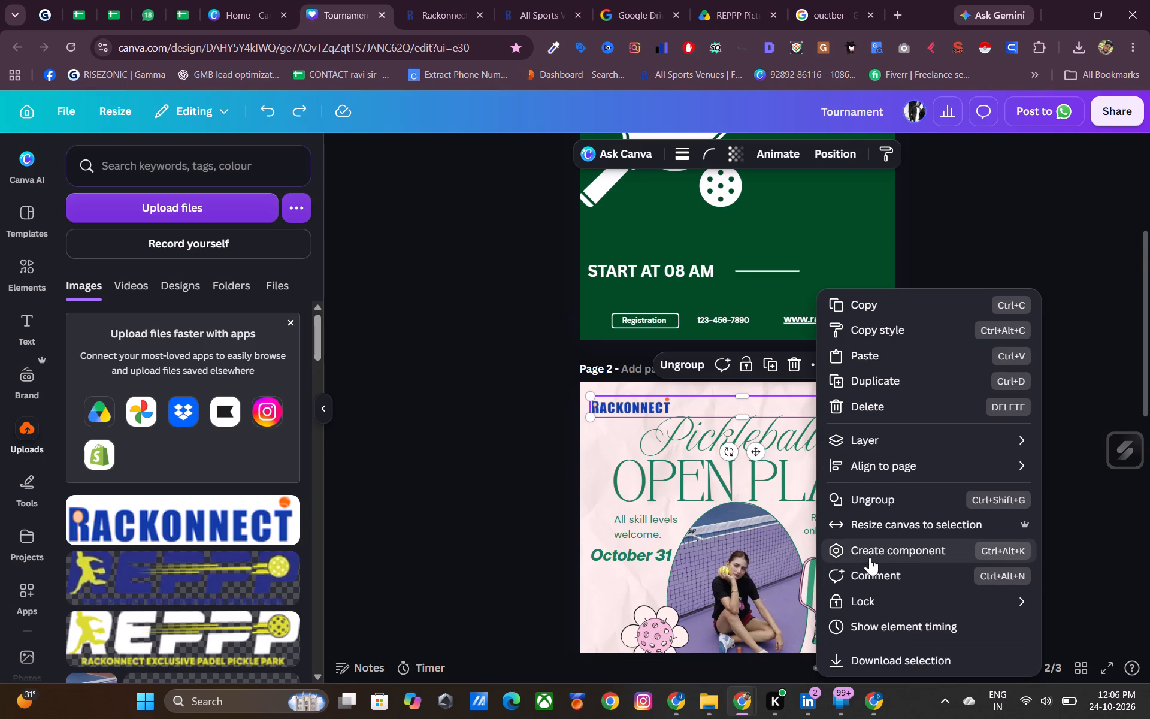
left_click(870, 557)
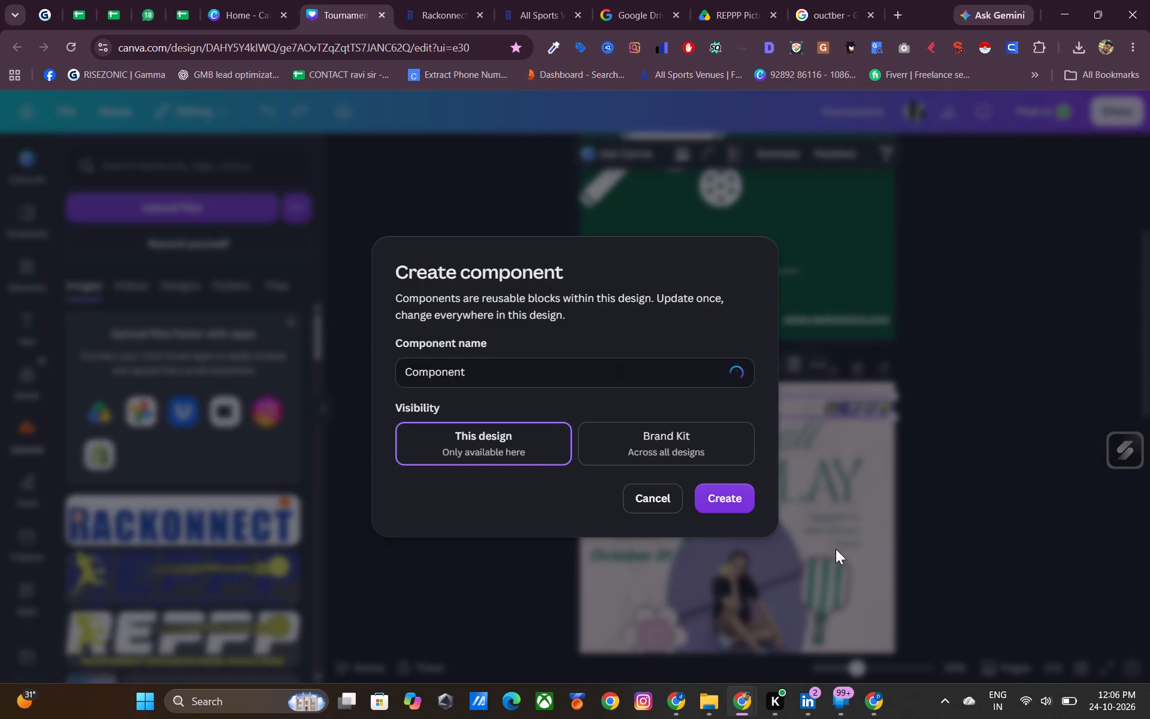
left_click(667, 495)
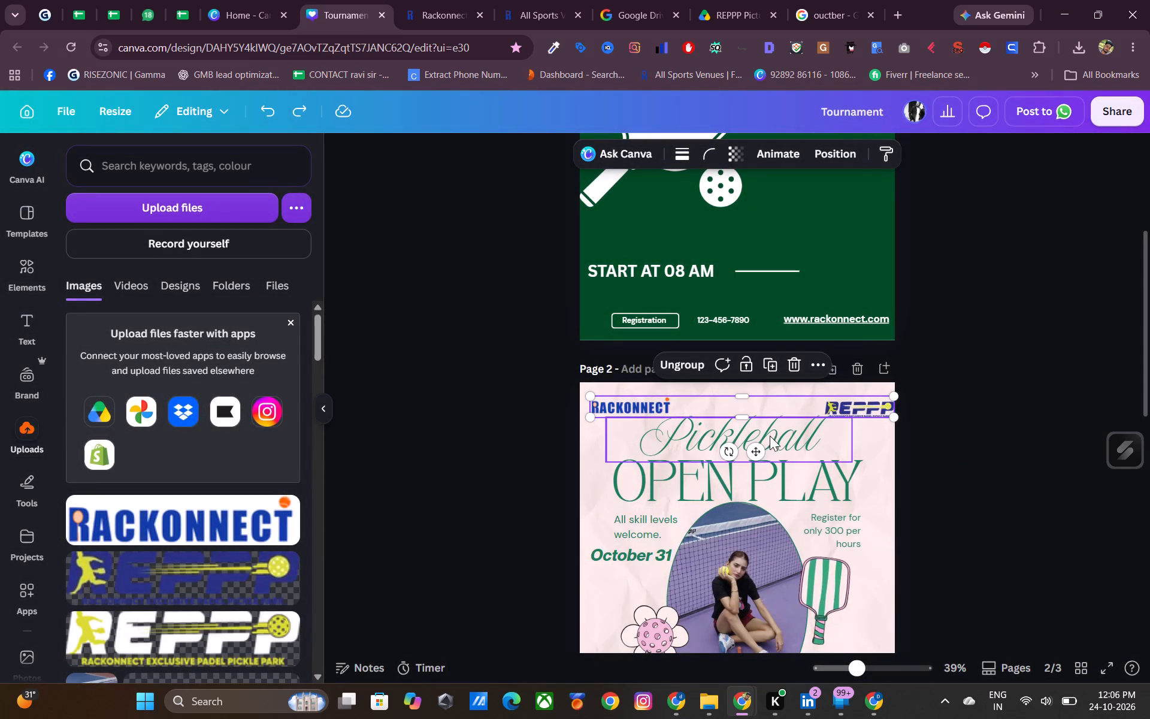
Move the grouped logos up to page 2's top edge and ungroup them.
left_click_drag(759, 449, 758, 442)
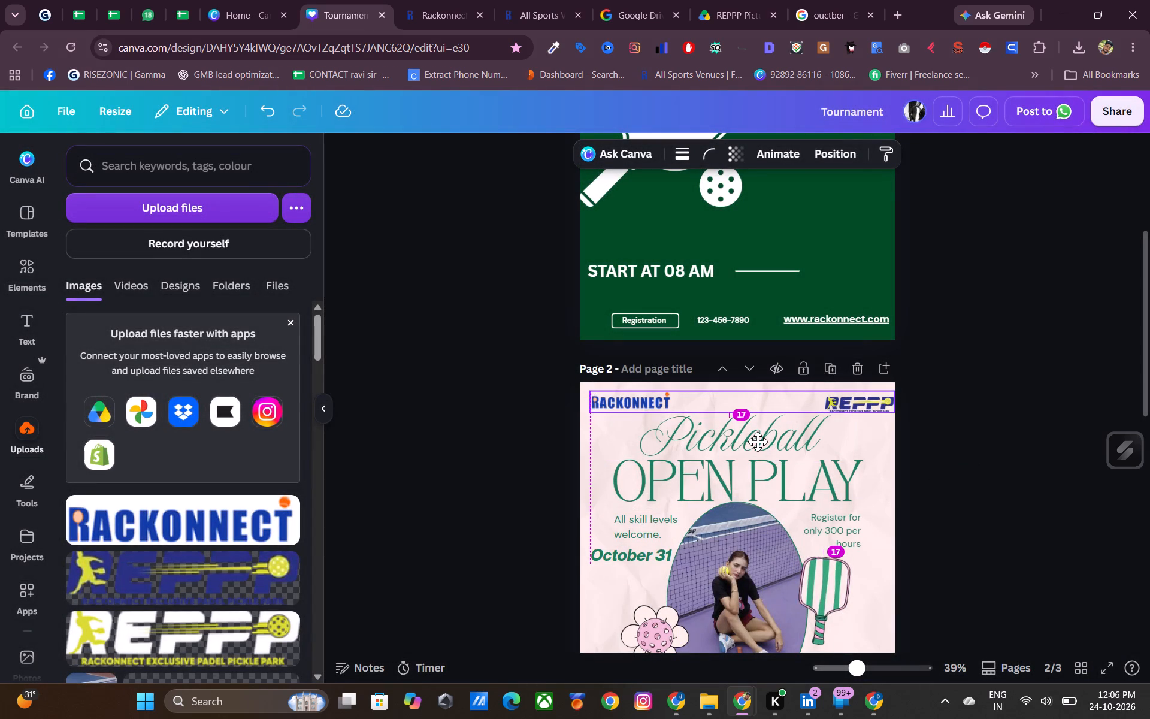
left_click_drag(758, 442, 758, 437)
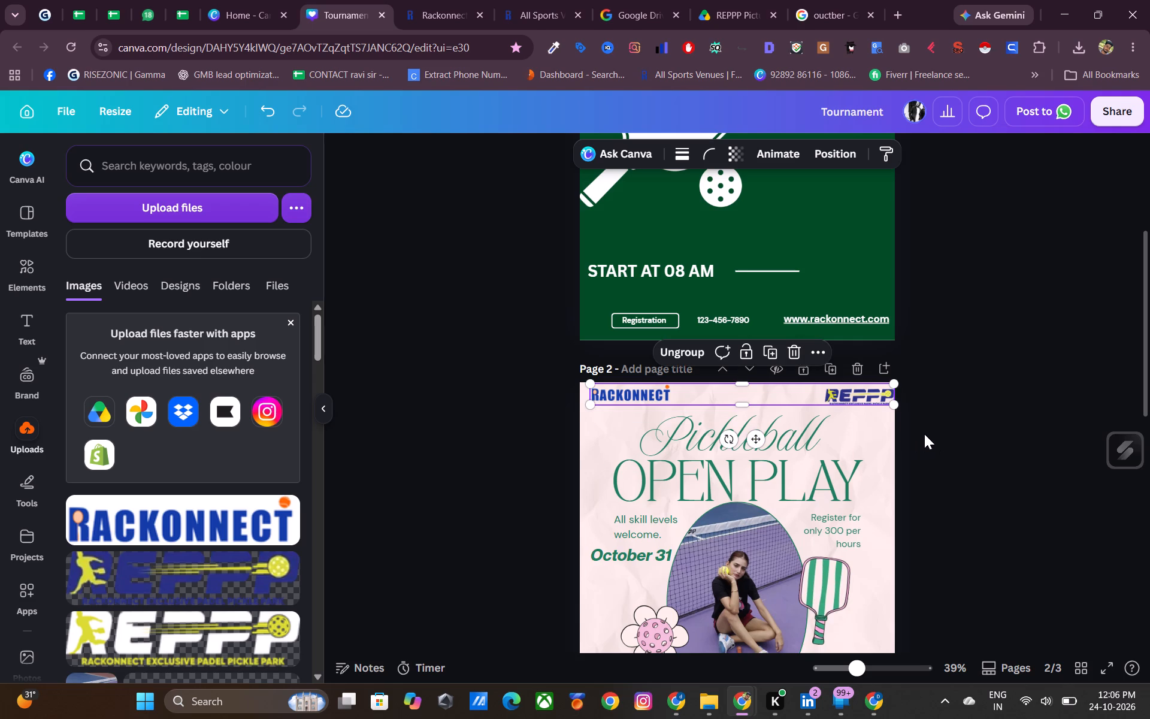
left_click(687, 352)
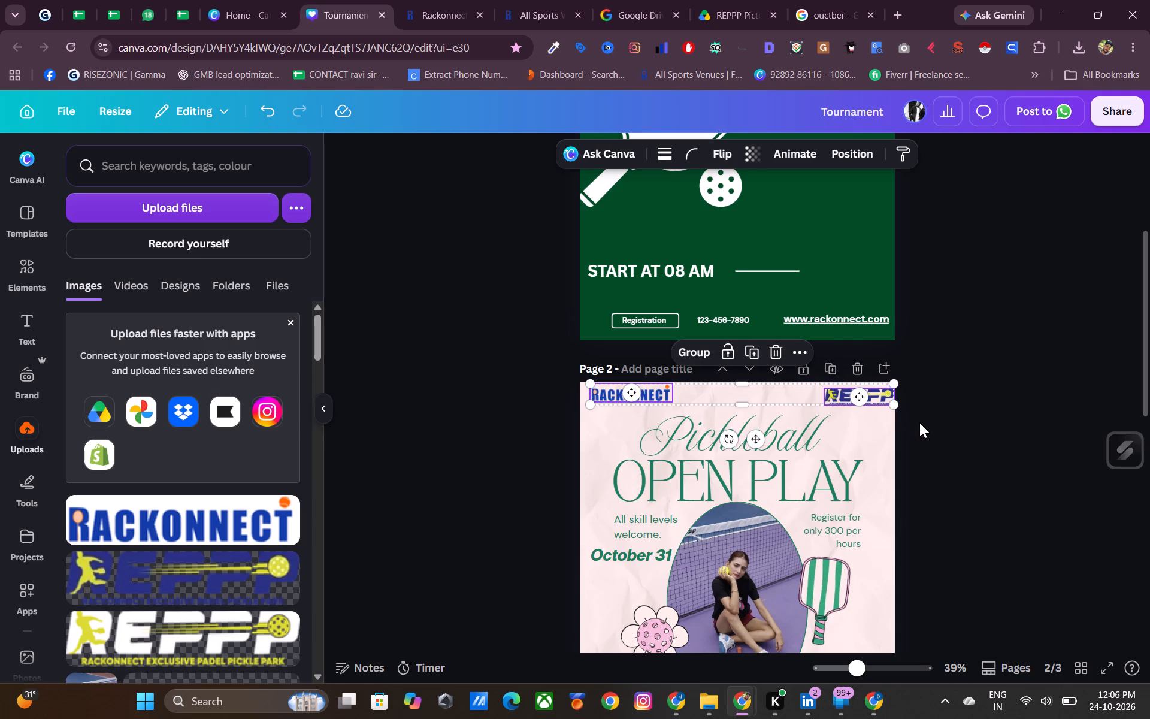
left_click(919, 422)
Swap the two logos on page 2, placing REPPP in the page's top-left corner and Rackonnect in its top-right corner.
left_click_drag(852, 396, 606, 424)
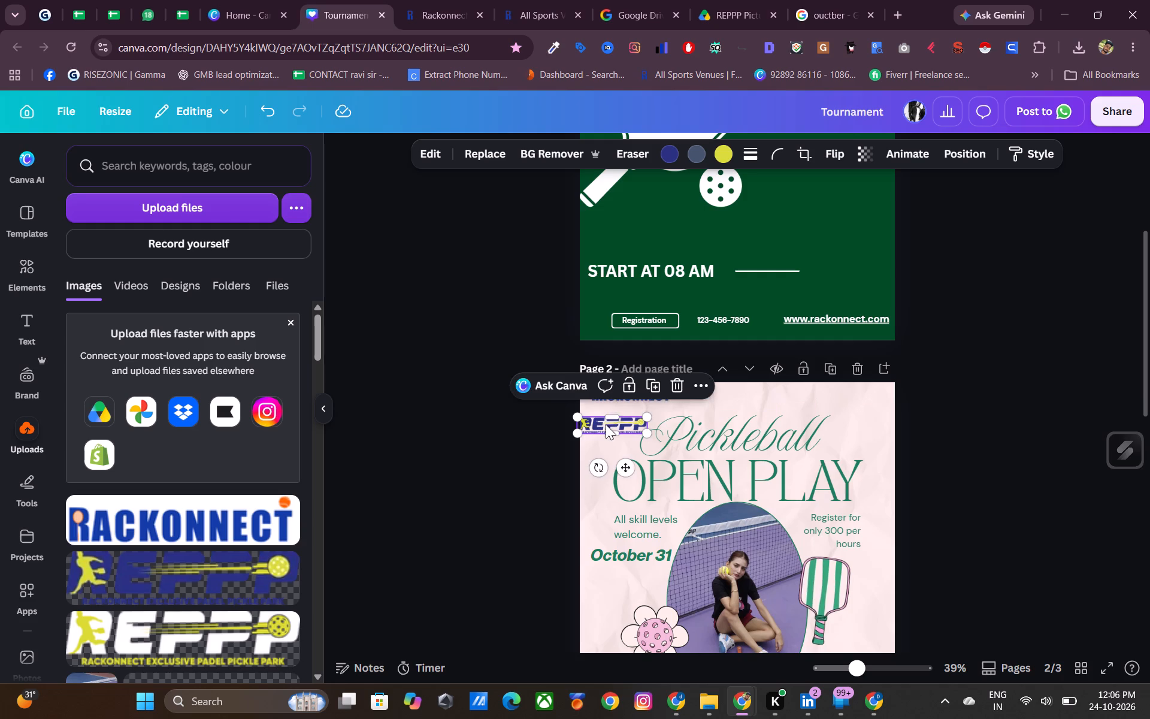
left_click(1053, 469)
left_click_drag(643, 392, 644, 392)
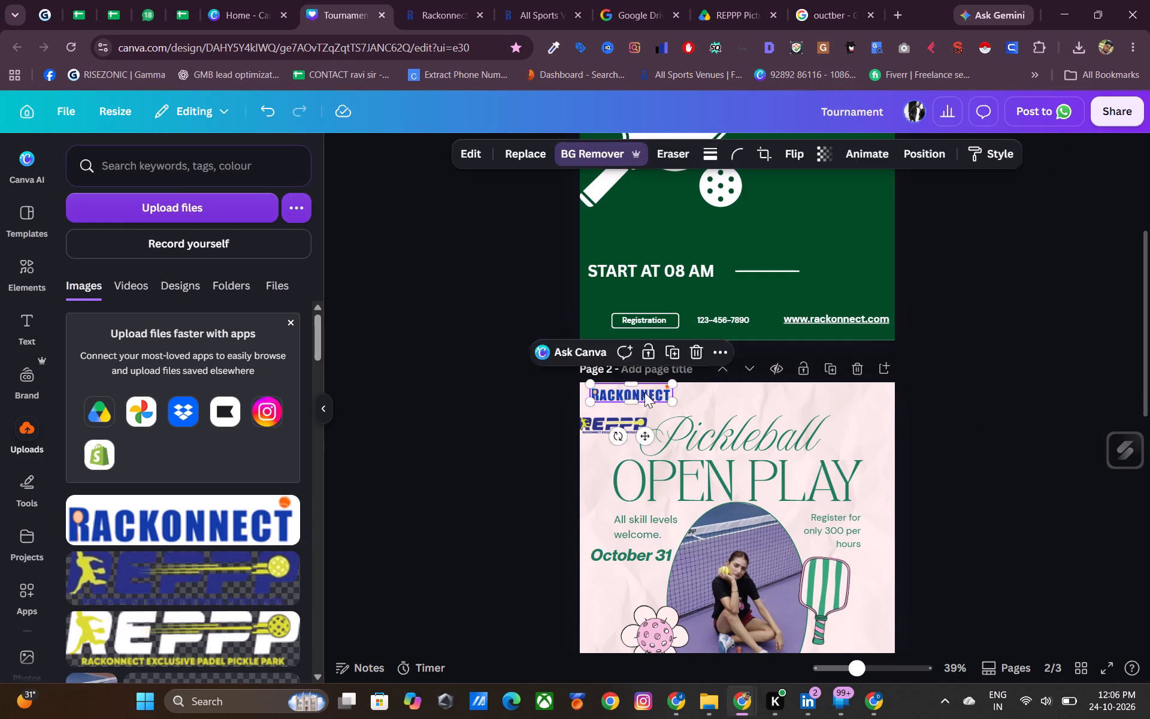
left_click_drag(644, 392, 861, 397)
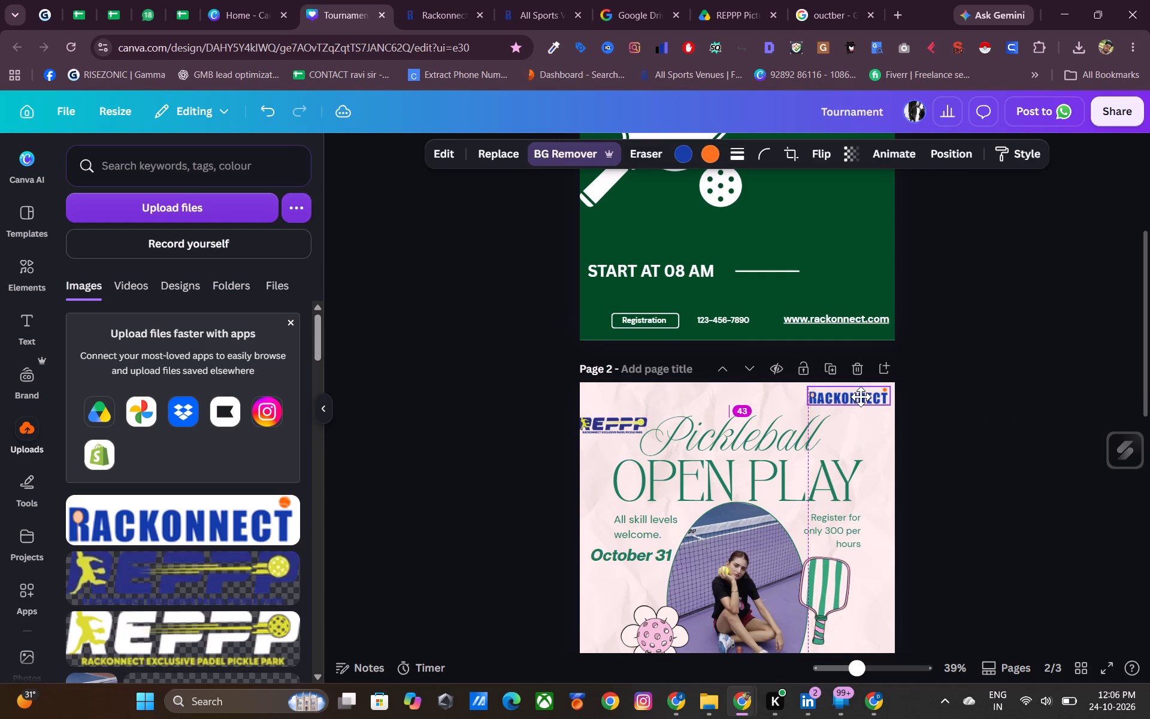
left_click_drag(861, 397, 861, 395)
left_click_drag(599, 423, 603, 410)
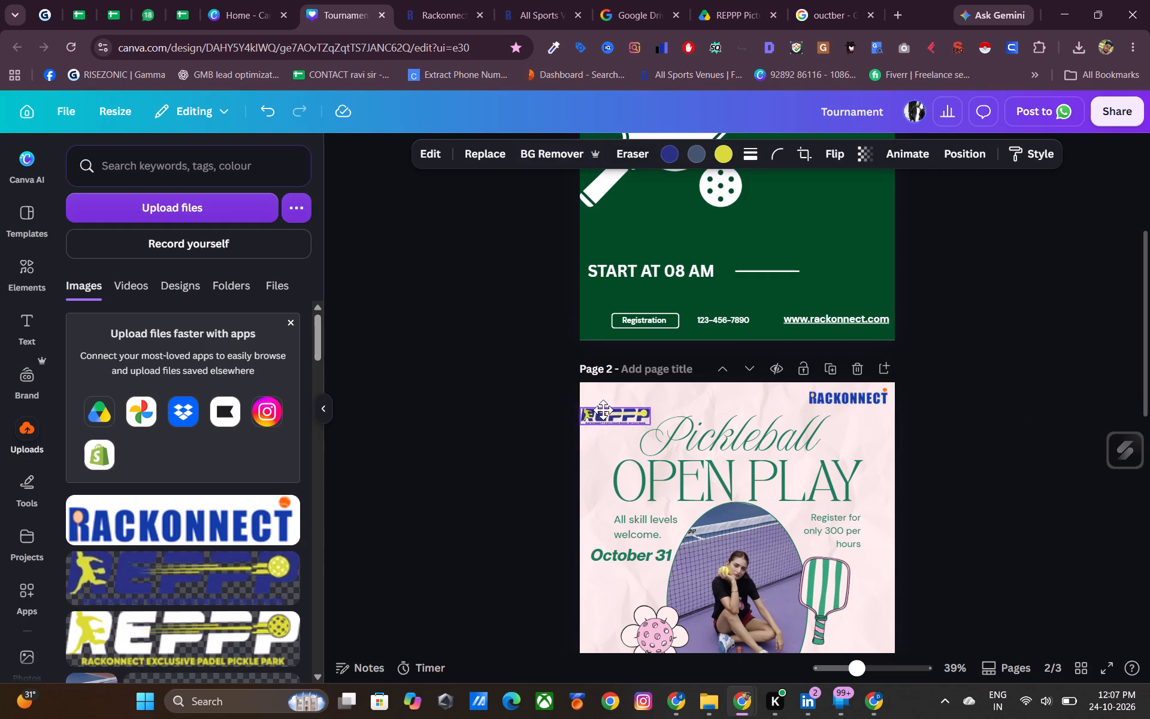
left_click_drag(603, 410, 607, 396)
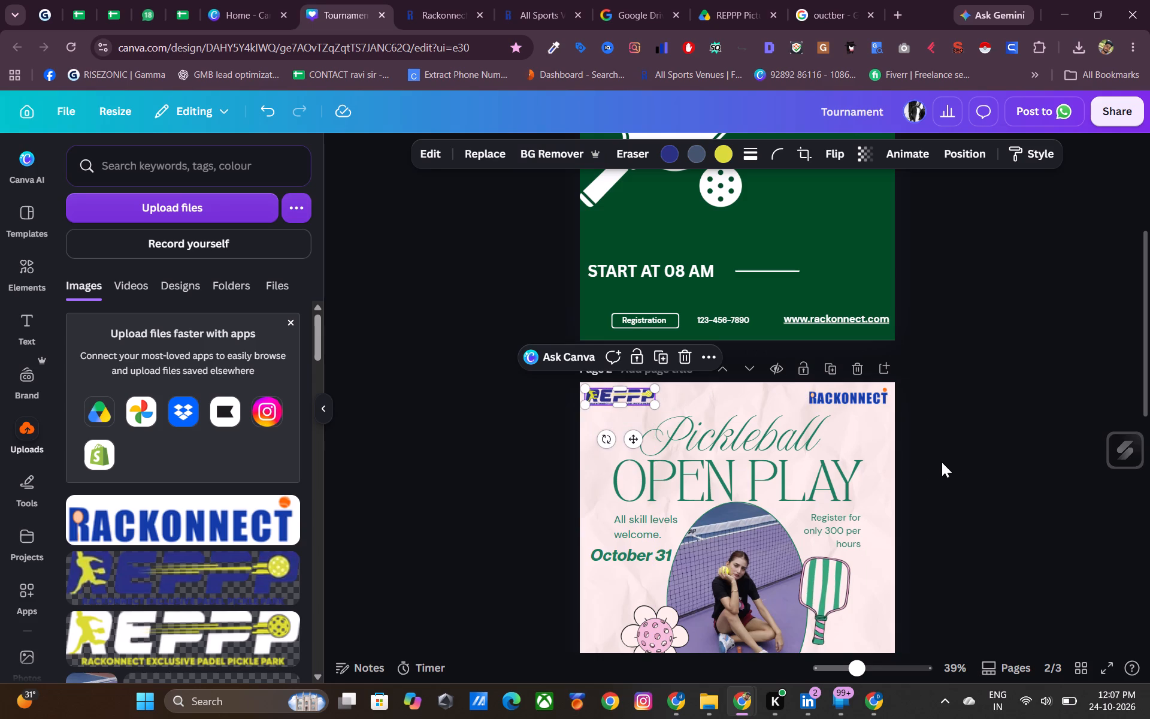
left_click(971, 447)
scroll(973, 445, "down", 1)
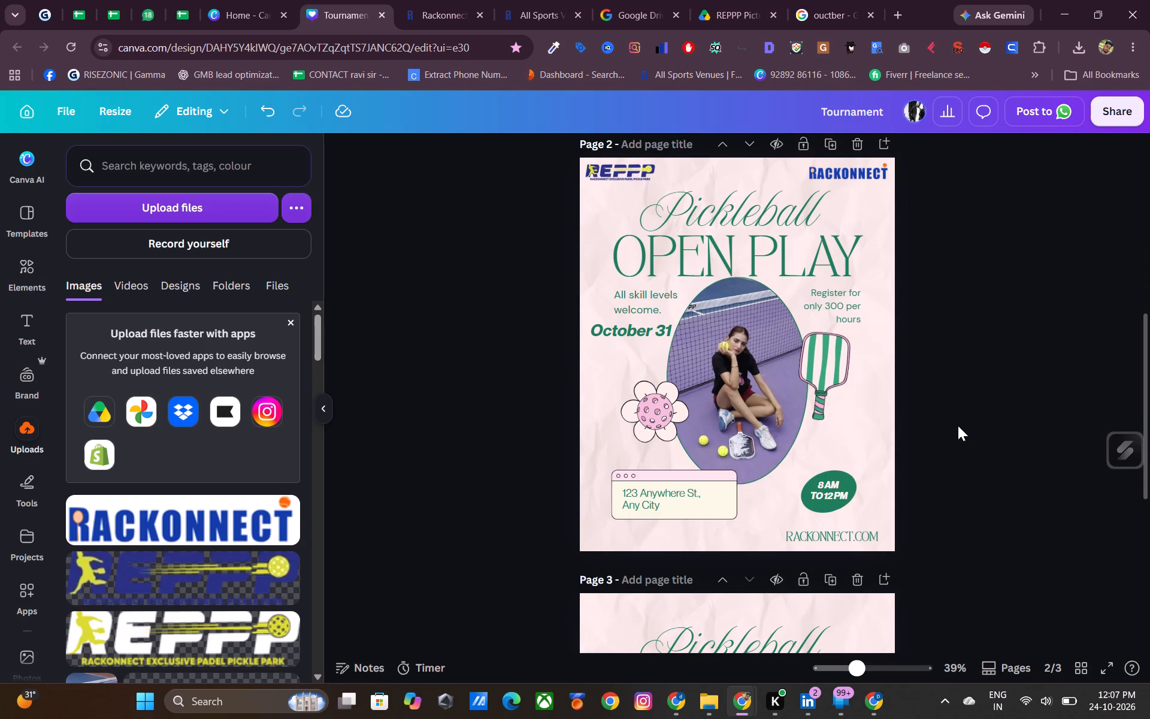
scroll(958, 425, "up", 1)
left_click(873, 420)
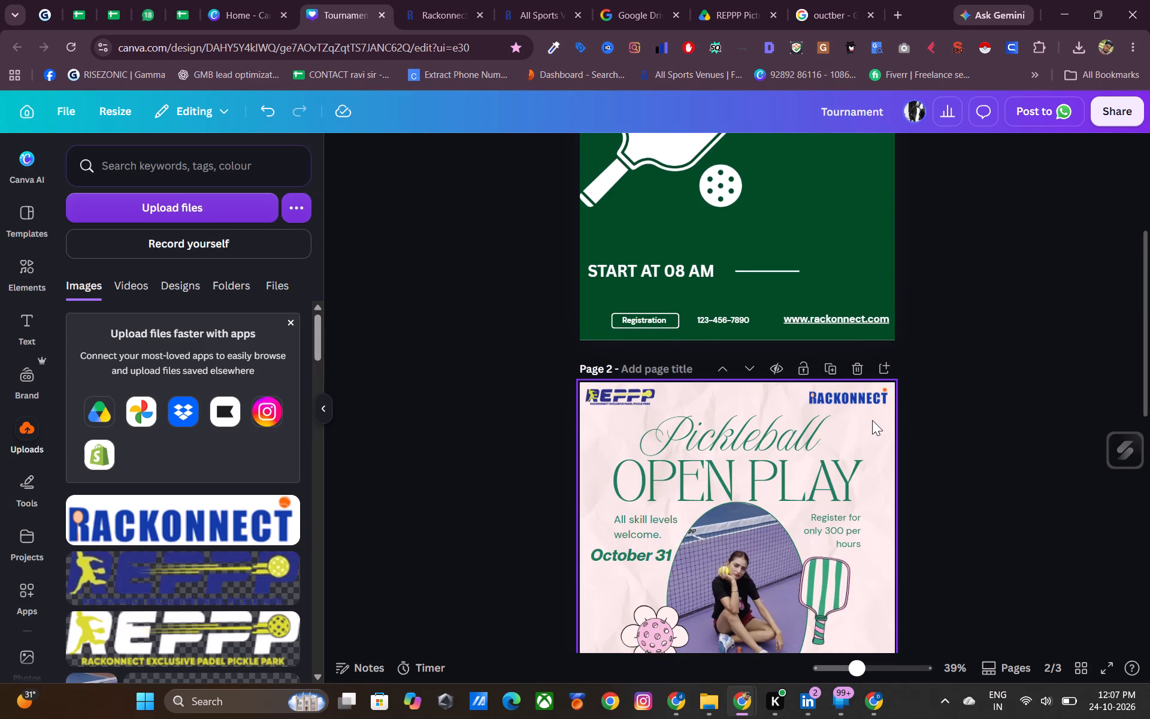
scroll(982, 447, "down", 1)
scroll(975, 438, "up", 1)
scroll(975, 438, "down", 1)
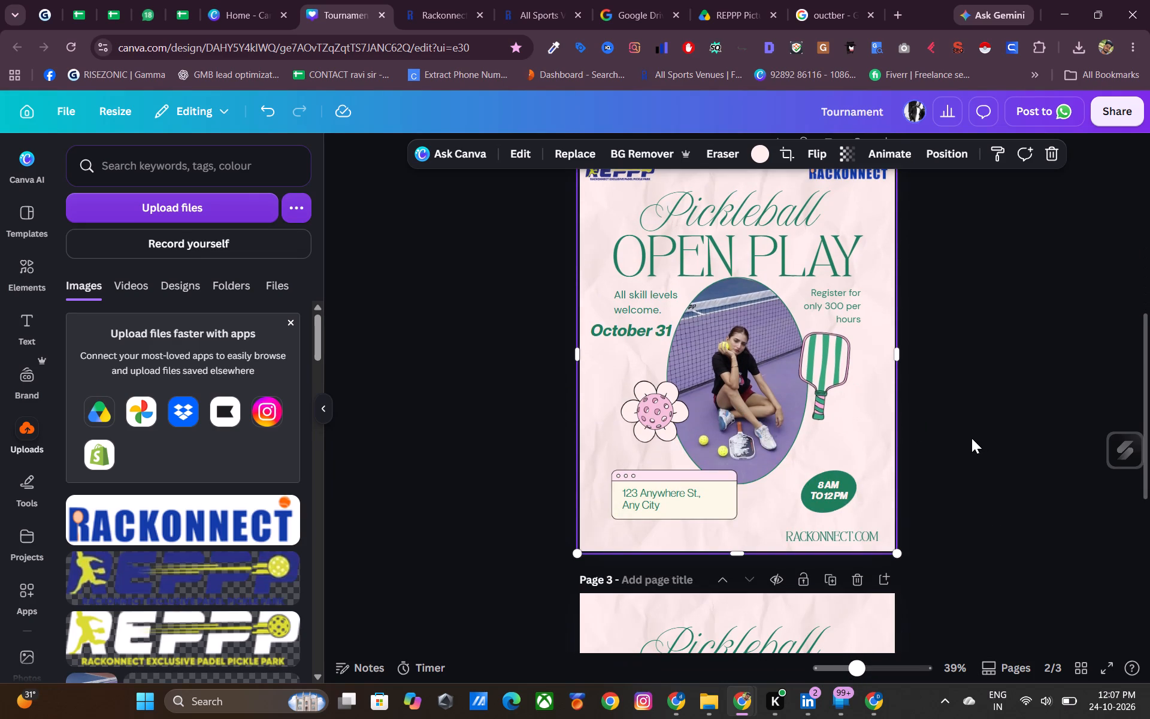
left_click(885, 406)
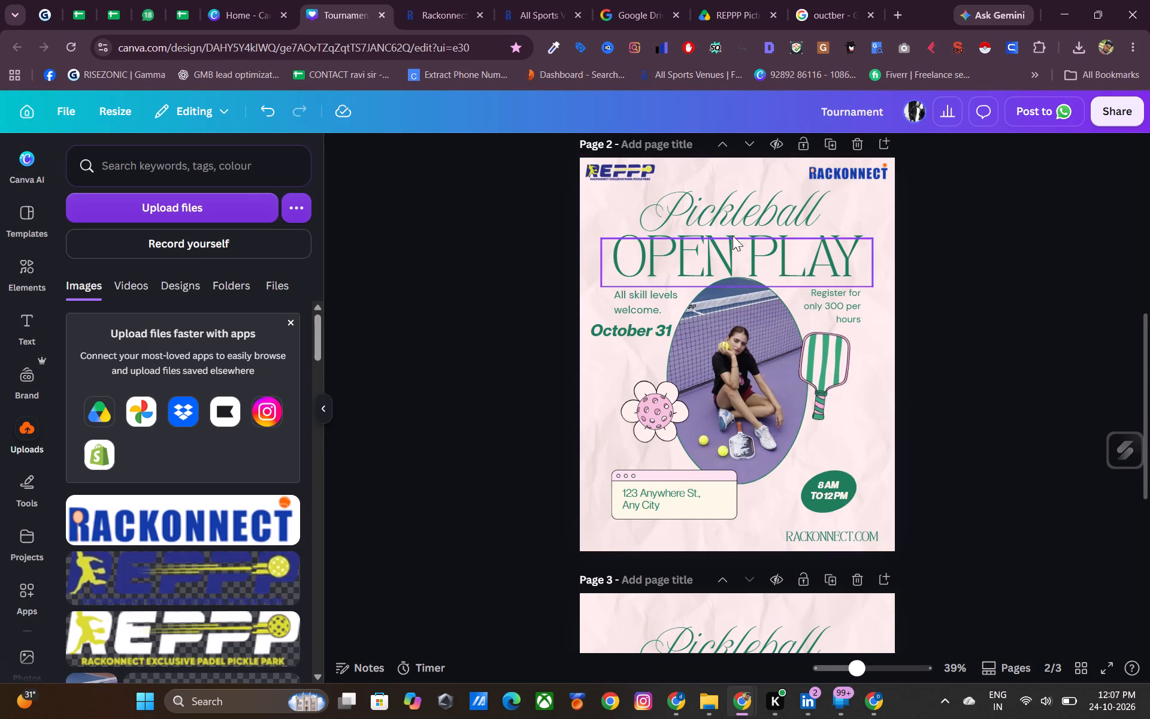
Nudge the REPPP logo on page 2 down in small increments to line it up with the Rackonnect logo.
left_click(637, 168)
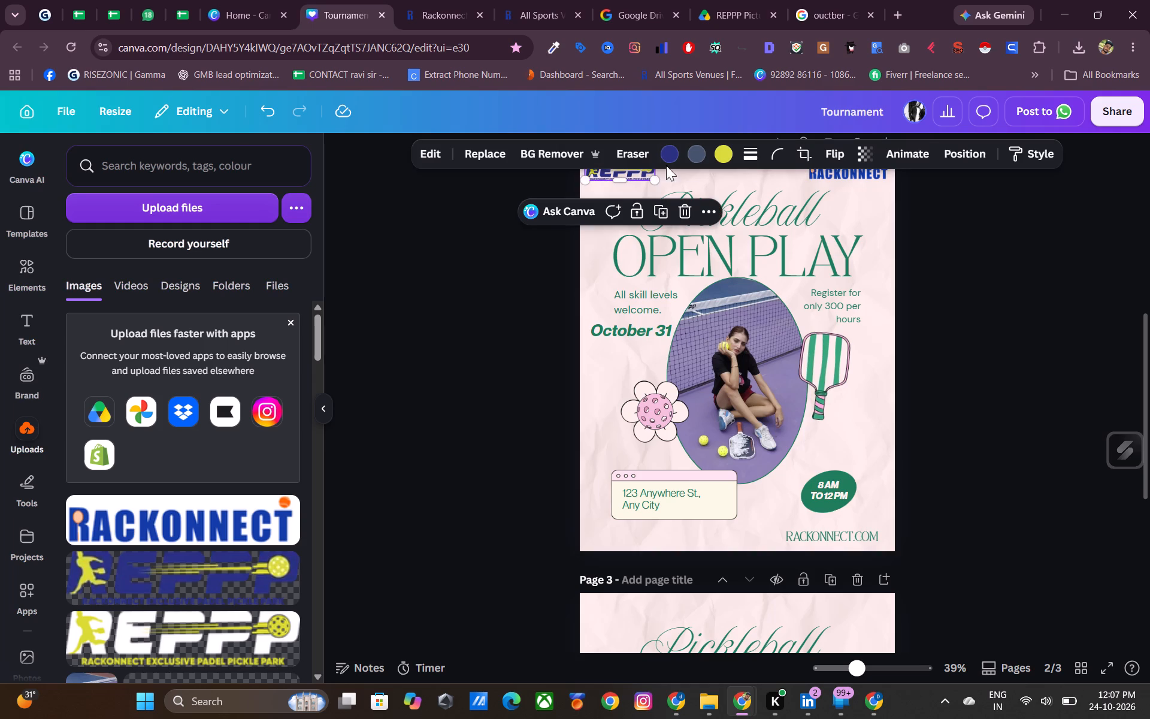
key("Down")
key("Down")
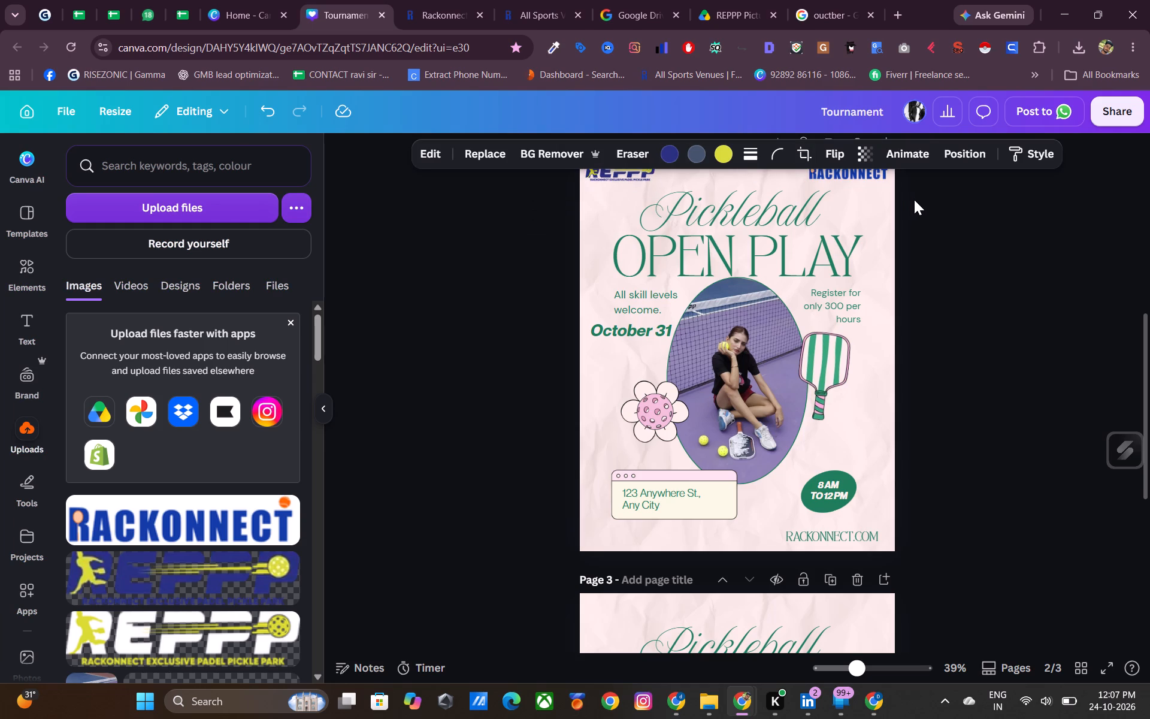
key("Down")
key("Down")
key("Down")
key("Down")
key("Down")
key("Down")
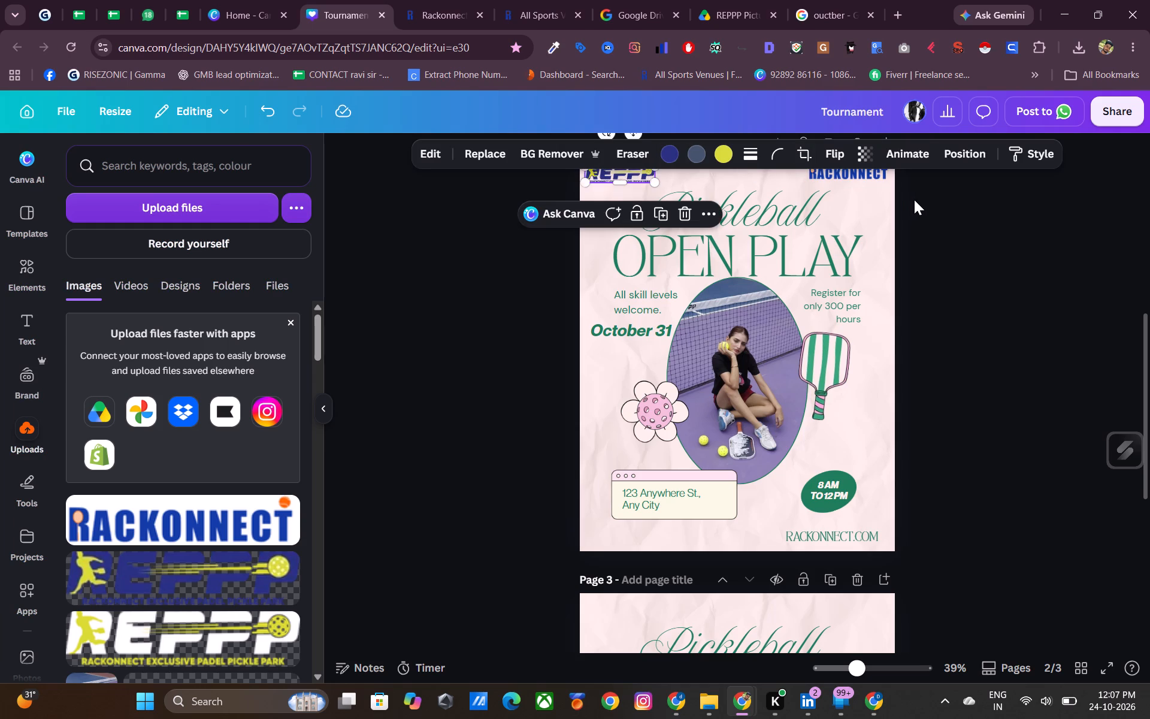
left_click(980, 244)
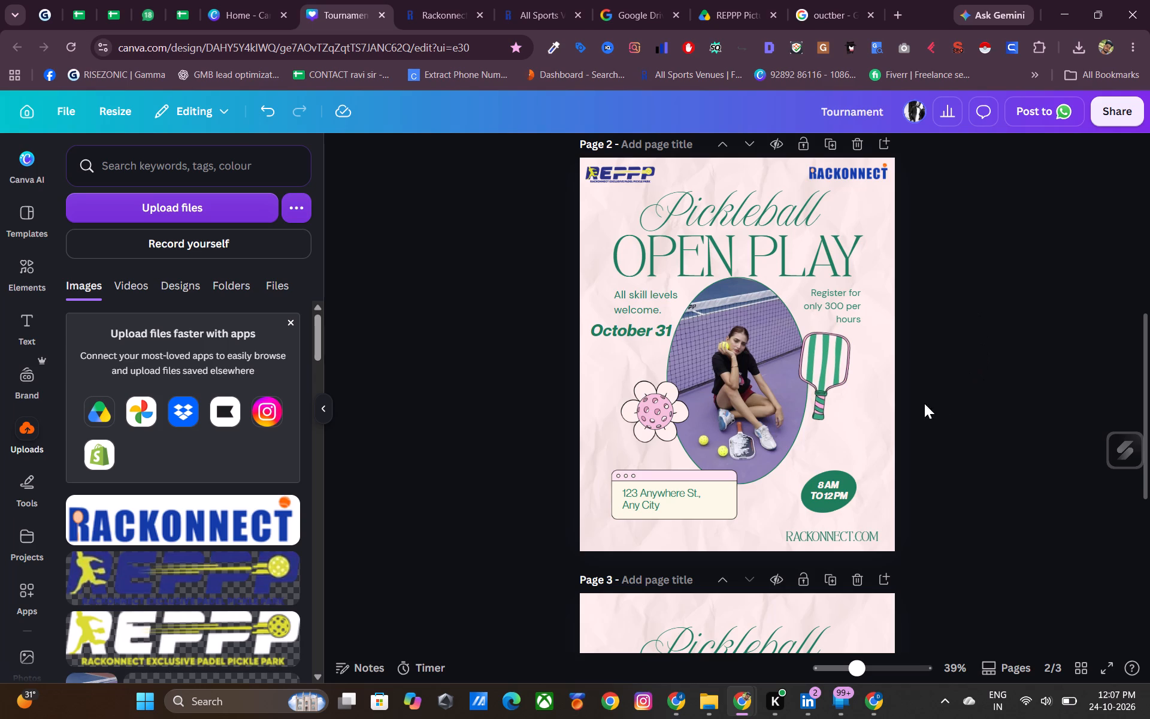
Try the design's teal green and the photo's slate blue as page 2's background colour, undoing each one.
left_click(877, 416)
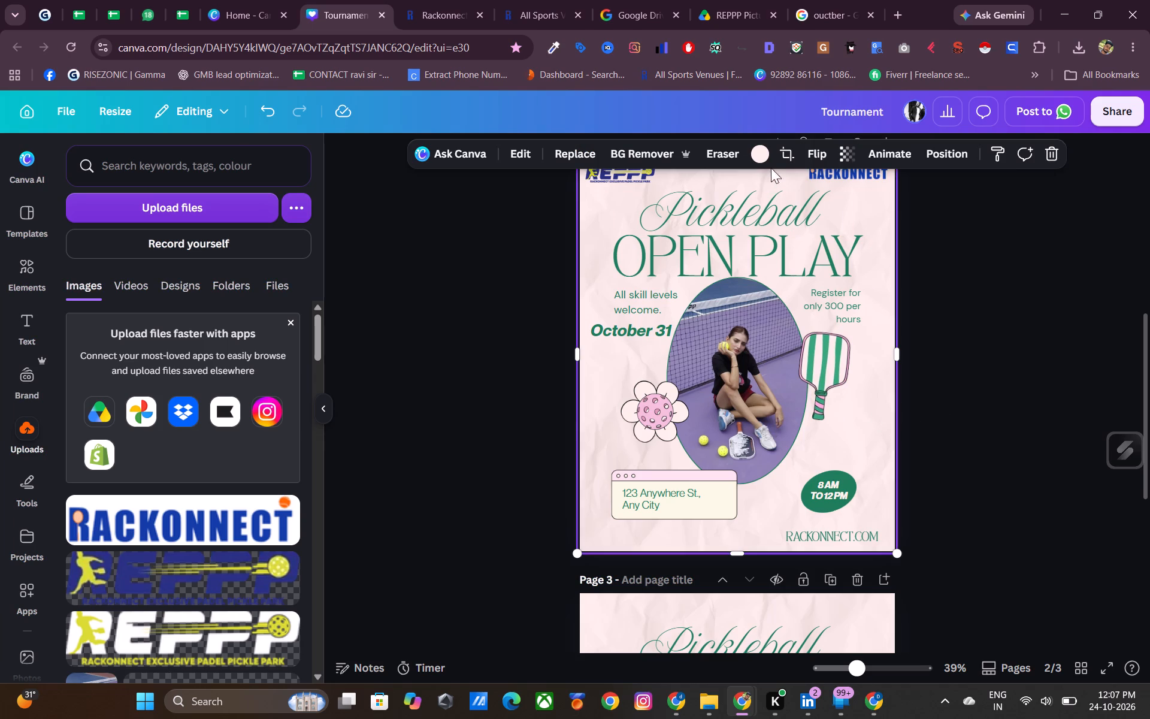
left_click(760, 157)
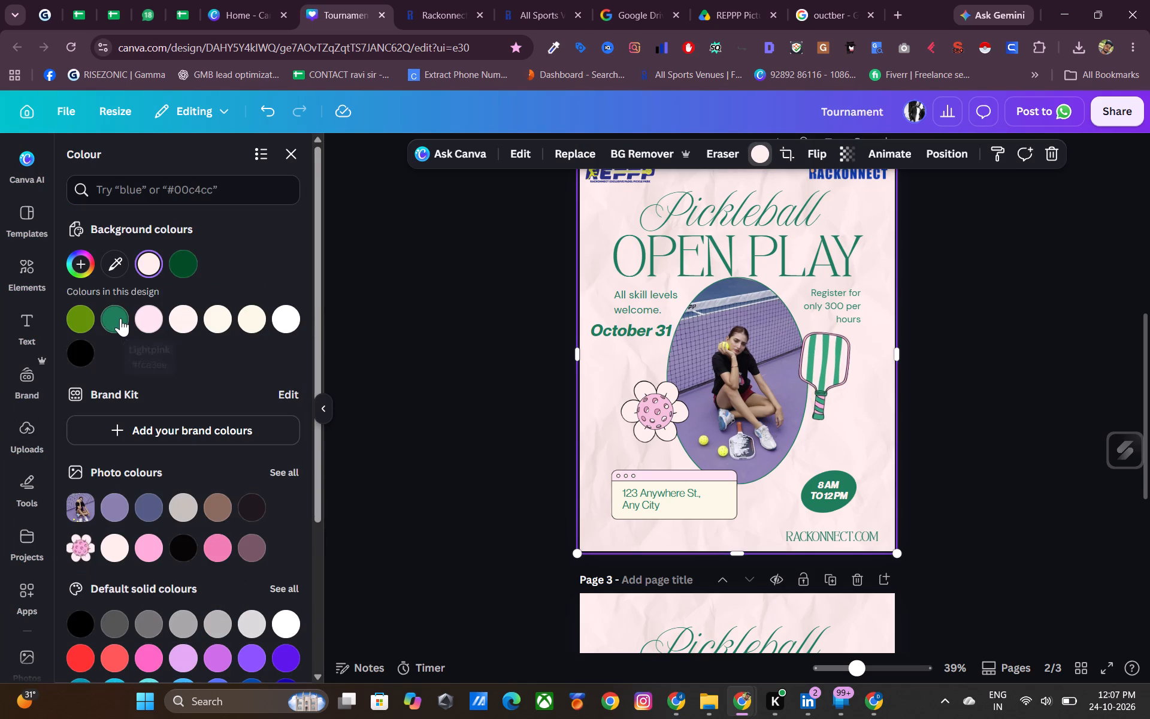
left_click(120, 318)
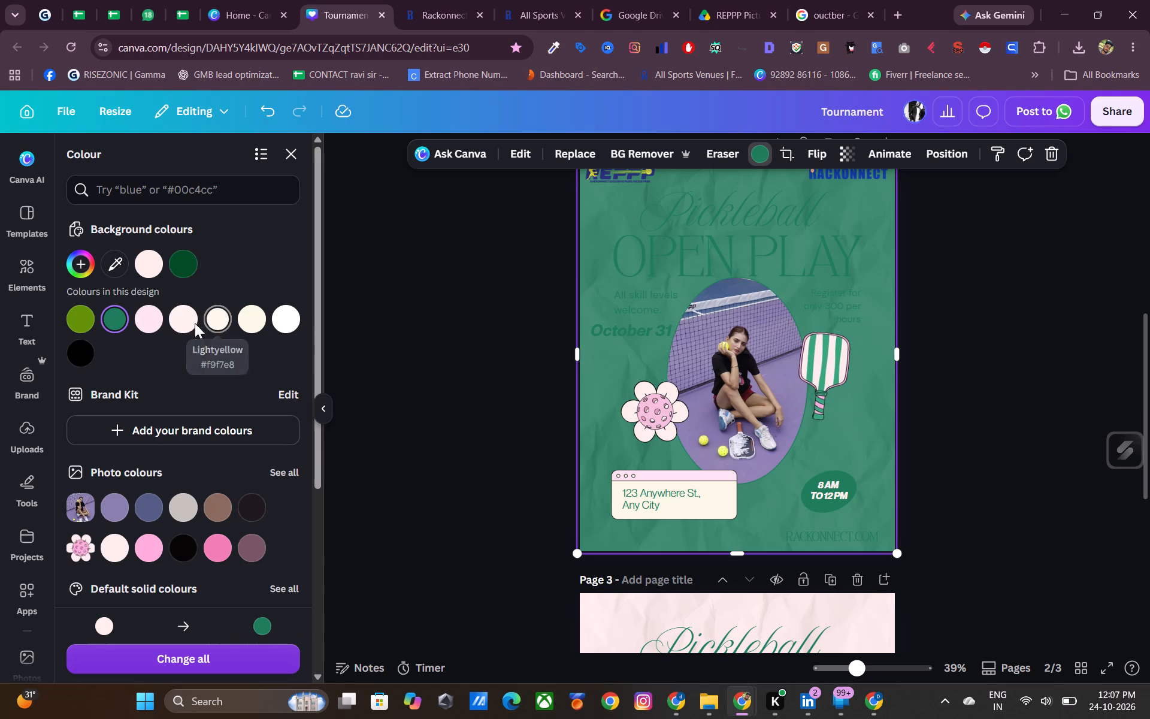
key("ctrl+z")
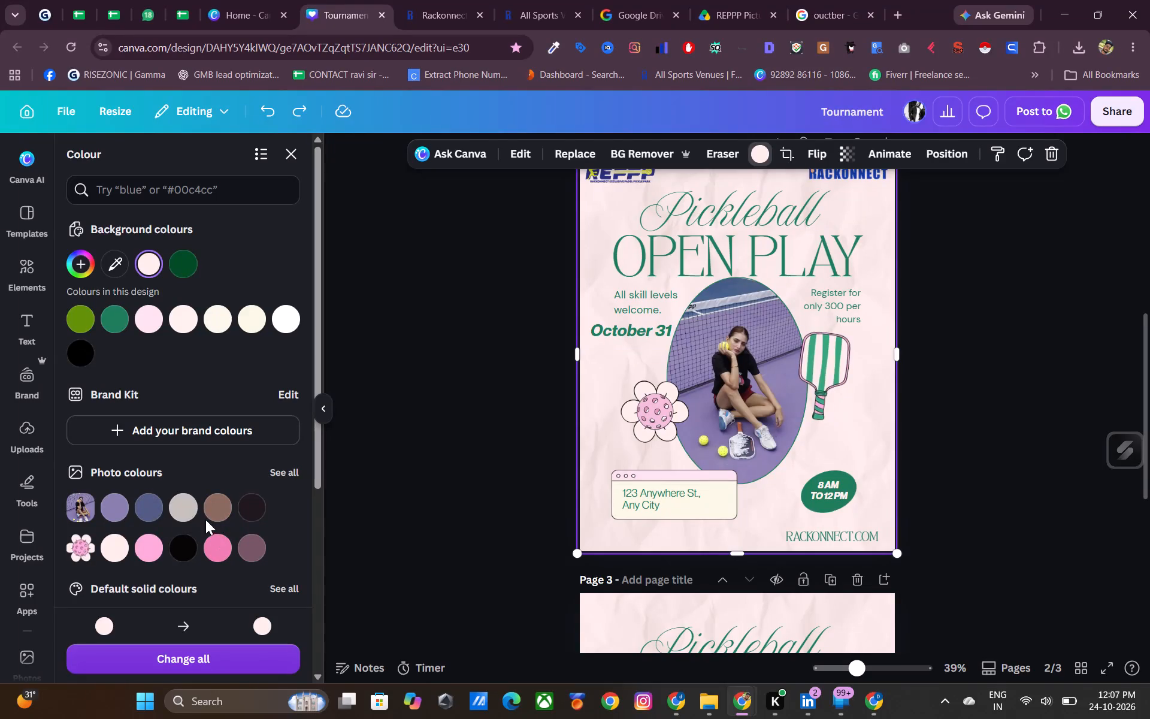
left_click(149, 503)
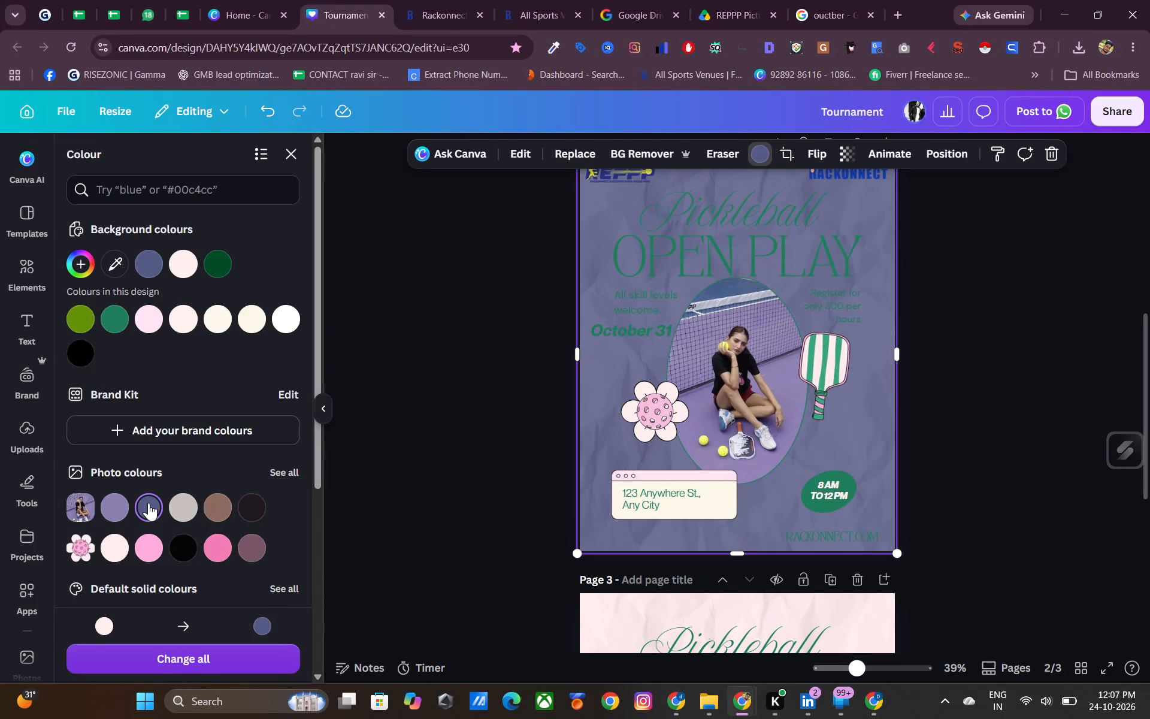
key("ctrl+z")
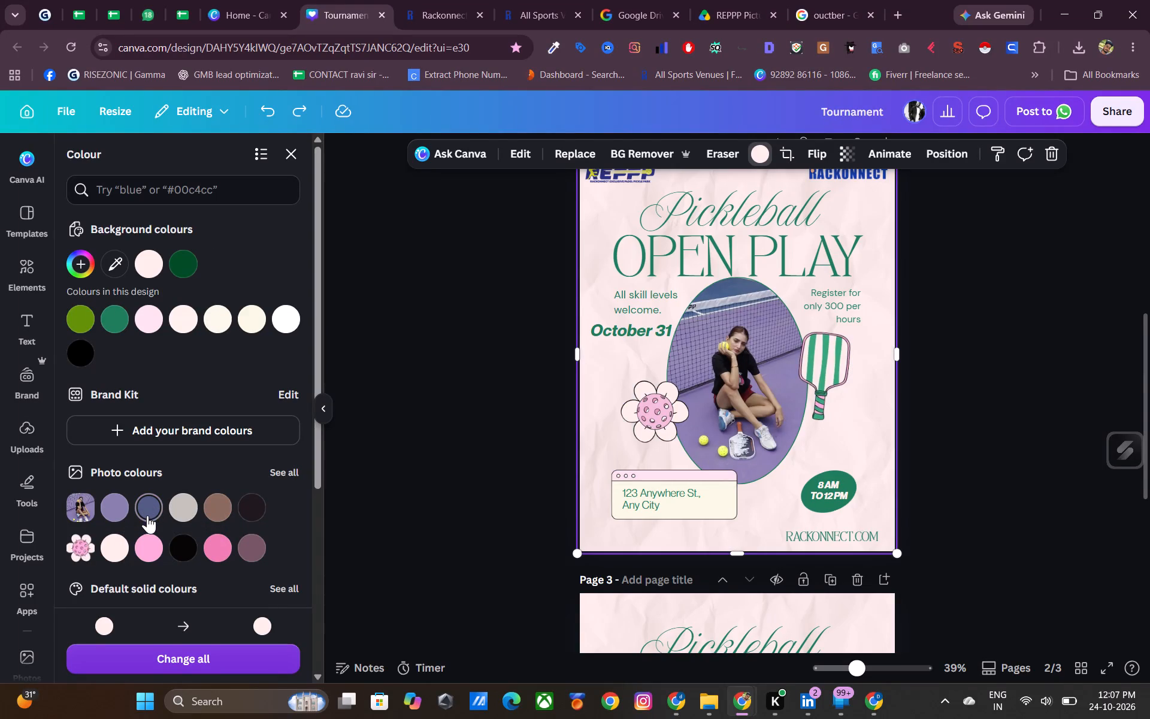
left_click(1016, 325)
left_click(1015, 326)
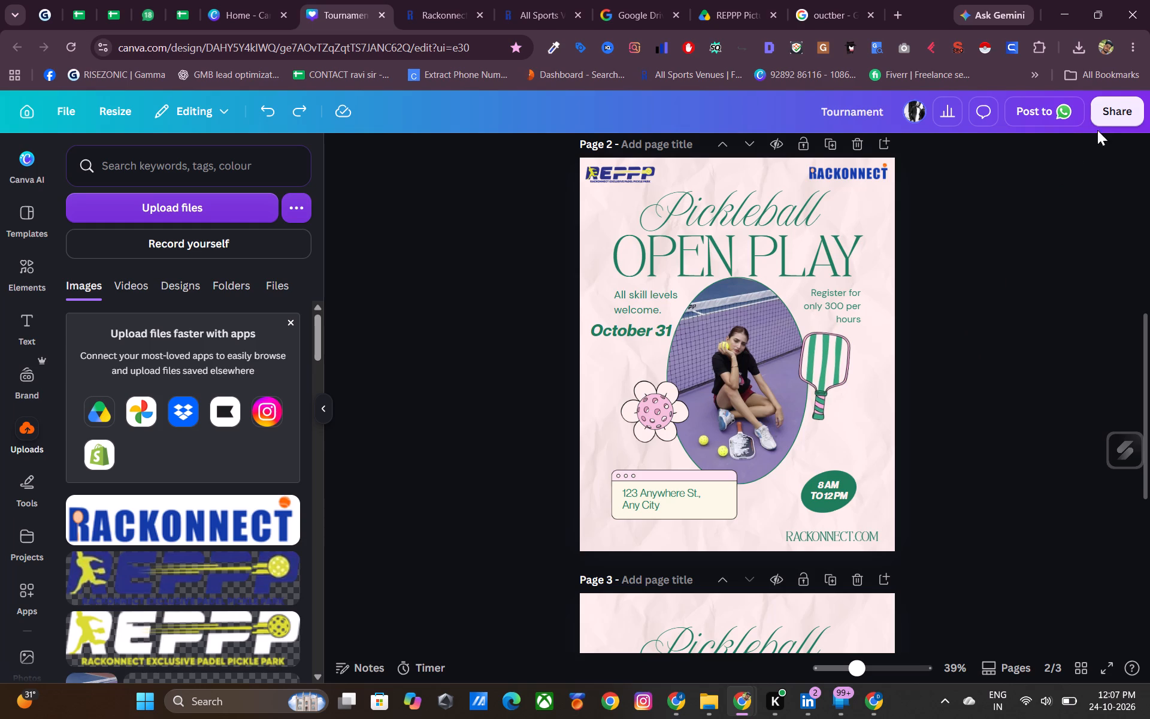
Download only page 2 of the design as a PNG at 1,080 × 1,350 px, leaving out pages 1 and 3.
left_click(1105, 111)
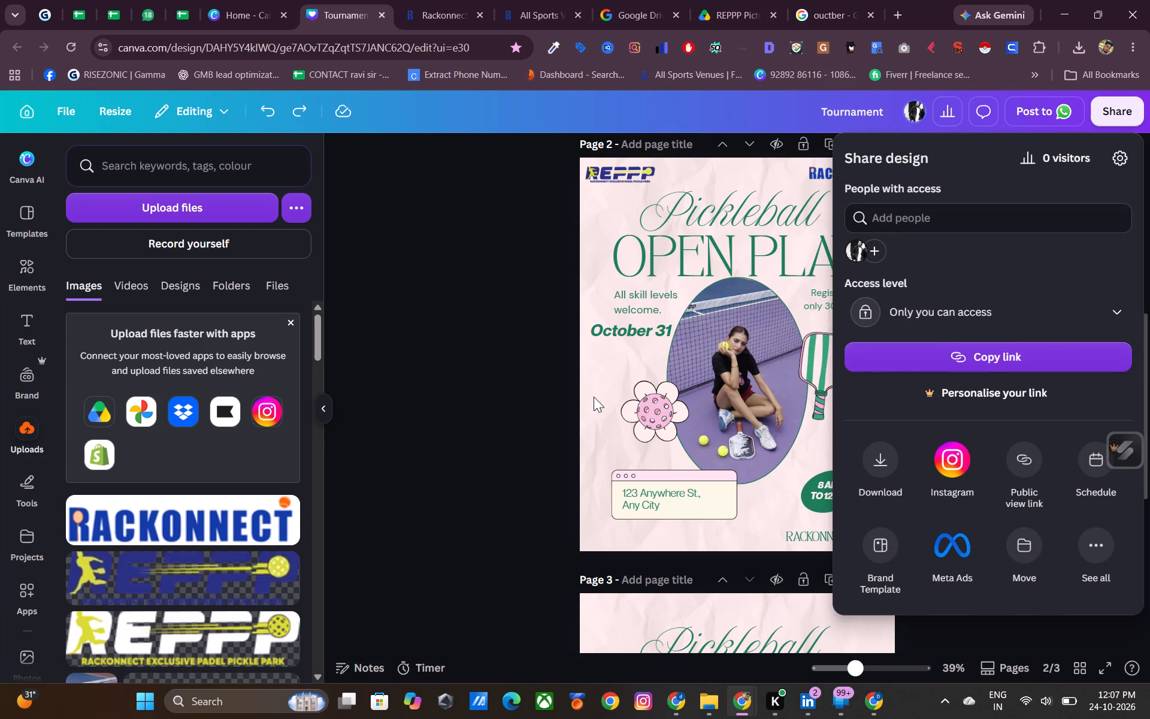
left_click(875, 461)
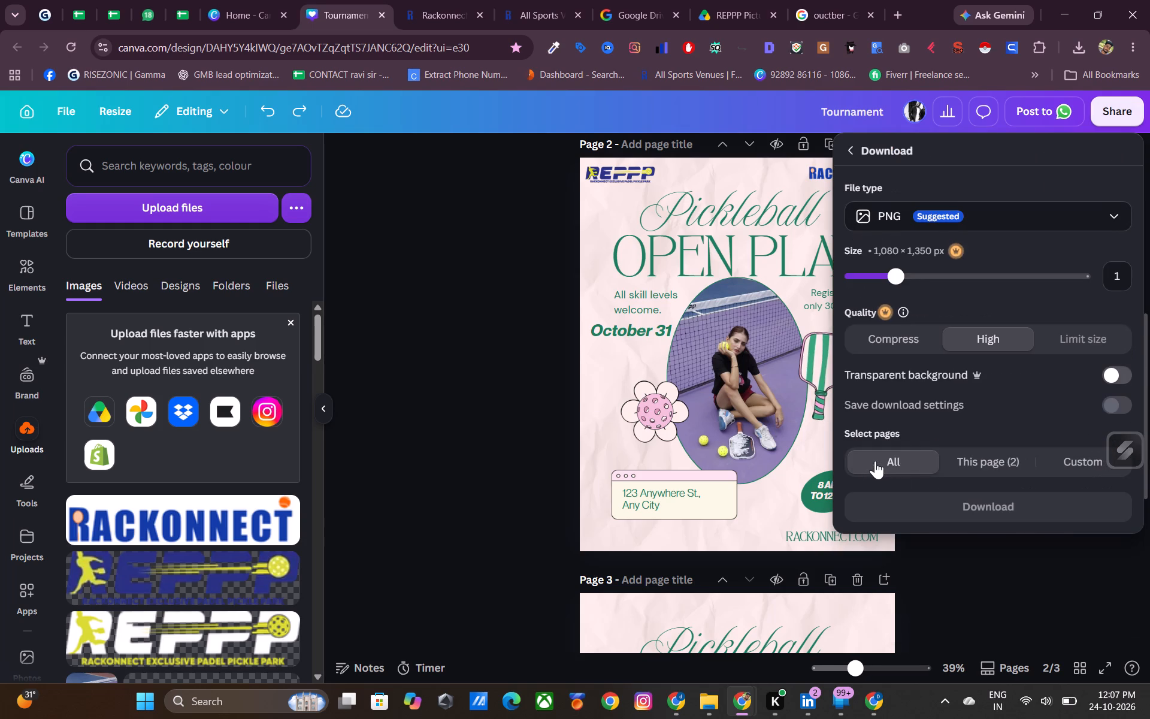
left_click(1077, 455)
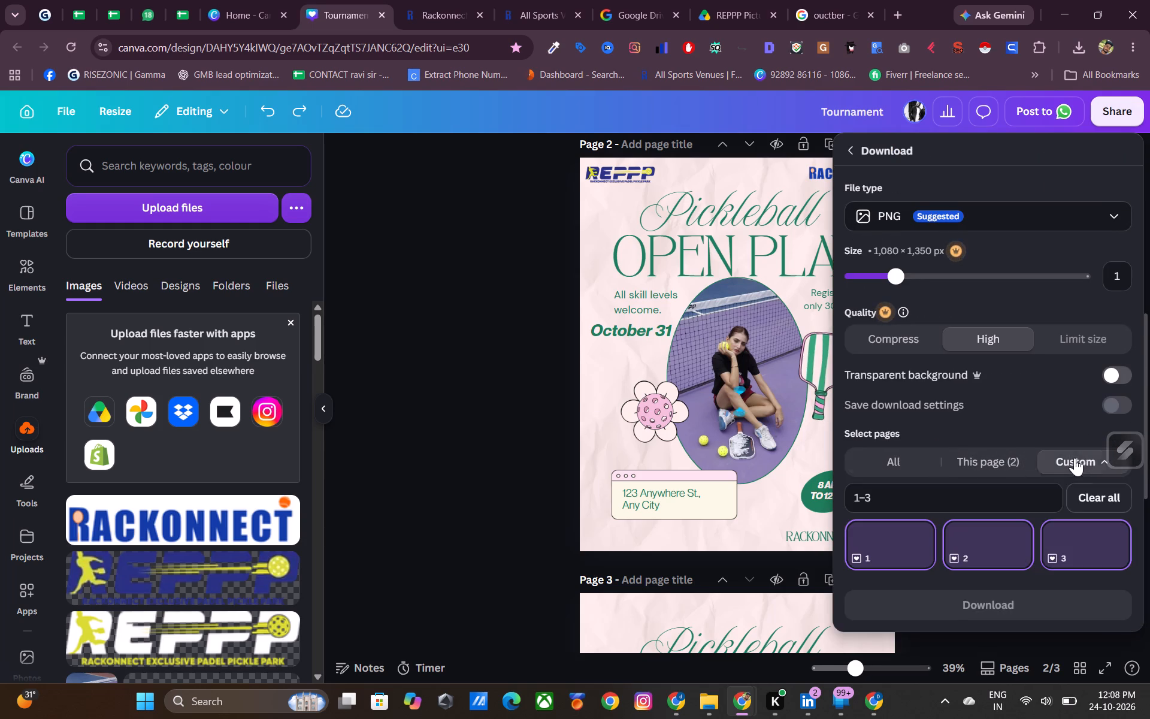
left_click(1083, 464)
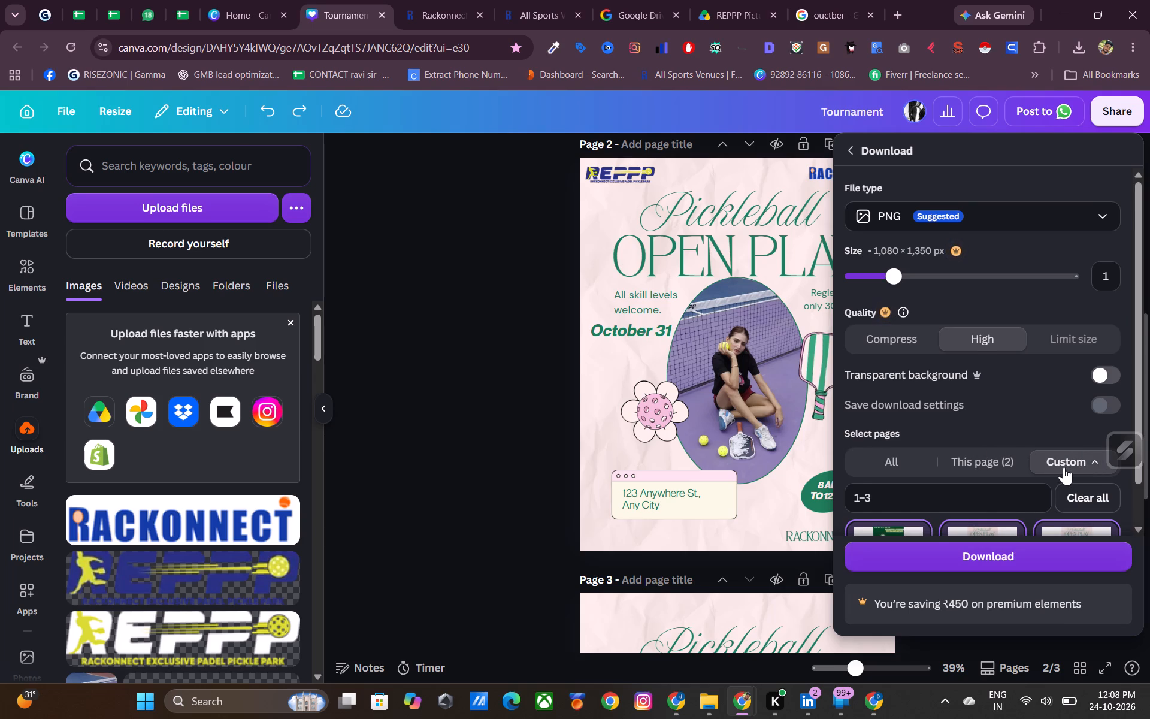
scroll(1064, 467, "down", 1)
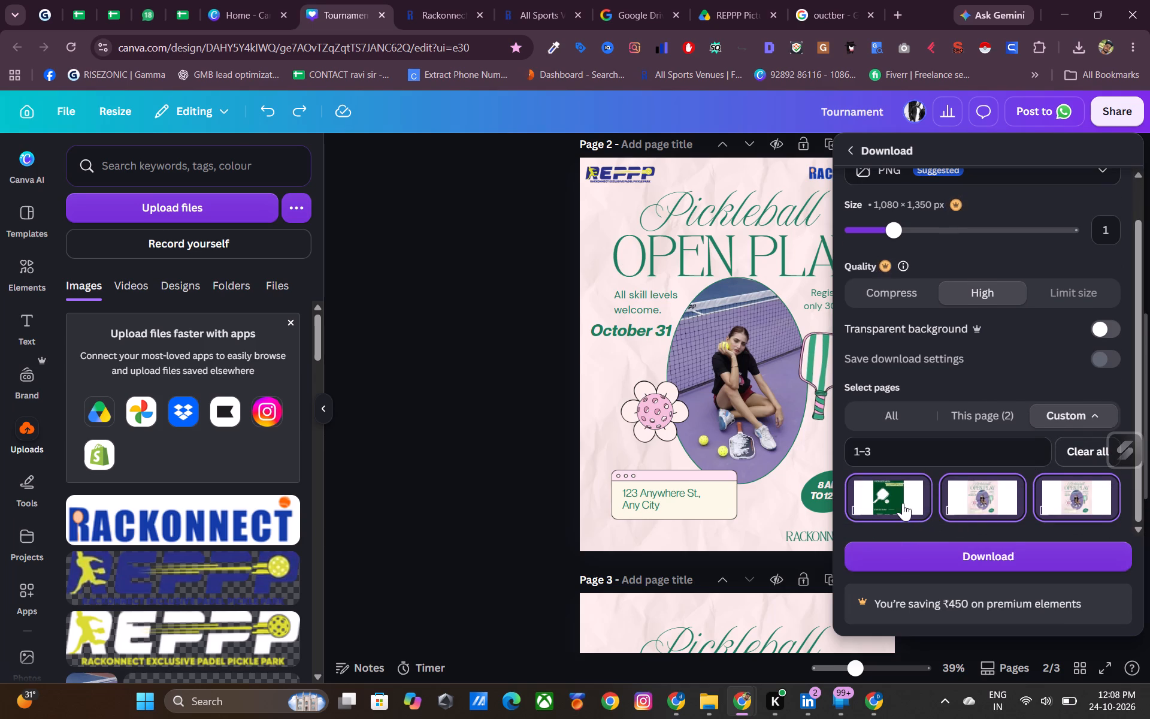
left_click(901, 502)
left_click(1063, 502)
left_click(1004, 555)
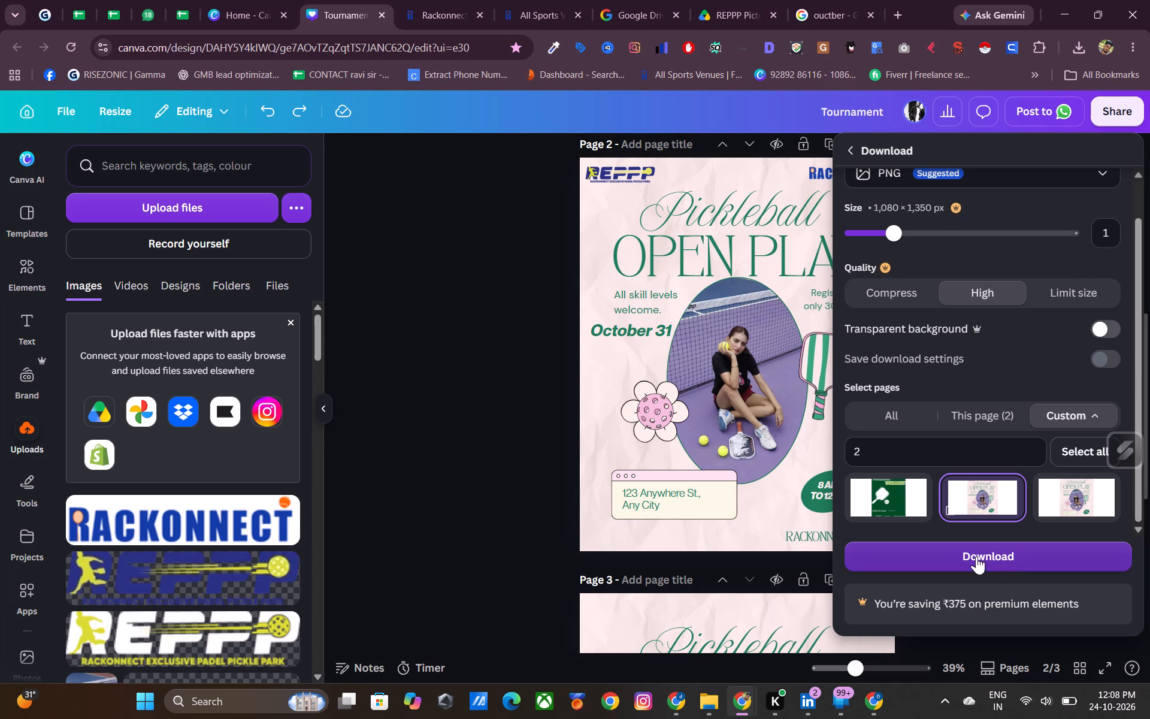
left_click(982, 556)
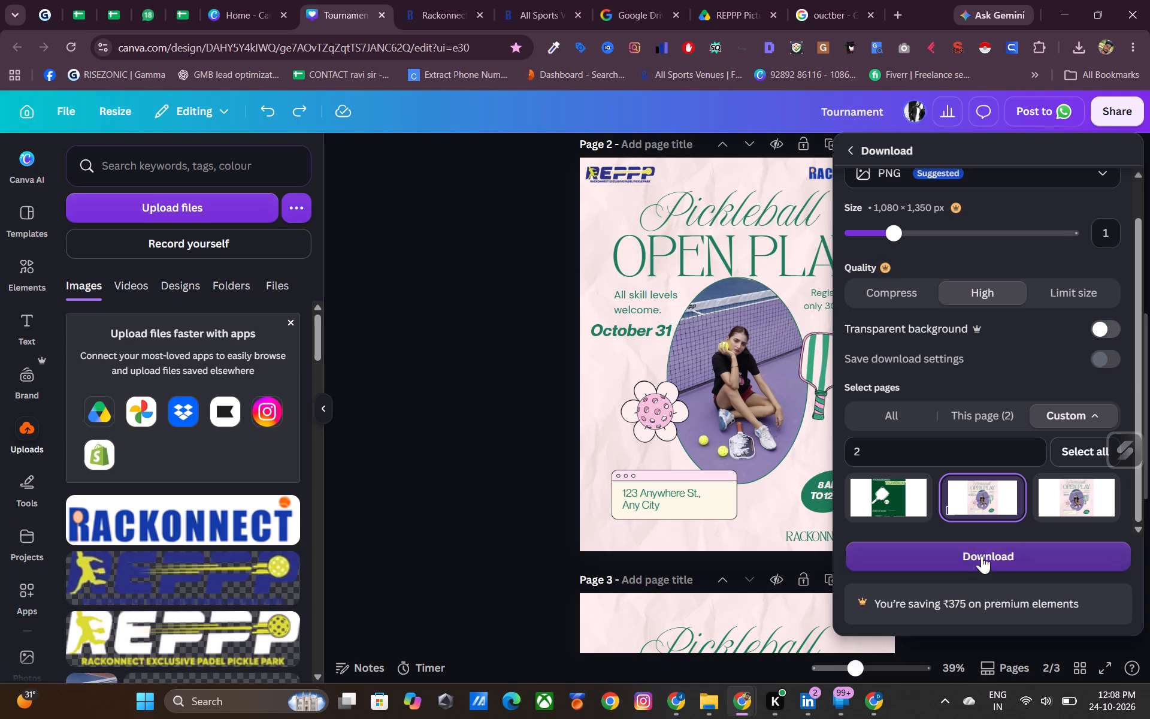